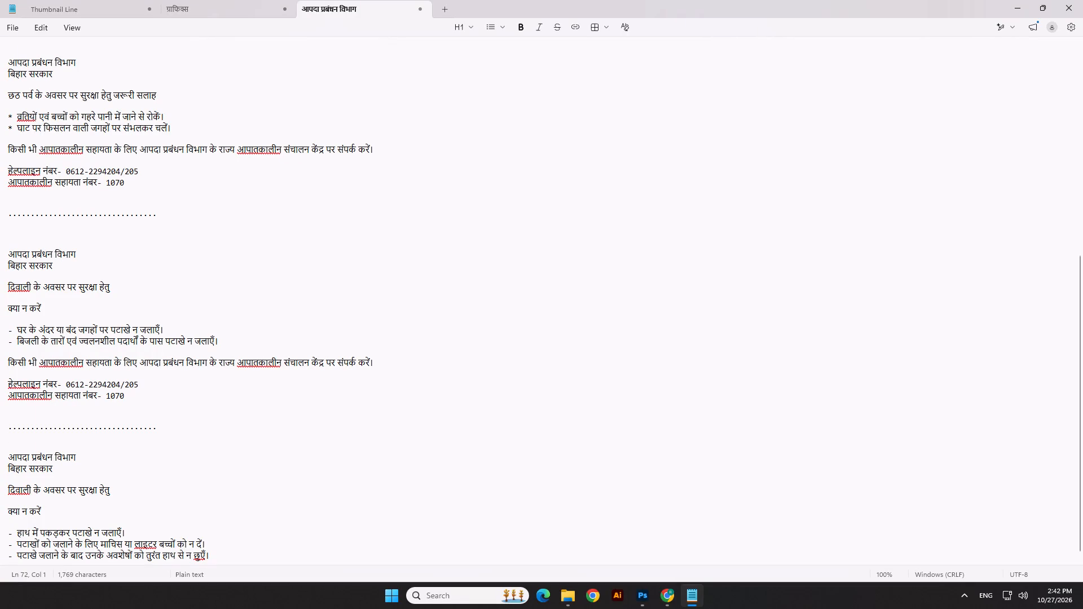
# Select the middle notice's text from the line "दिवाली के अवसर पर सुरक्षा हेतु" through its emergency assistance number line.
pyautogui.moveTo(137, 397); pyautogui.dragTo(3, 306)
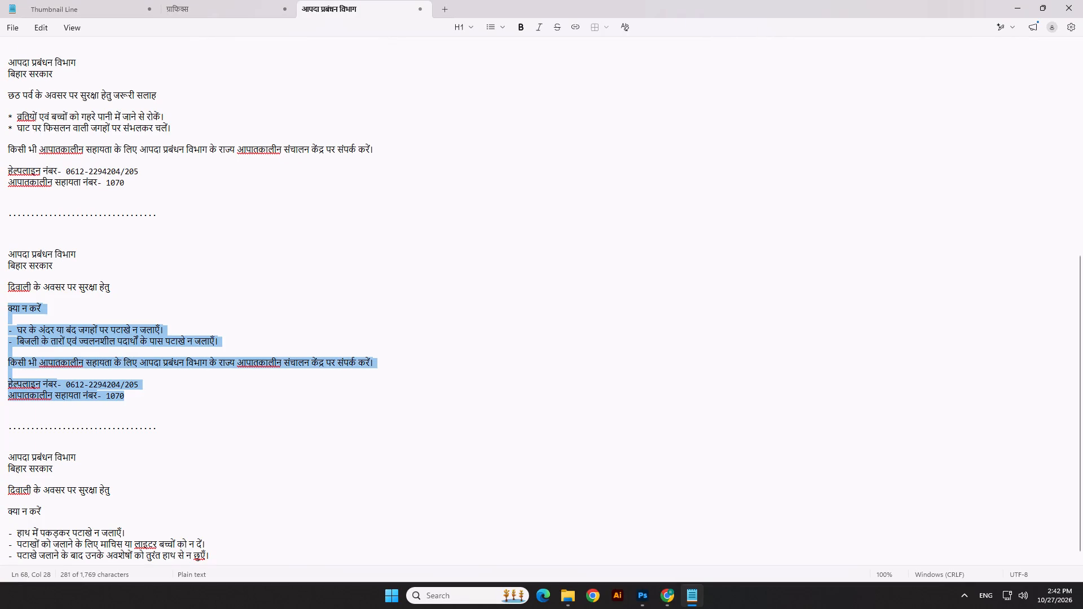
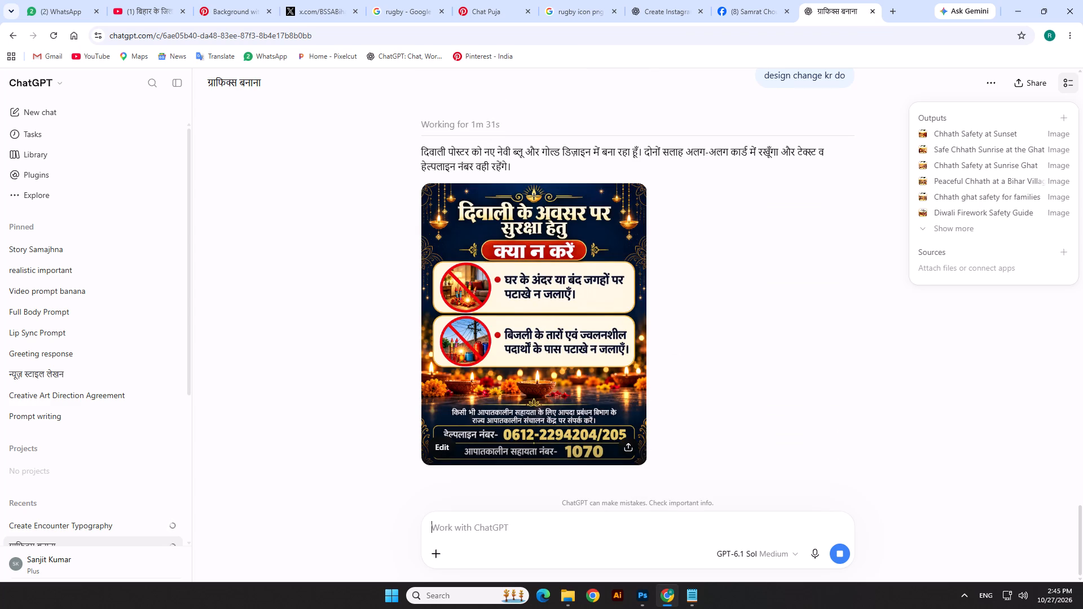
# Switch to the Pinterest page with the Chhath Puja pin and search for "diwali".
pyautogui.click(254, 0)
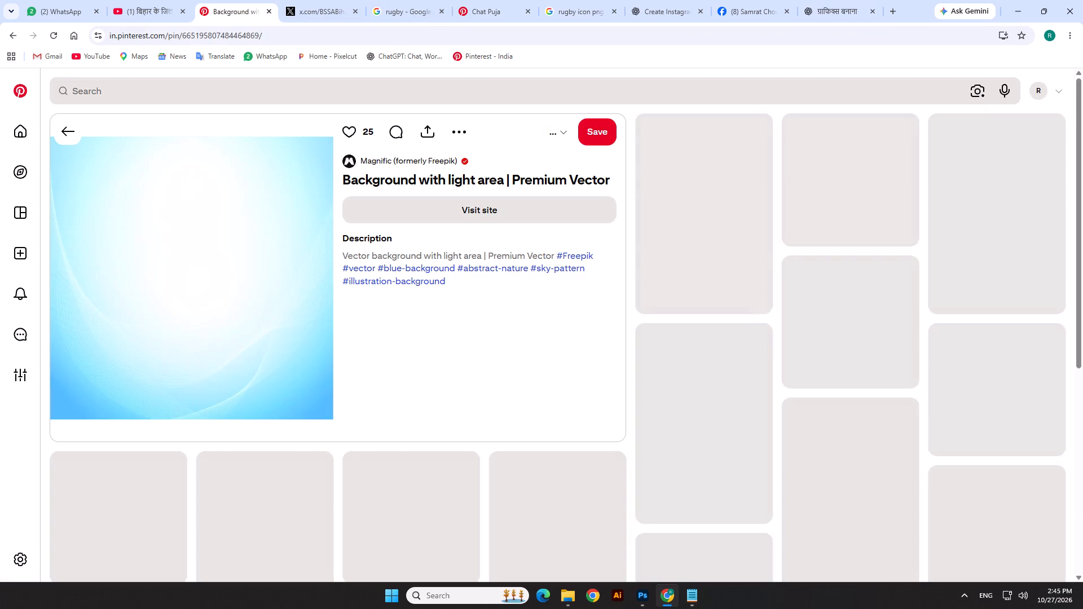
pyautogui.click(507, 0)
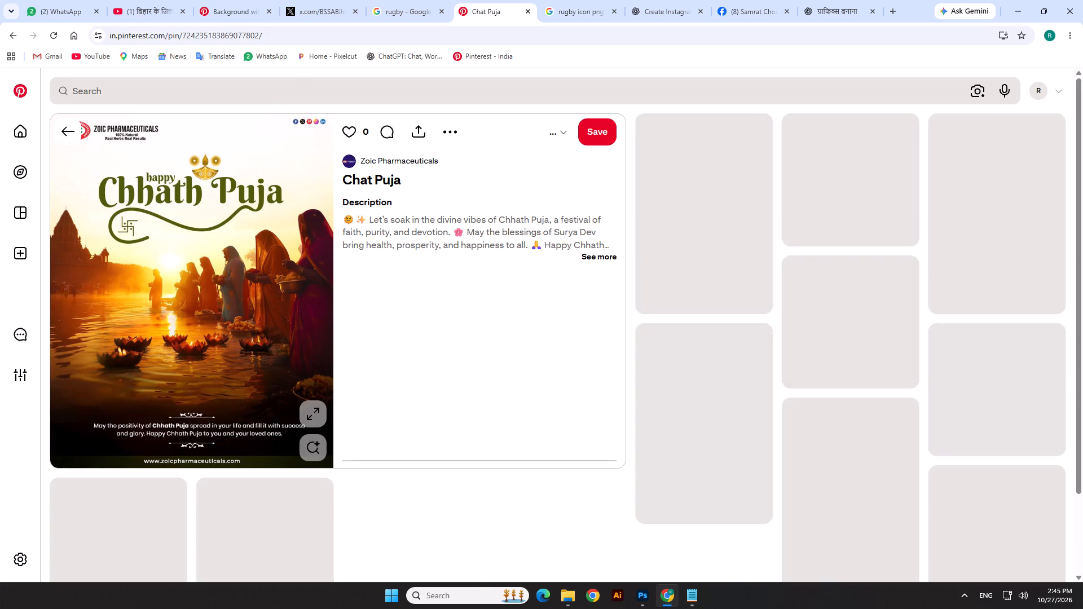
pyautogui.click(332, 87)
pyautogui.write('diwali')
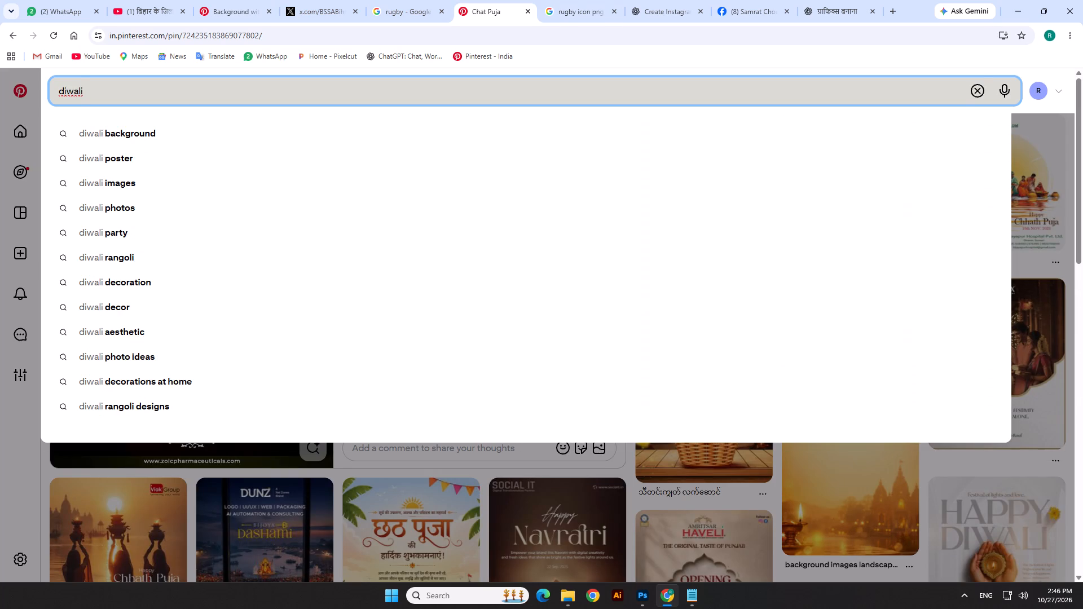
pyautogui.press('Return')
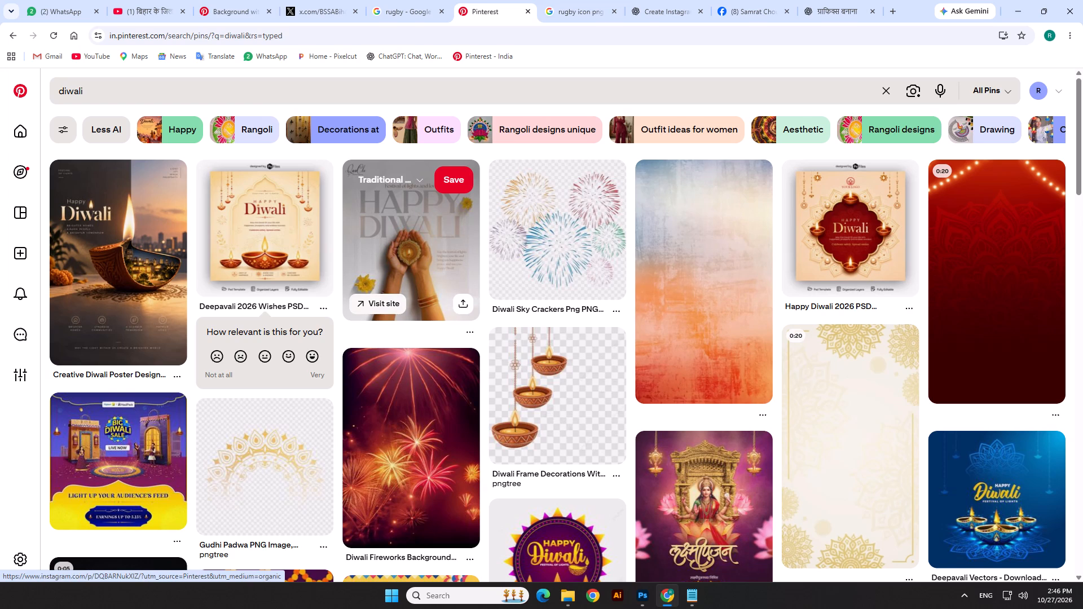
# Examine the Diwali pins for a suitable reference design, briefly checking the Diwali notice text in Notepad.
pyautogui.scroll(-6, 381, 295)
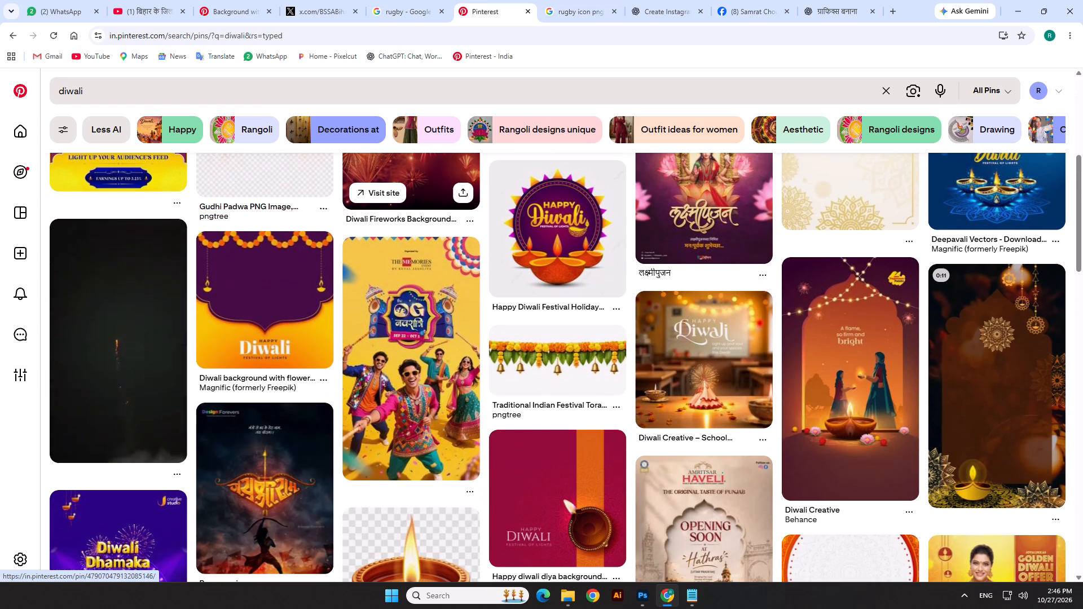
pyautogui.scroll(-1, 379, 300)
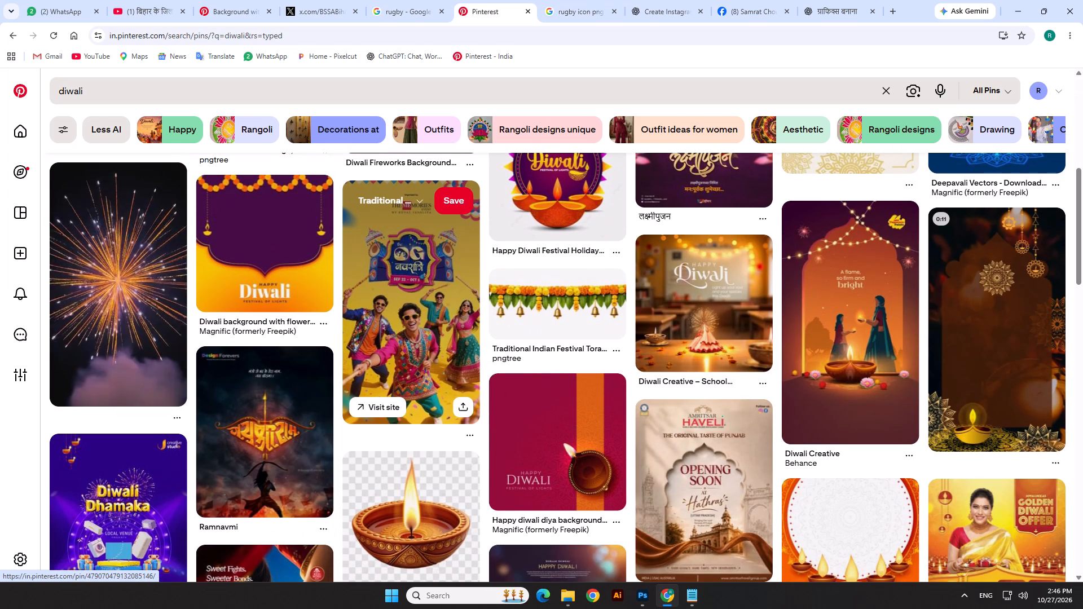
pyautogui.scroll(-5, 379, 300)
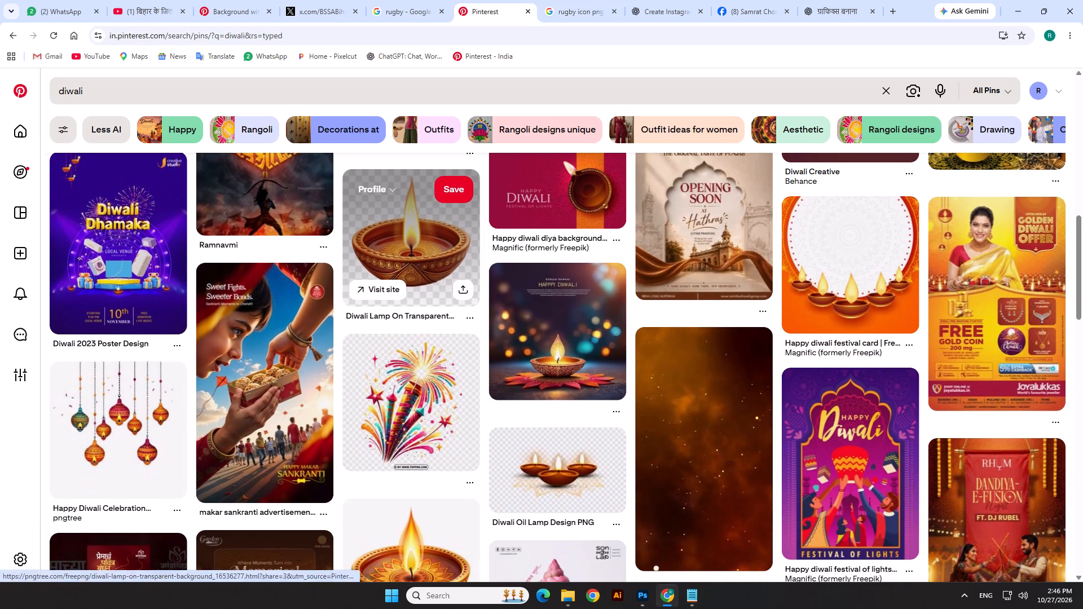
pyautogui.scroll(-3, 379, 300)
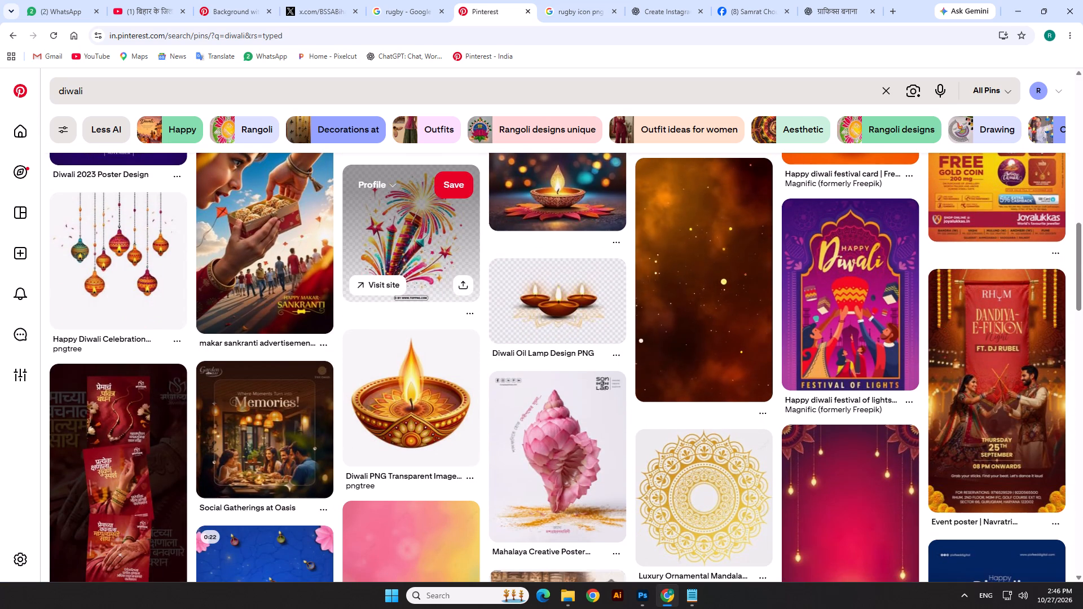
pyautogui.click(688, 592)
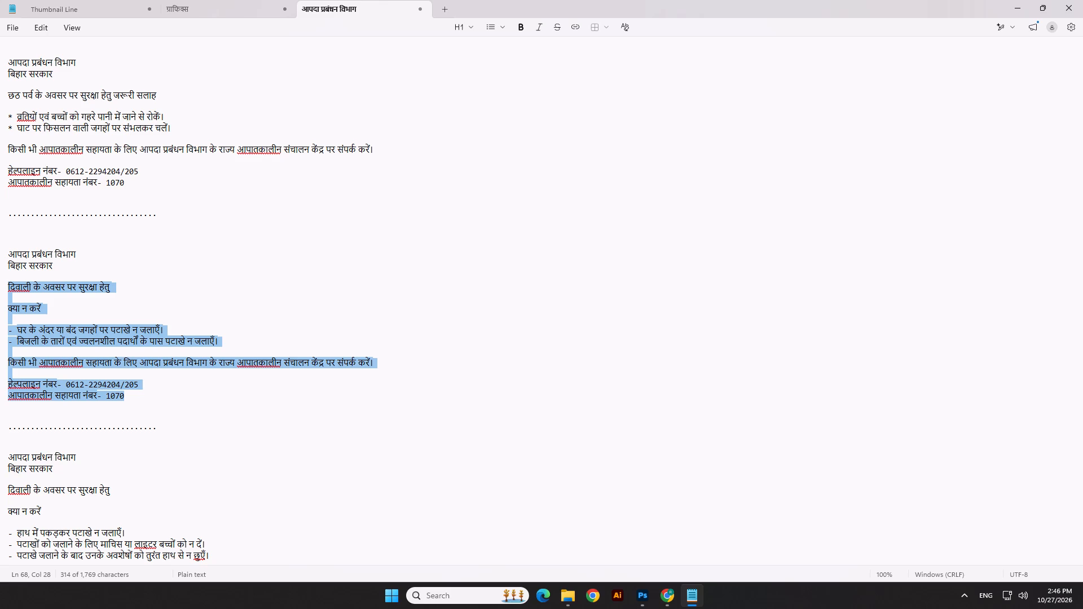
pyautogui.click(688, 592)
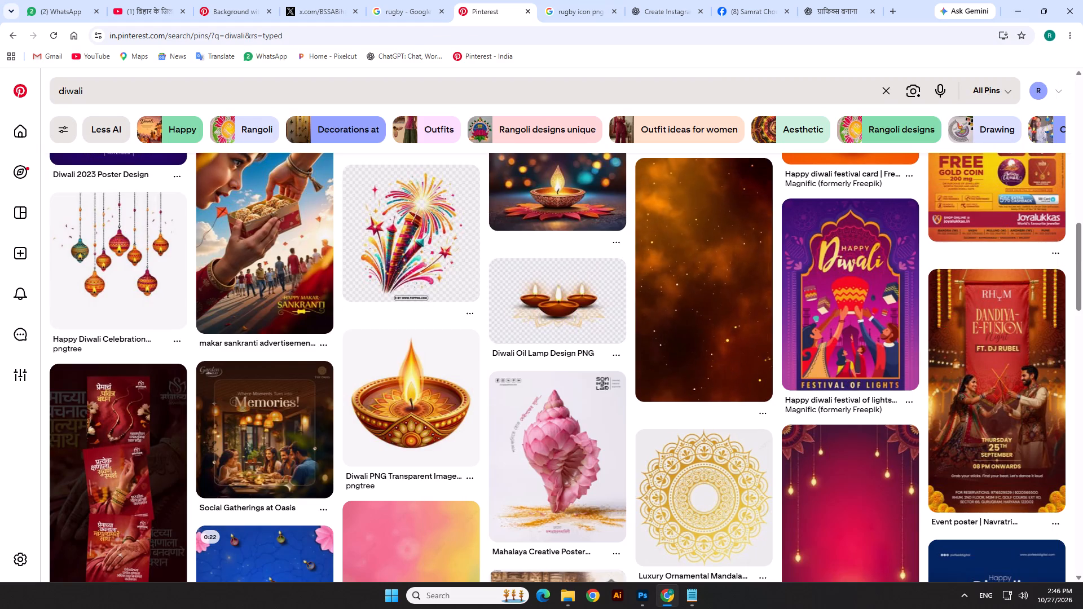
pyautogui.scroll(-8, 483, 430)
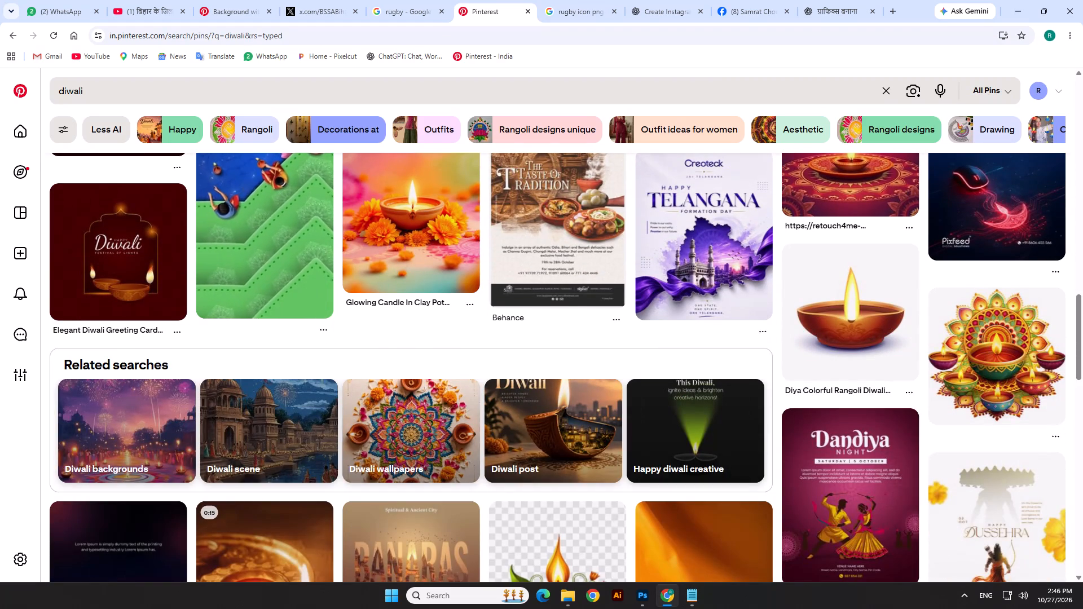
pyautogui.scroll(-4, 482, 429)
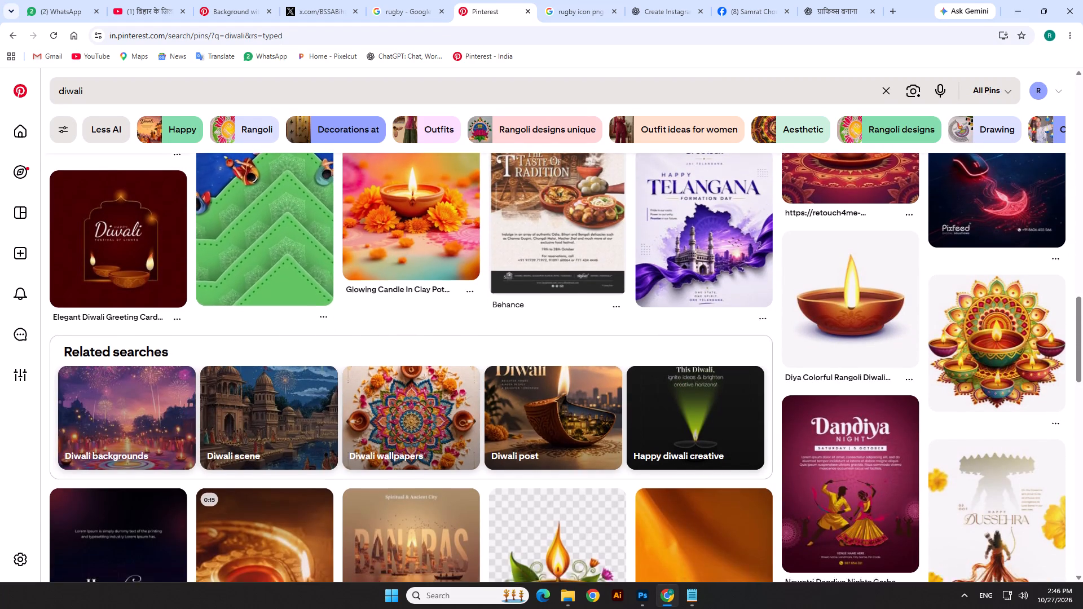
pyautogui.scroll(-4, 482, 429)
# Narrow the Pinterest search to the suggested "diwali poster".
pyautogui.click(190, 94)
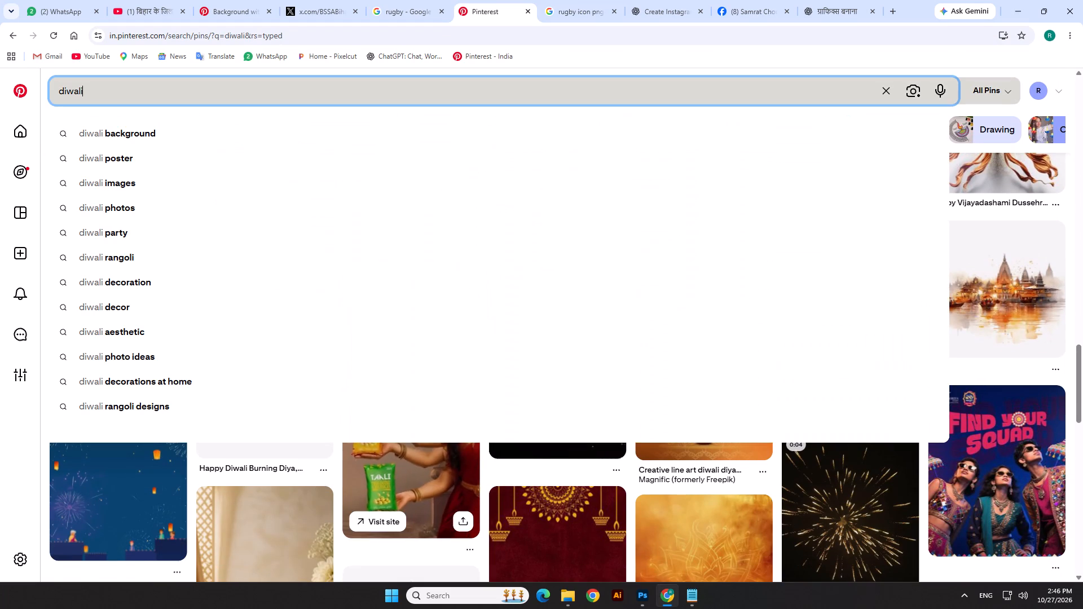
pyautogui.click(165, 155)
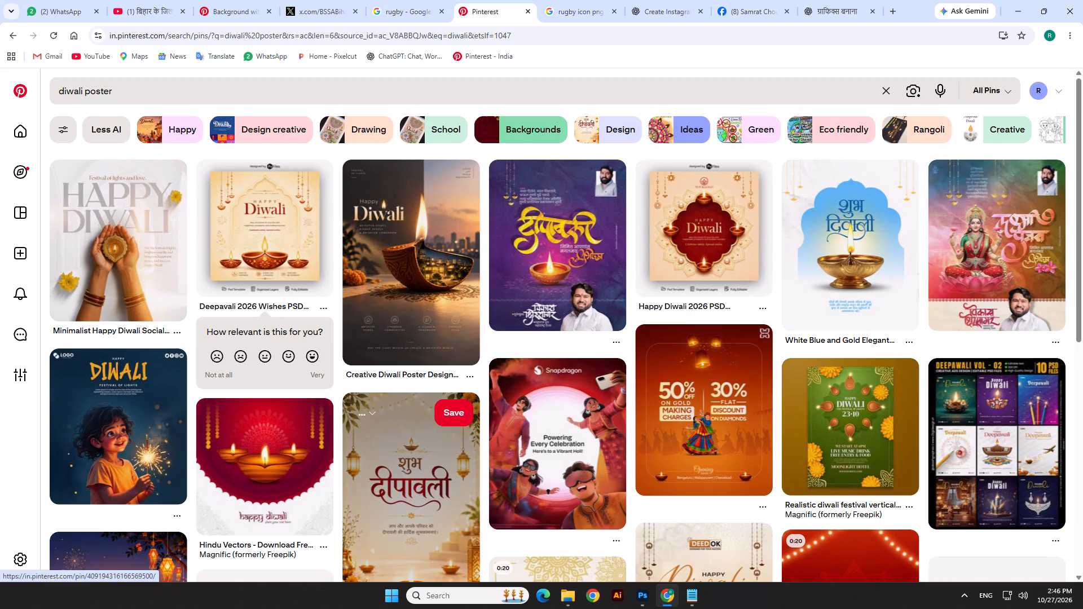
pyautogui.scroll(-4, 395, 454)
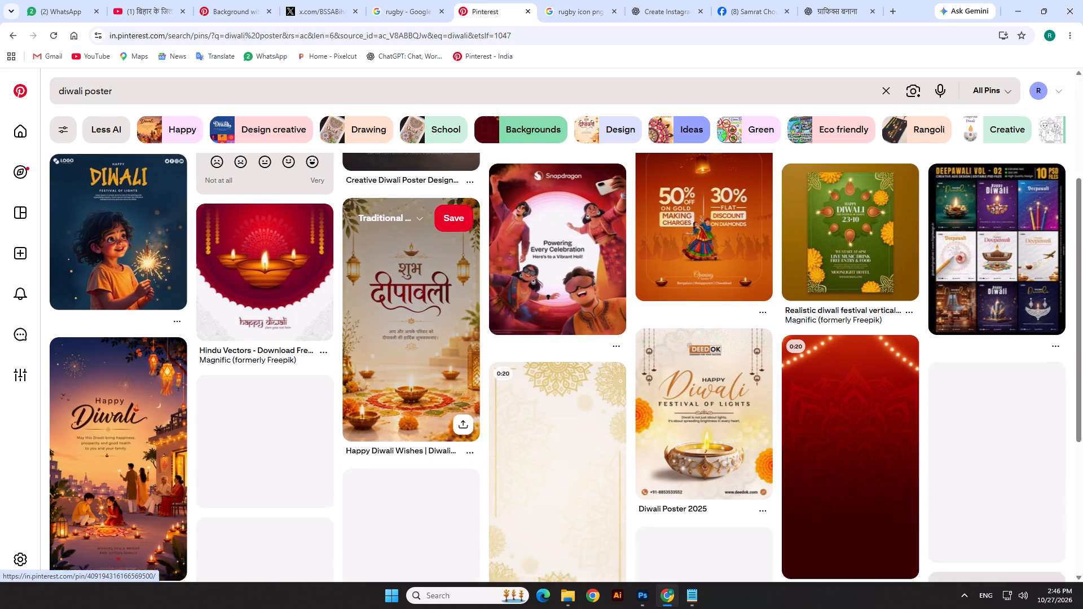
pyautogui.scroll(-2, 395, 454)
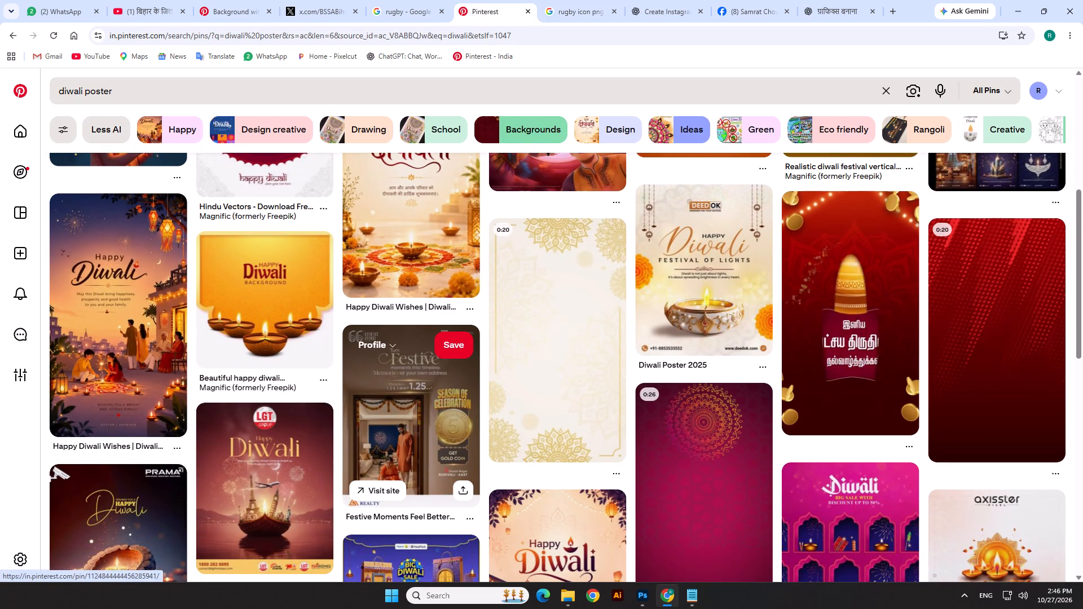
pyautogui.scroll(-3, 395, 454)
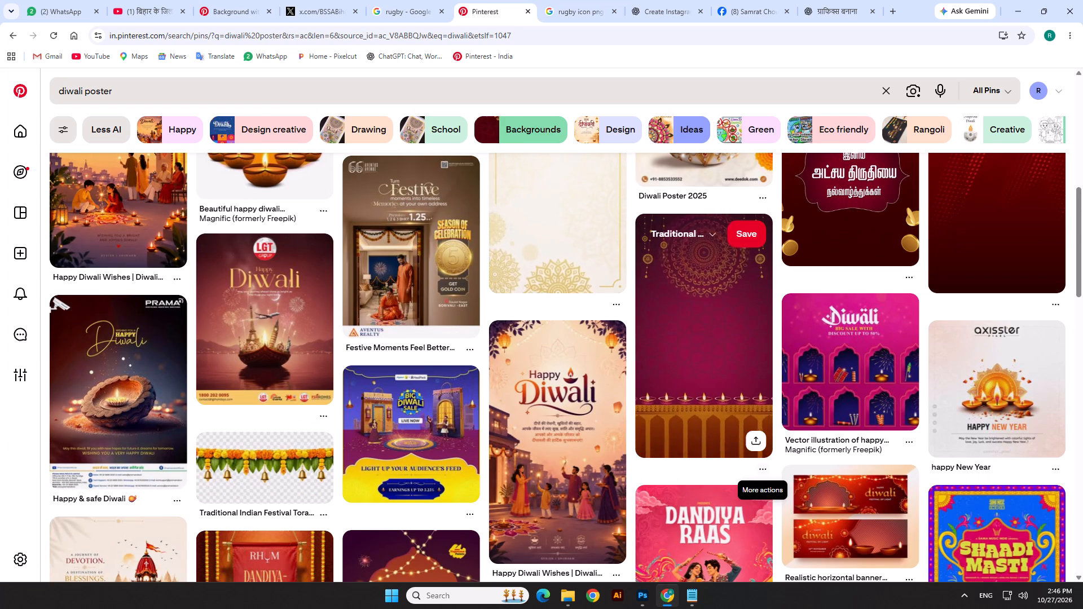
pyautogui.scroll(-11, 761, 473)
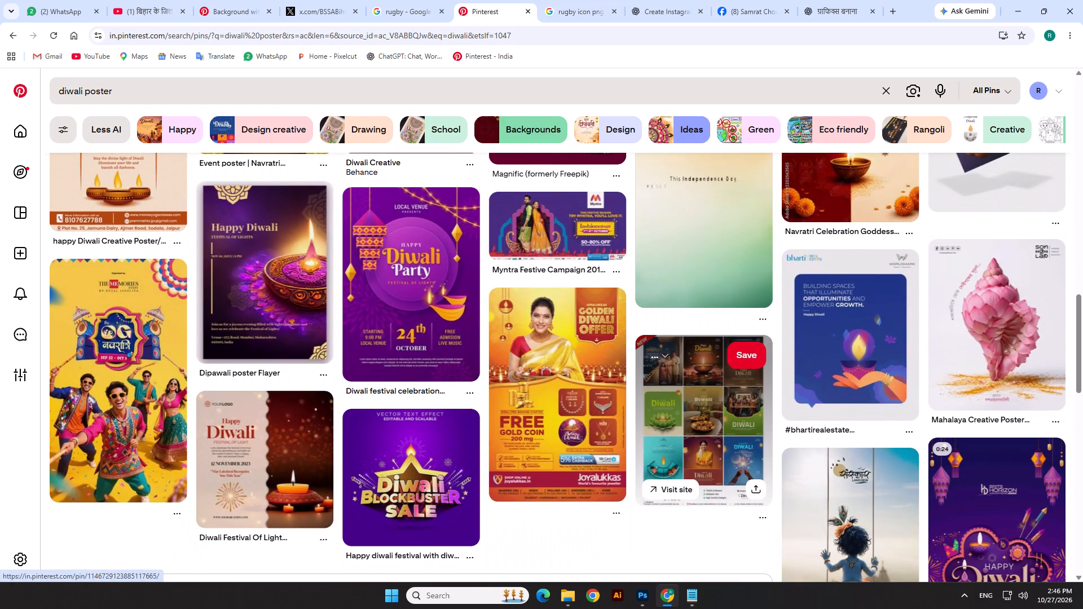
pyautogui.scroll(-5, 549, 425)
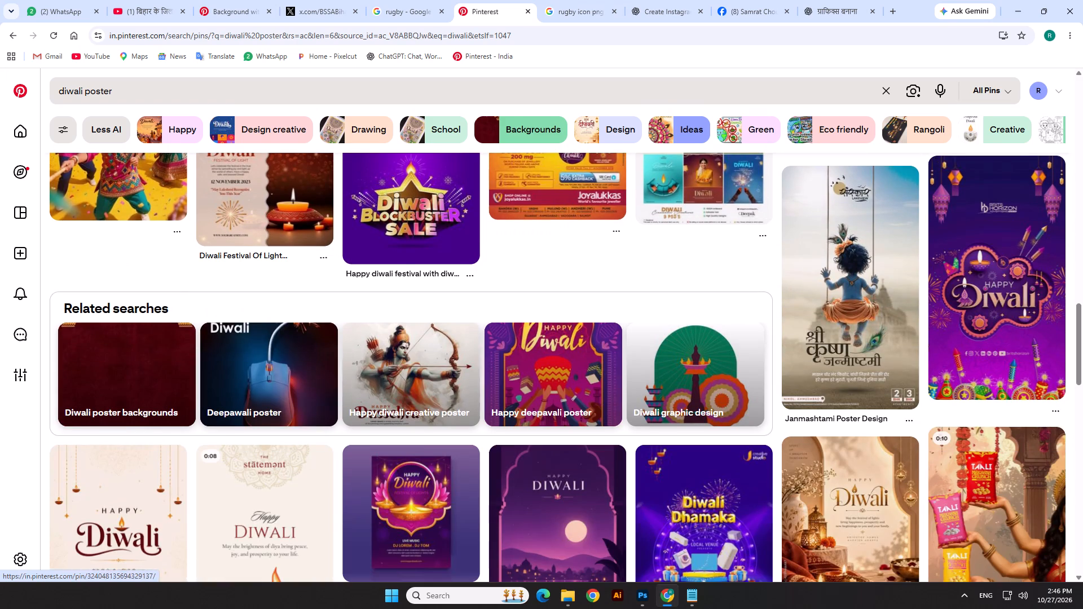
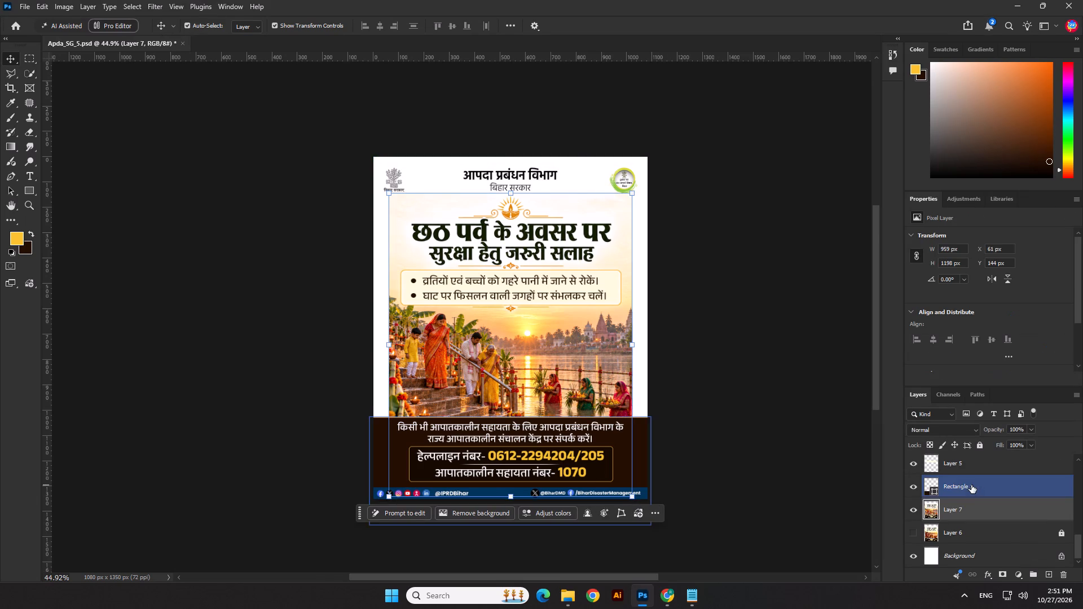
pyautogui.press('Delete')
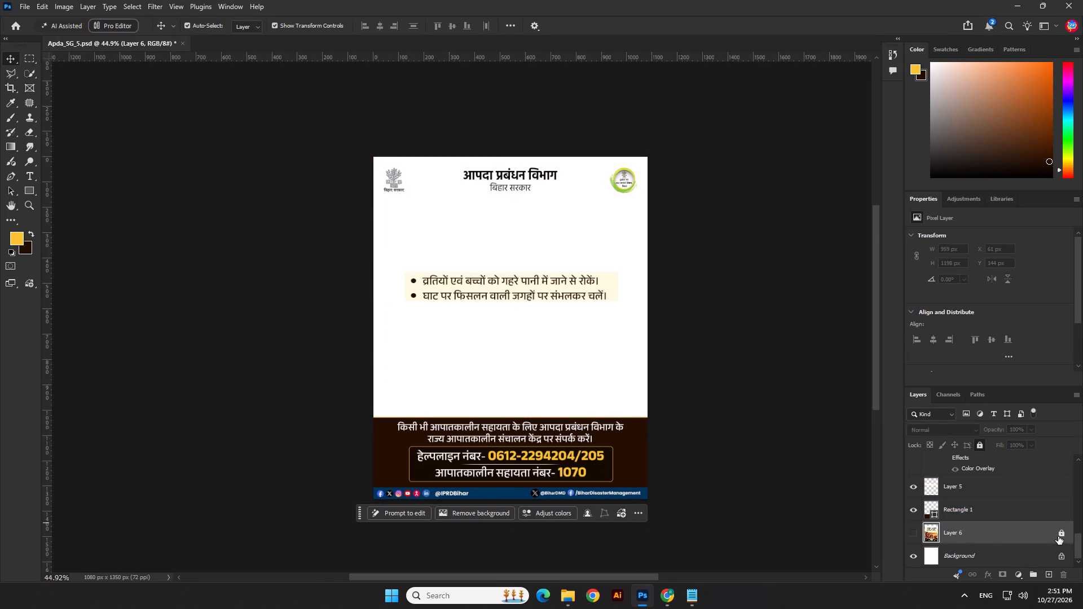
# Unlock Layer 6, paste the Diwali graphic above it and scale it to about 1008 × 1259 px beneath the header.
pyautogui.click(1059, 535)
pyautogui.hotkey('ctrl', 'v')
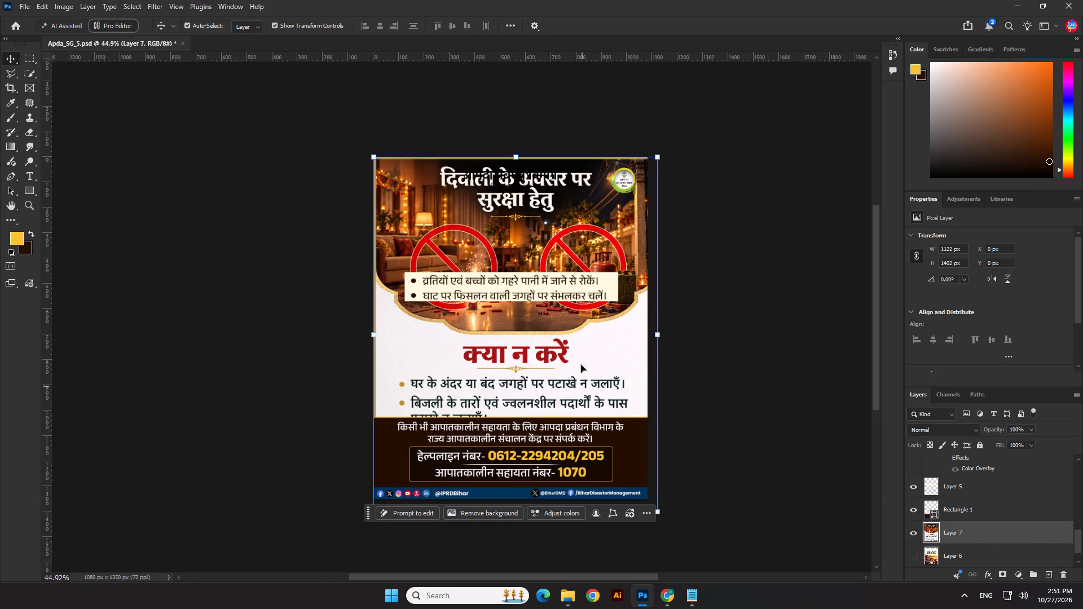
pyautogui.moveTo(522, 152); pyautogui.dragTo(515, 201)
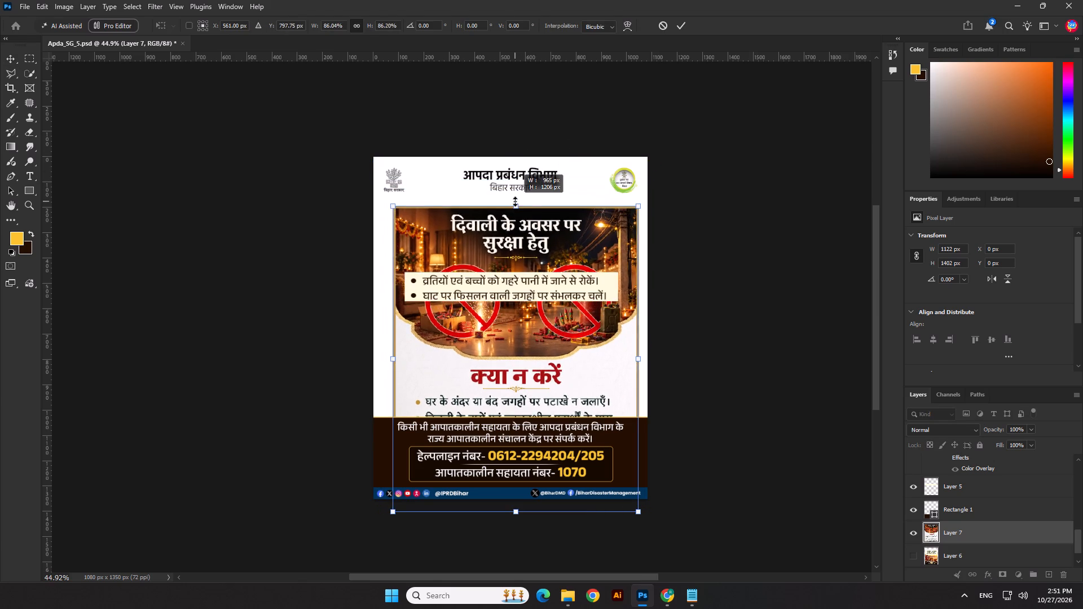
pyautogui.moveTo(515, 201); pyautogui.dragTo(523, 193)
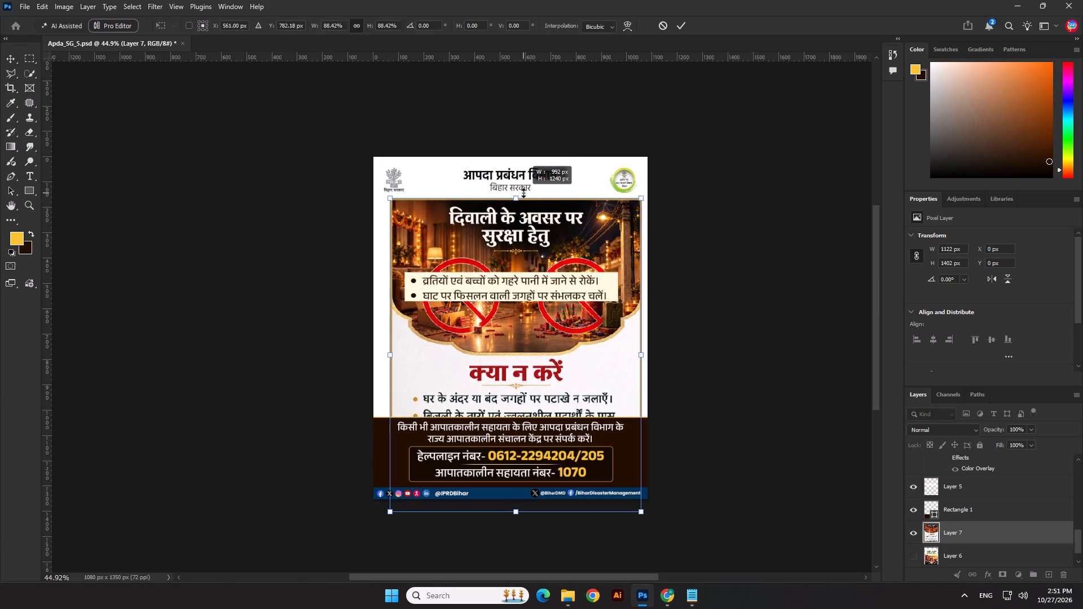
pyautogui.moveTo(523, 193); pyautogui.dragTo(525, 192)
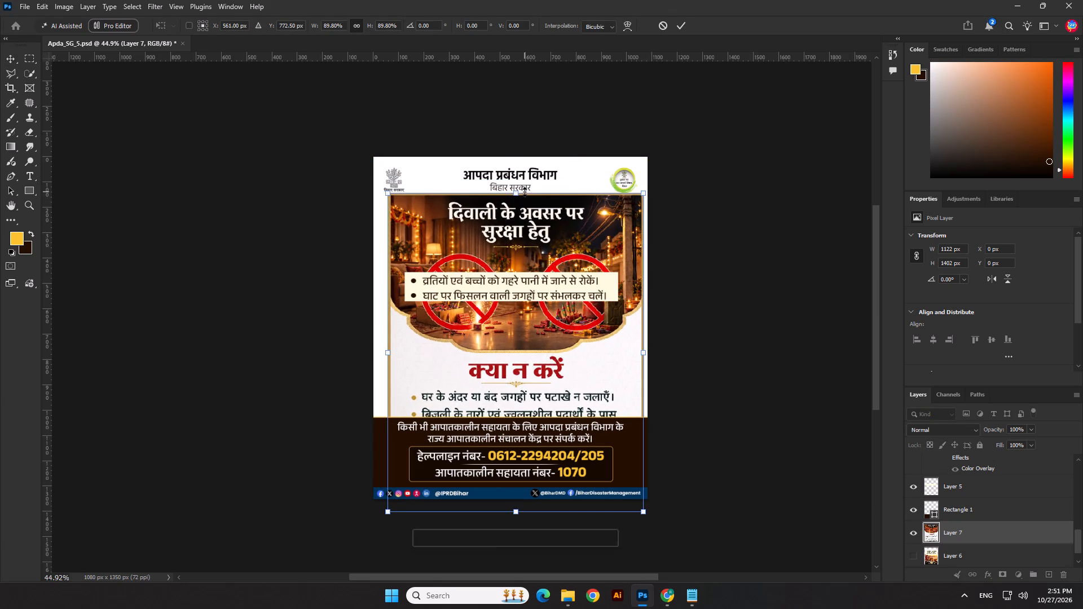
pyautogui.press('Return')
# Set alignment to the canvas and centre the pasted Diwali graphic horizontally.
pyautogui.click(504, 28)
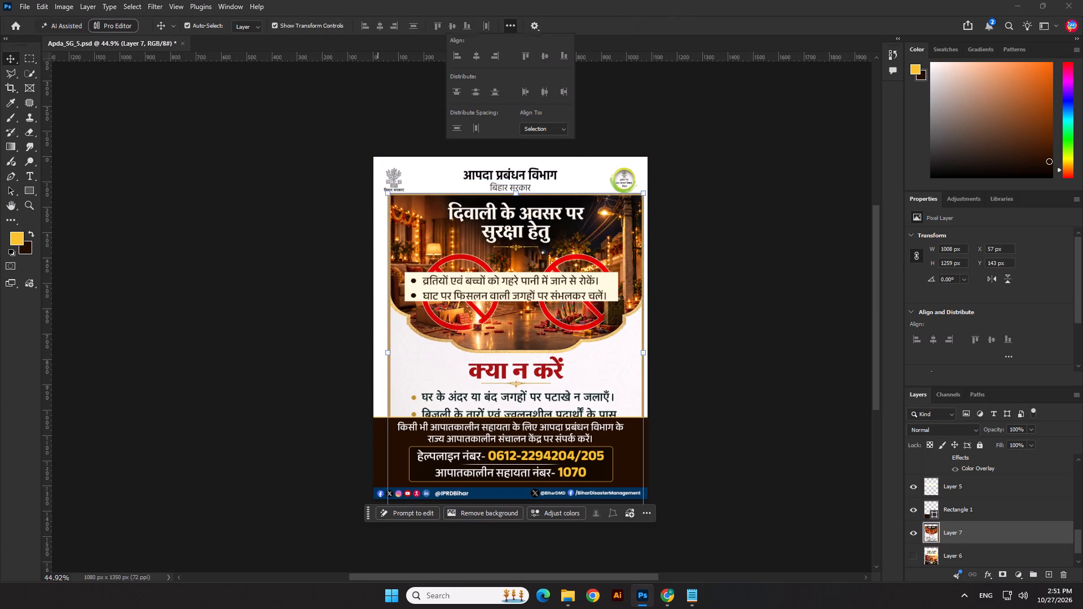
pyautogui.click(544, 131)
pyautogui.click(545, 139)
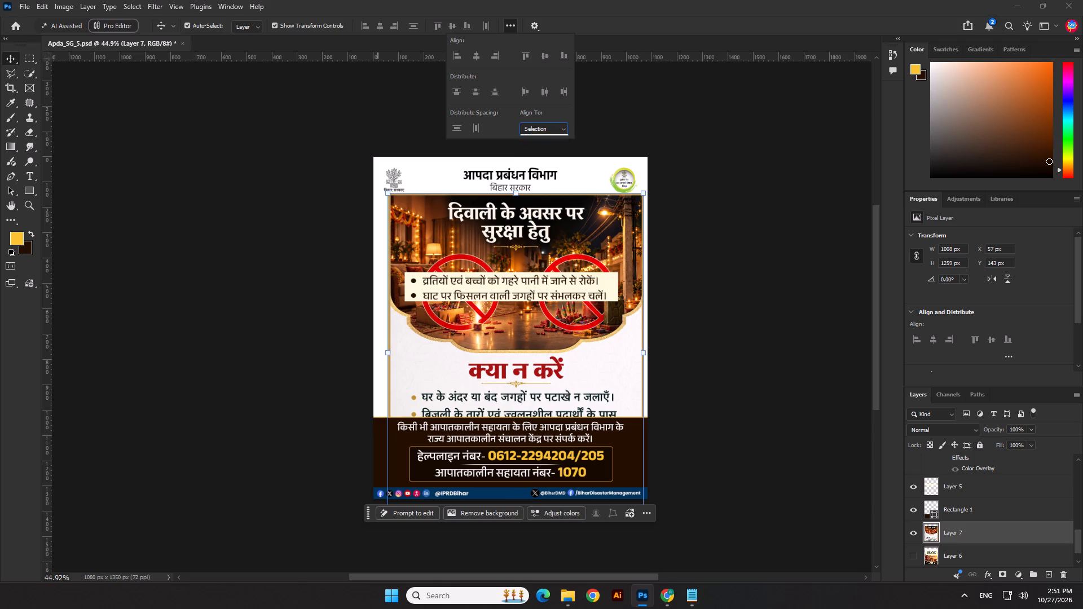
pyautogui.click(547, 131)
pyautogui.click(549, 147)
pyautogui.click(381, 24)
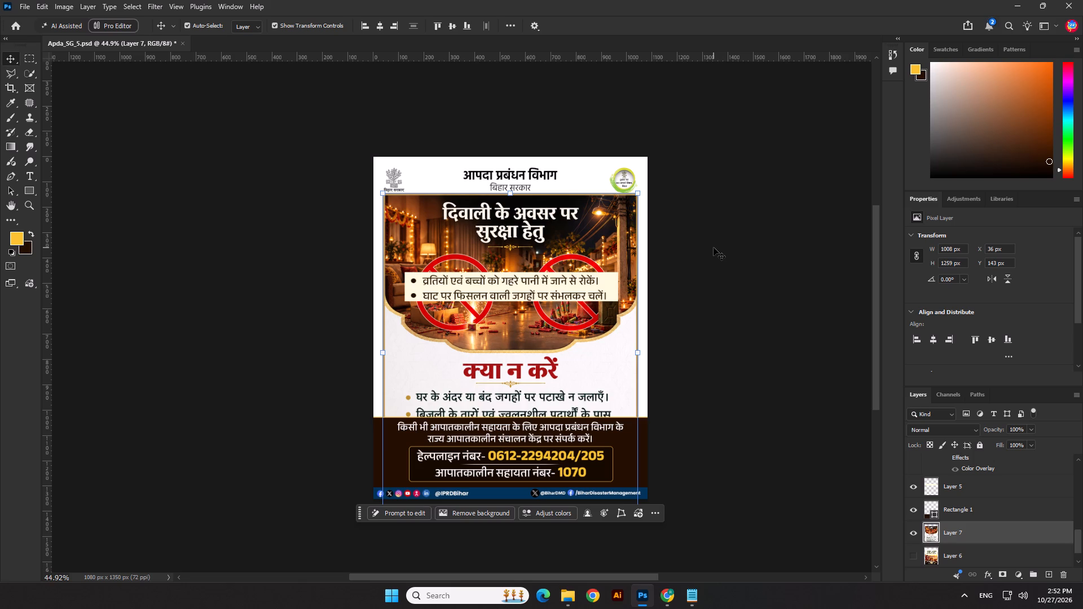
# Scale the Diwali graphic to about 994 × 1241 px and nudge it up slightly beneath the department header.
pyautogui.scroll(1, 572, 273)
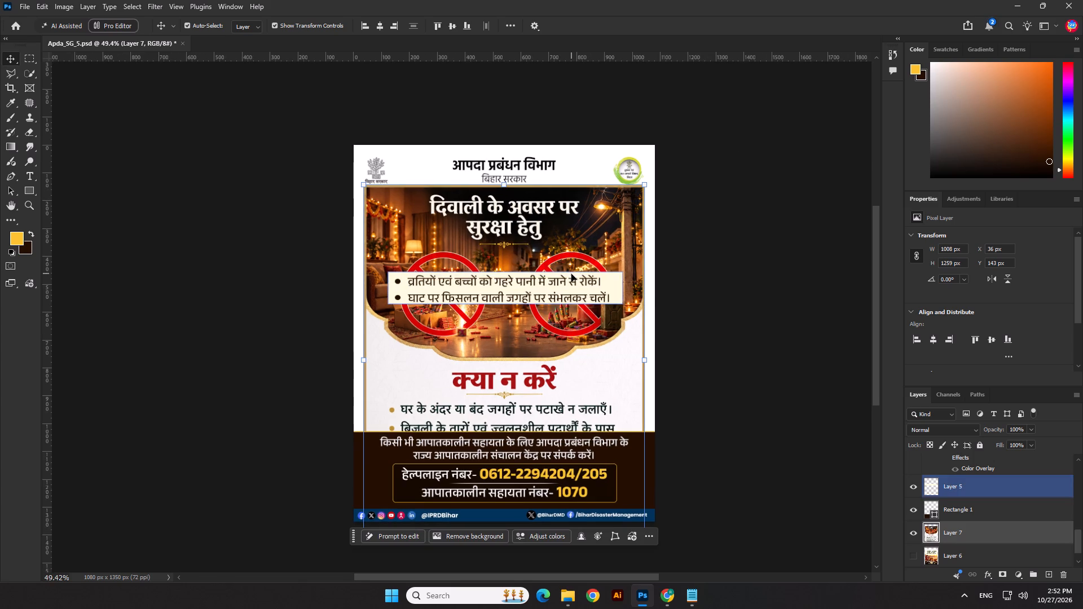
pyautogui.scroll(2, 507, 183)
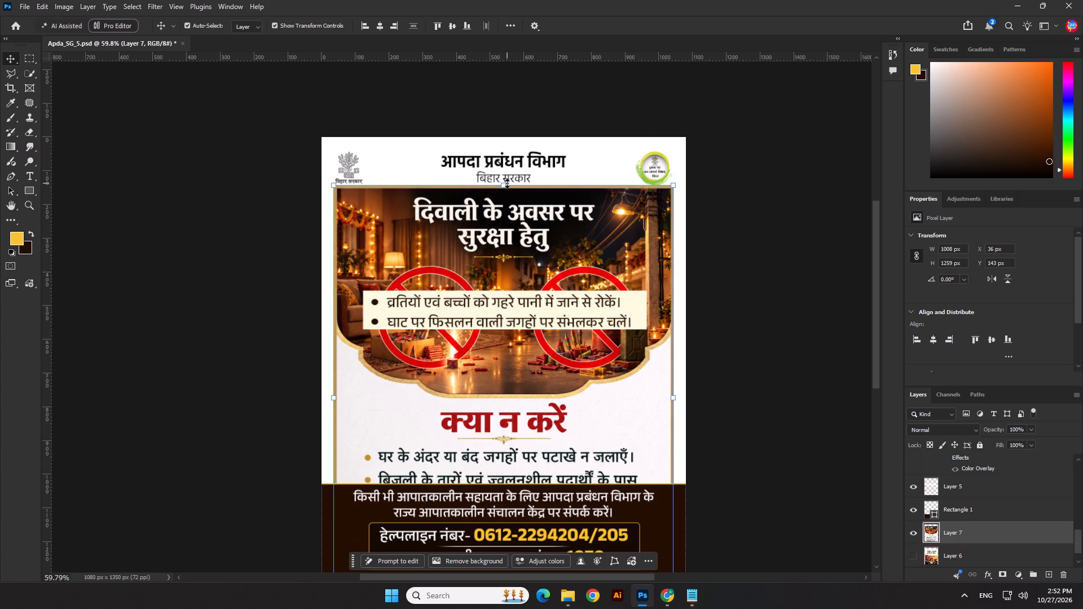
pyautogui.moveTo(507, 183); pyautogui.dragTo(505, 187)
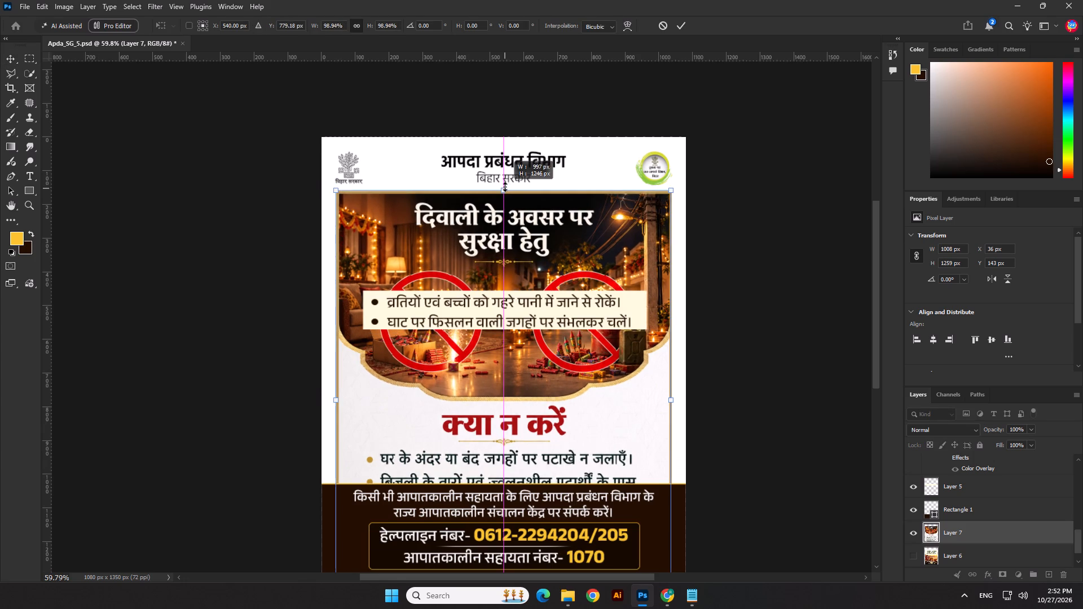
pyautogui.moveTo(505, 187); pyautogui.dragTo(501, 189)
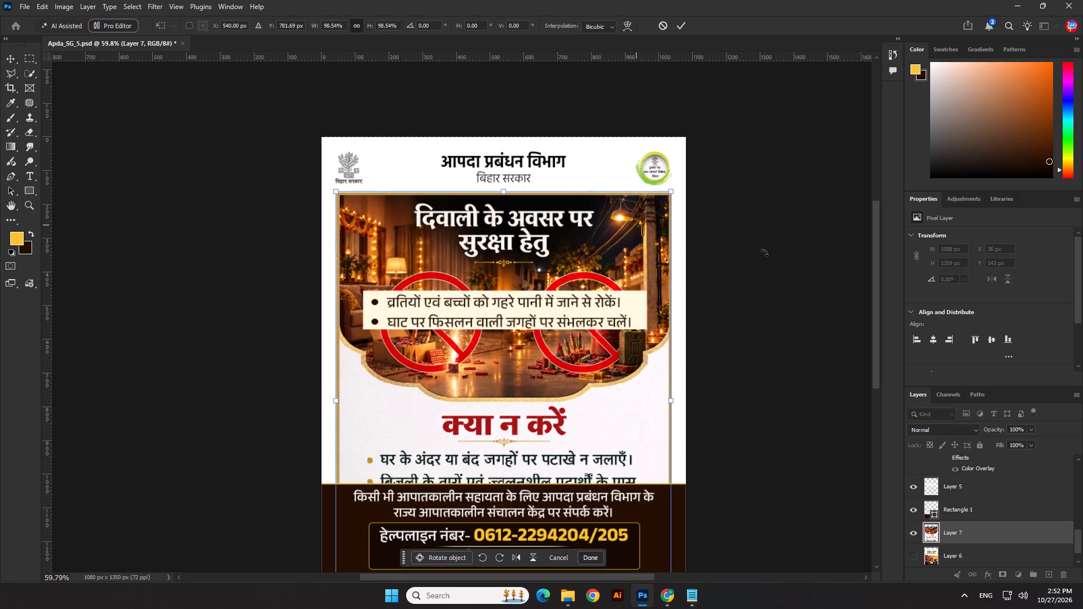
pyautogui.press('Up')
pyautogui.scroll(-4, 670, 178)
pyautogui.press('Up')
pyautogui.press('Up')
pyautogui.press('Up')
pyautogui.press('Up')
pyautogui.press('Return')
pyautogui.click(738, 407)
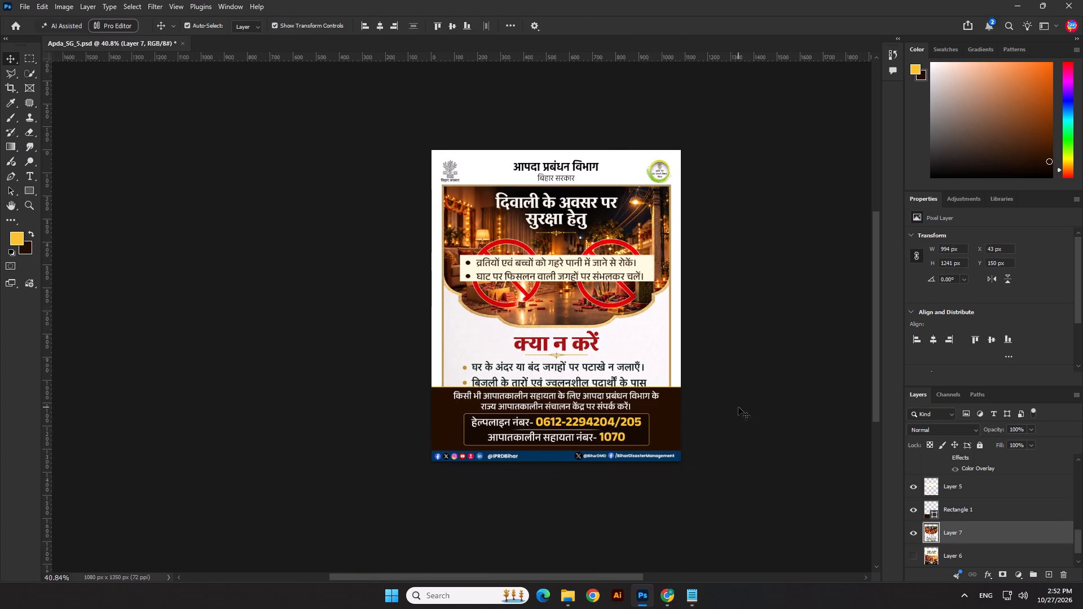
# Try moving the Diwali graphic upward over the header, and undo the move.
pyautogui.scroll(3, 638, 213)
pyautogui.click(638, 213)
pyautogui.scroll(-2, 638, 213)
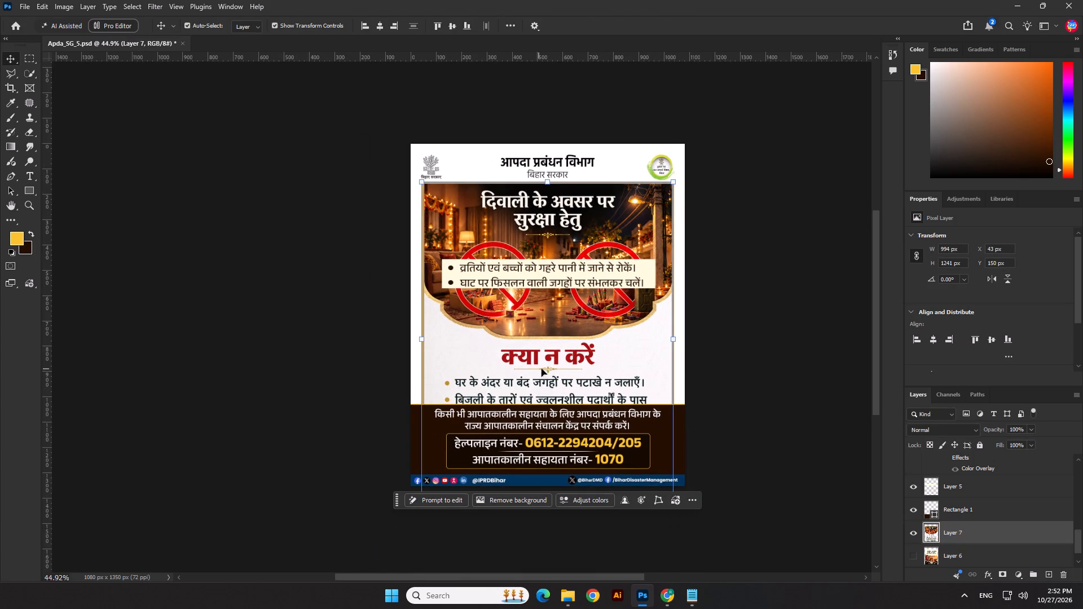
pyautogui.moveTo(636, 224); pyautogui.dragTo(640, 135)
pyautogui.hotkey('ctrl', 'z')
# Hide the Rectangle 1 layer, the dark footer box behind the helpline text.
pyautogui.scroll(-1, 944, 541)
pyautogui.click(952, 533)
pyautogui.click(672, 440)
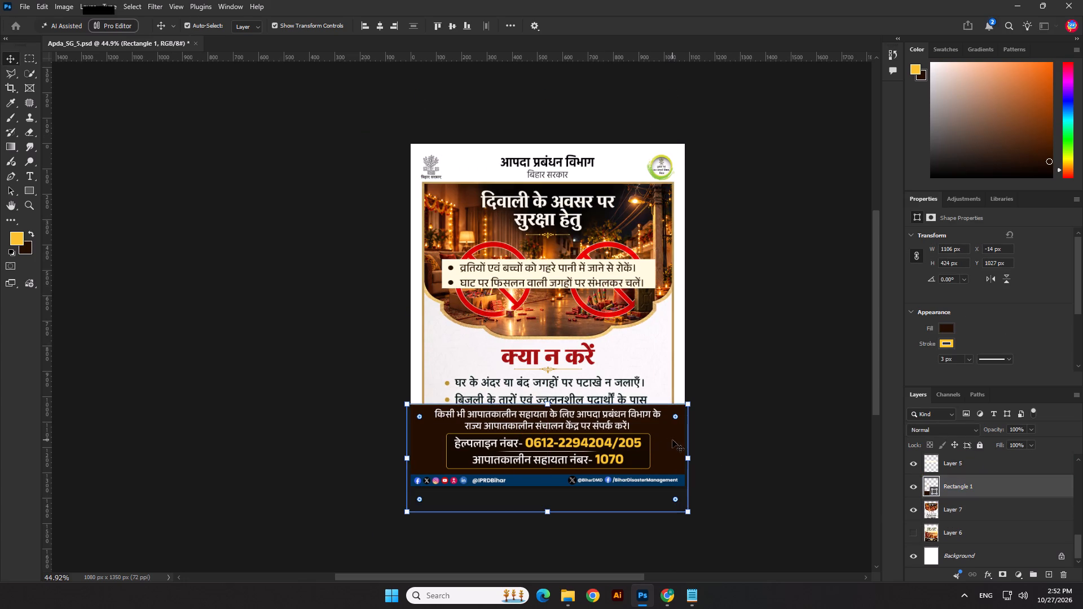
pyautogui.click(908, 485)
pyautogui.click(803, 458)
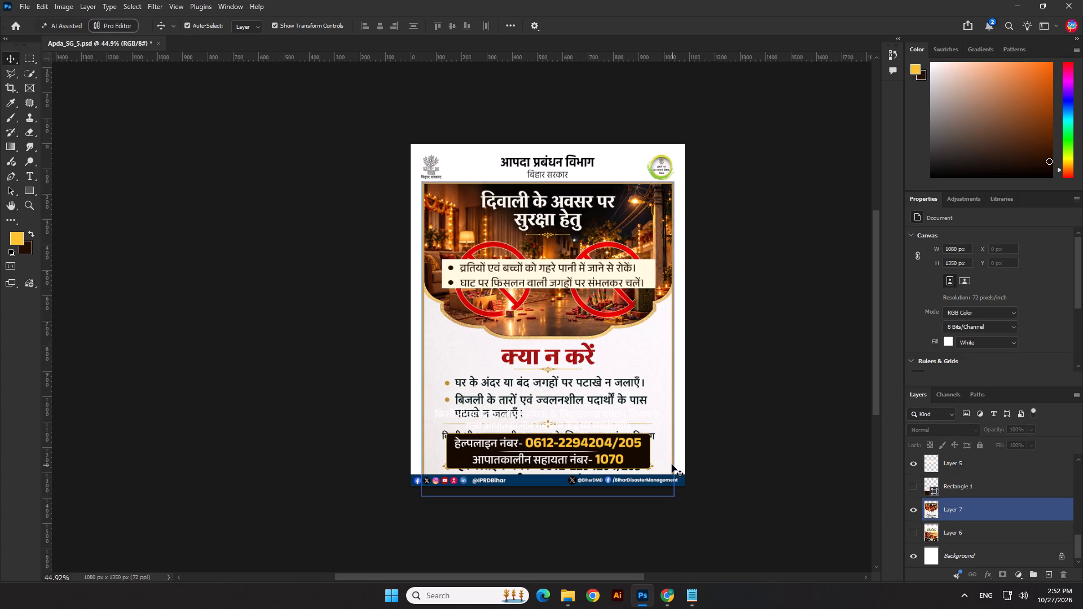
# Scale the Diwali graphic from its bottom edge to about 942 × 1177 px, keeping it centred below the header.
pyautogui.click(671, 465)
pyautogui.scroll(-3, 596, 302)
pyautogui.click(640, 340)
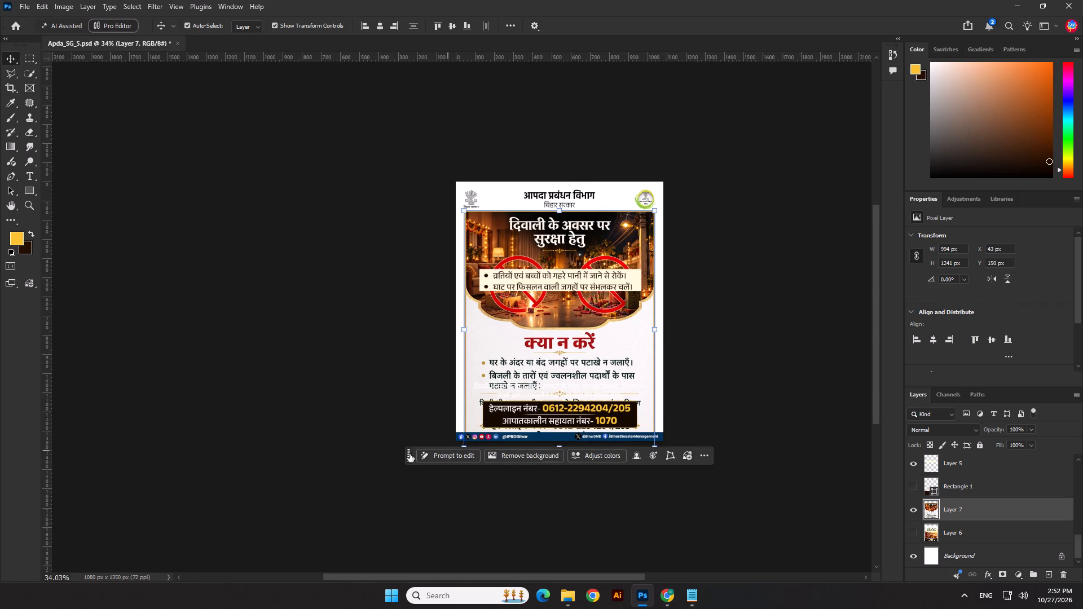
pyautogui.moveTo(410, 454); pyautogui.dragTo(412, 492)
pyautogui.moveTo(566, 453); pyautogui.dragTo(571, 439)
pyautogui.scroll(7, 570, 440)
pyautogui.press('Return')
pyautogui.scroll(-6, 570, 440)
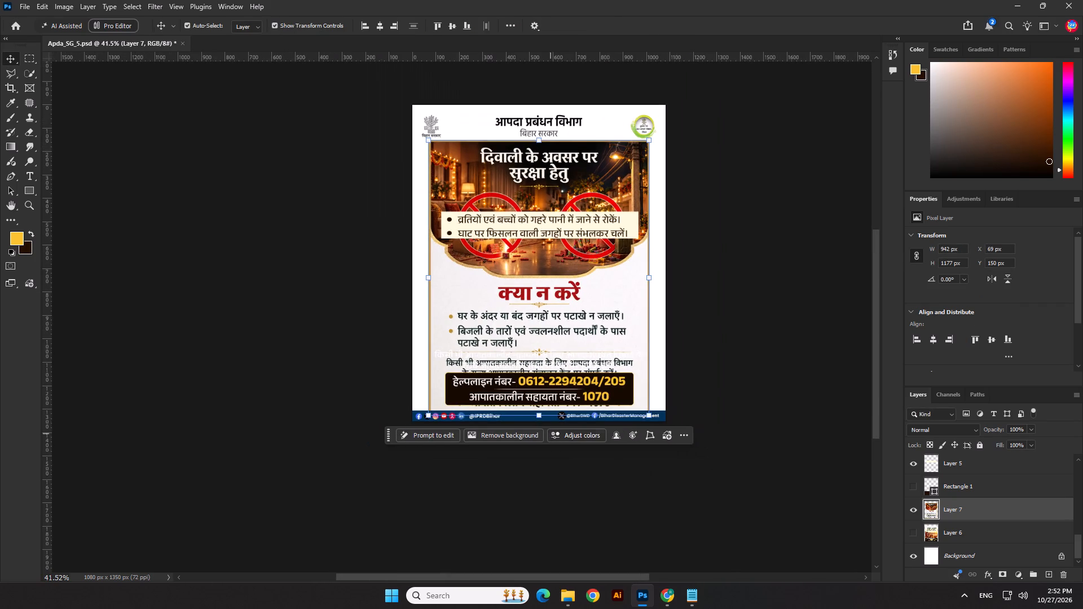
# Trim the gold border off the Diwali graphic's top, right and left edges by deleting rectangular marquee selections.
pyautogui.click(29, 64)
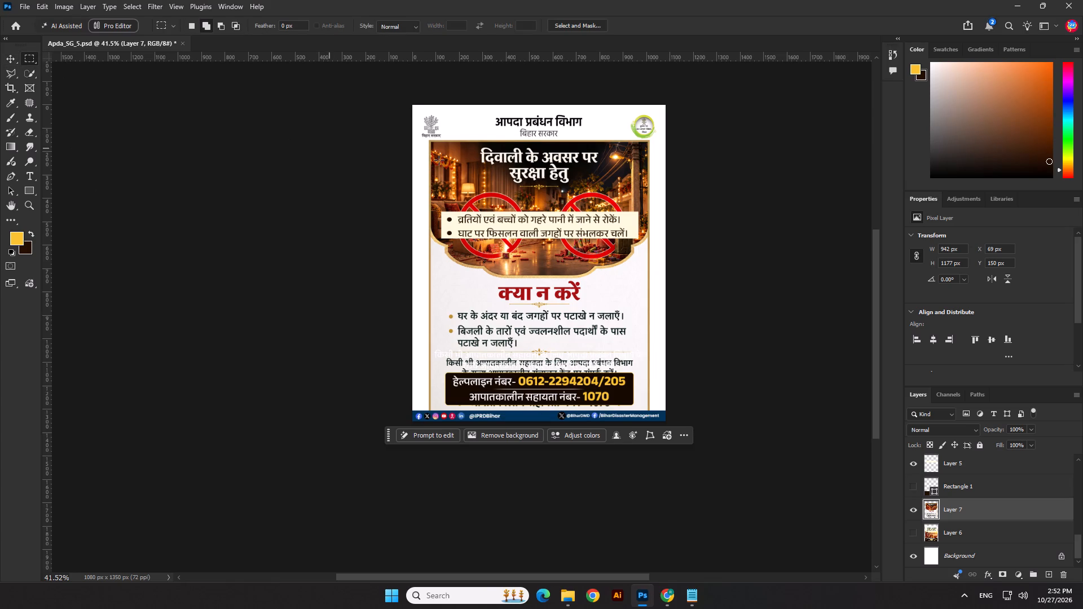
pyautogui.scroll(1, 456, 114)
pyautogui.moveTo(375, 114); pyautogui.dragTo(734, 147)
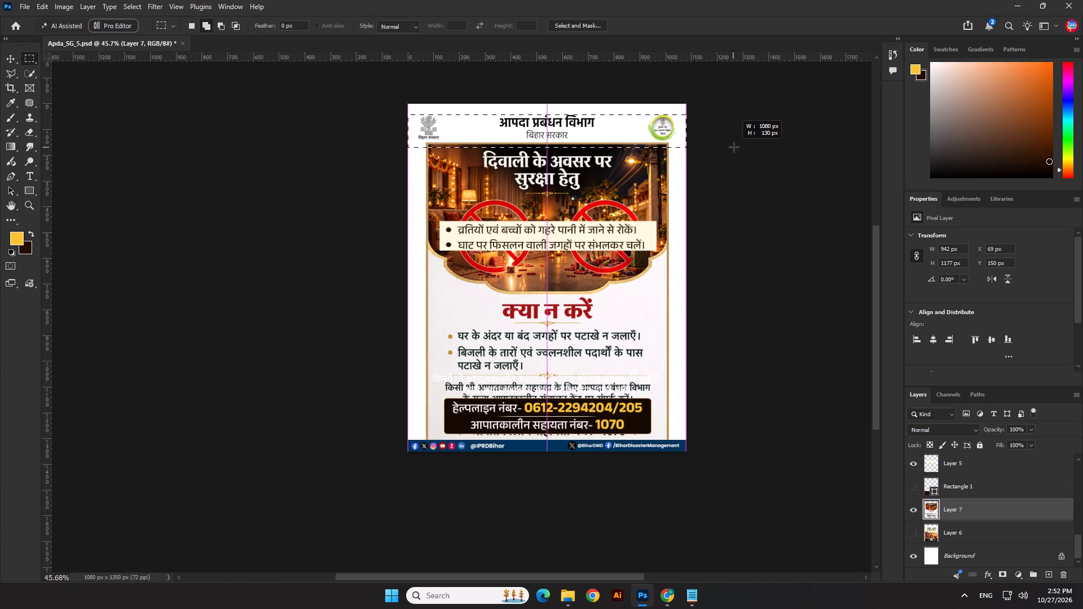
pyautogui.moveTo(734, 147); pyautogui.dragTo(737, 145)
pyautogui.press('Delete')
pyautogui.moveTo(750, 106); pyautogui.dragTo(673, 473)
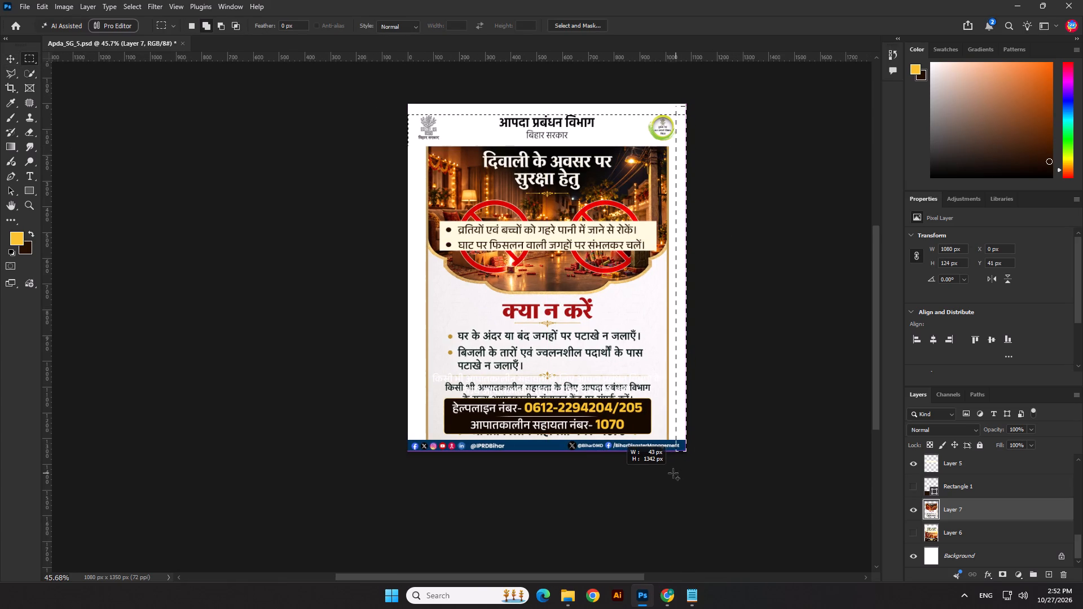
pyautogui.moveTo(673, 473); pyautogui.dragTo(666, 473)
pyautogui.press('Delete')
pyautogui.moveTo(365, 86); pyautogui.dragTo(436, 517)
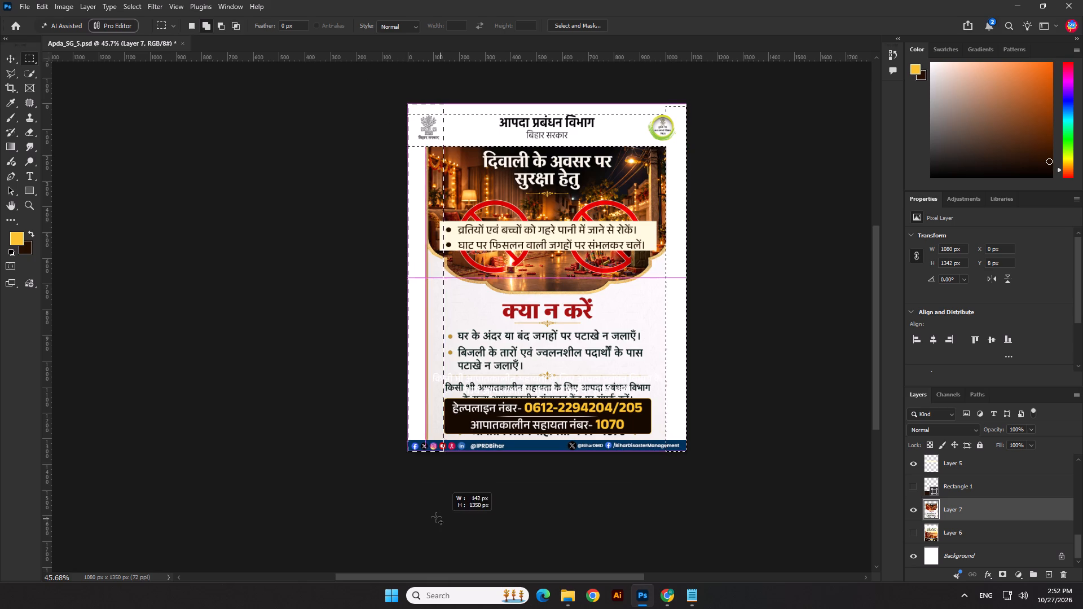
pyautogui.moveTo(436, 517); pyautogui.dragTo(428, 517)
pyautogui.press('Delete')
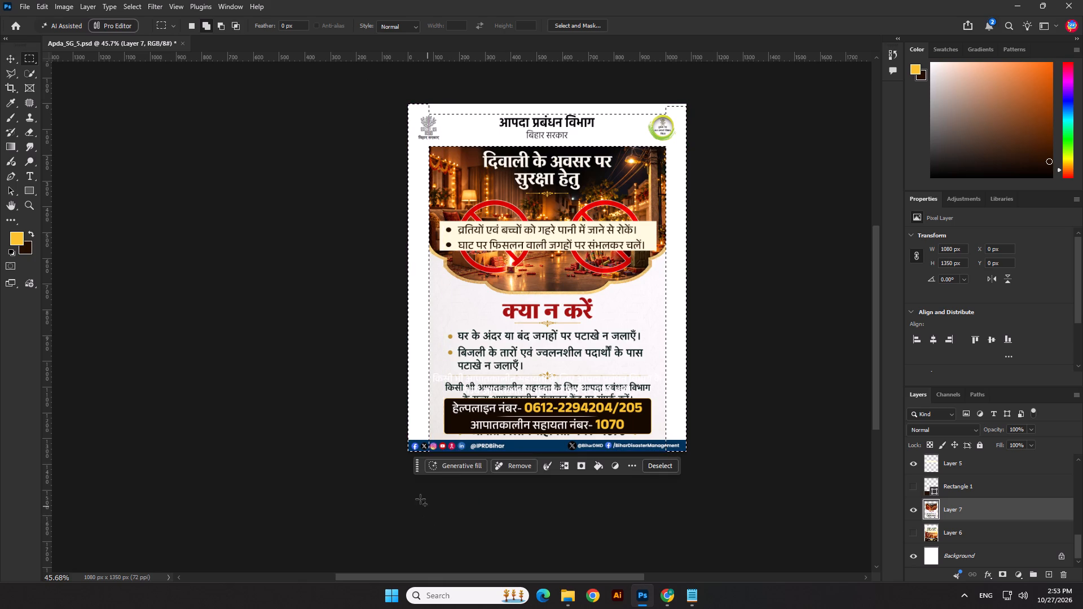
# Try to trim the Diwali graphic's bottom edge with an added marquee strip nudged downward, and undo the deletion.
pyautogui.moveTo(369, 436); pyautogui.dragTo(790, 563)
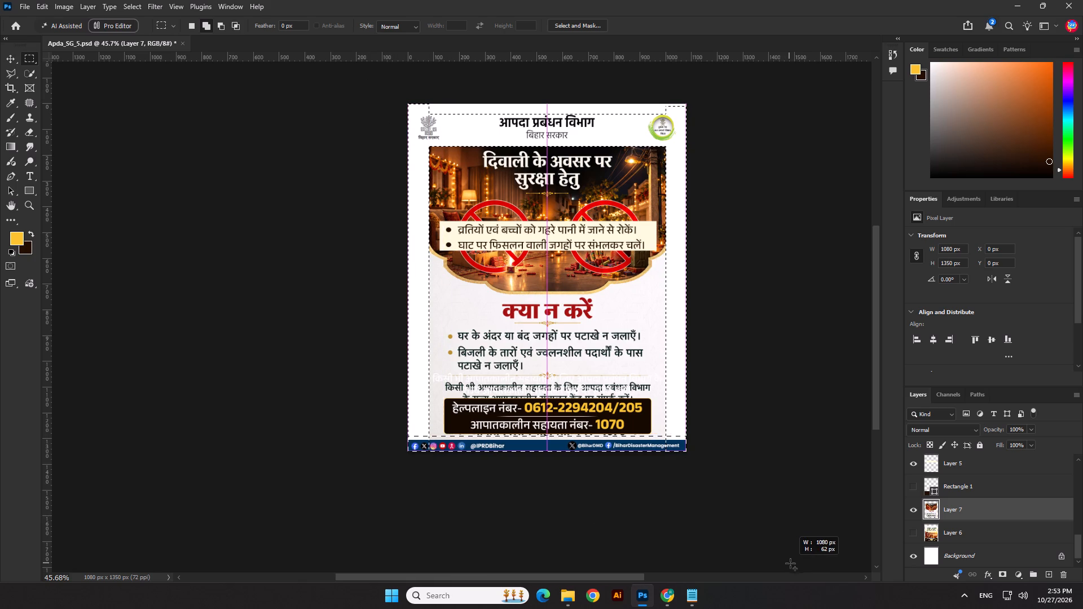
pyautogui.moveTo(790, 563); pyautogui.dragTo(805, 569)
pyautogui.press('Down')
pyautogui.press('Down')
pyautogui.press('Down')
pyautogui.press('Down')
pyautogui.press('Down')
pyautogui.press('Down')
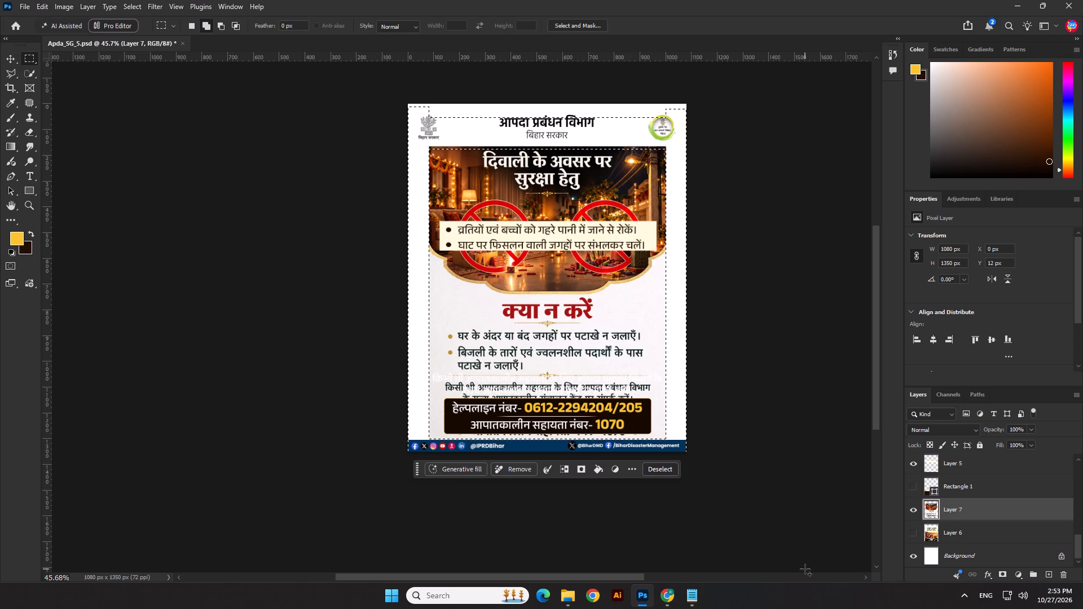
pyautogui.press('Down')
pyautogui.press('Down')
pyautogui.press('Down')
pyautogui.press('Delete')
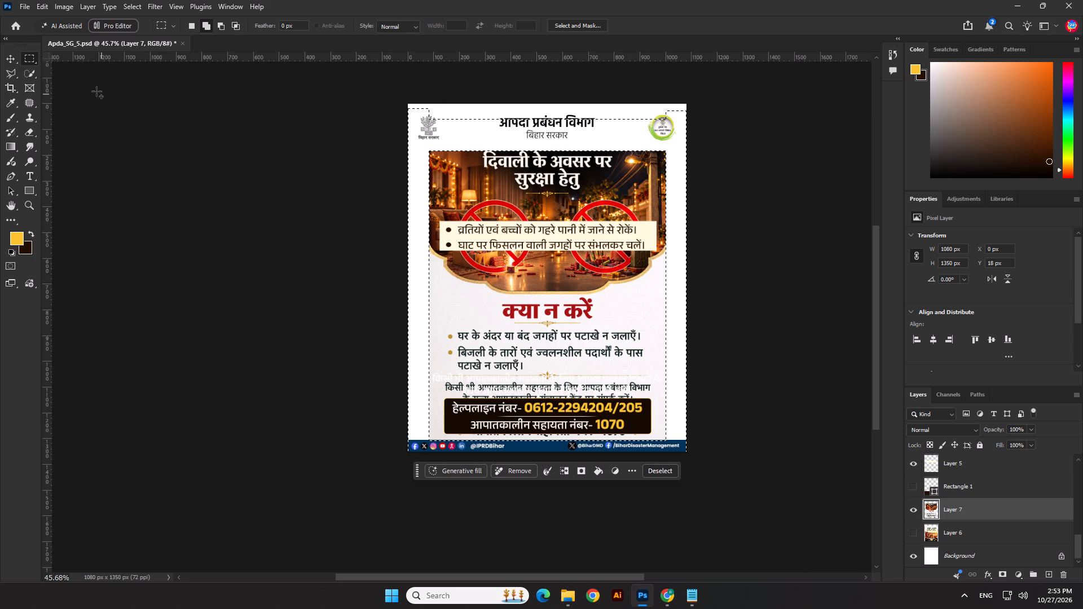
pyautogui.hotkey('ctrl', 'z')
# Clear the marquee selection around the Diwali graphic.
pyautogui.click(289, 292)
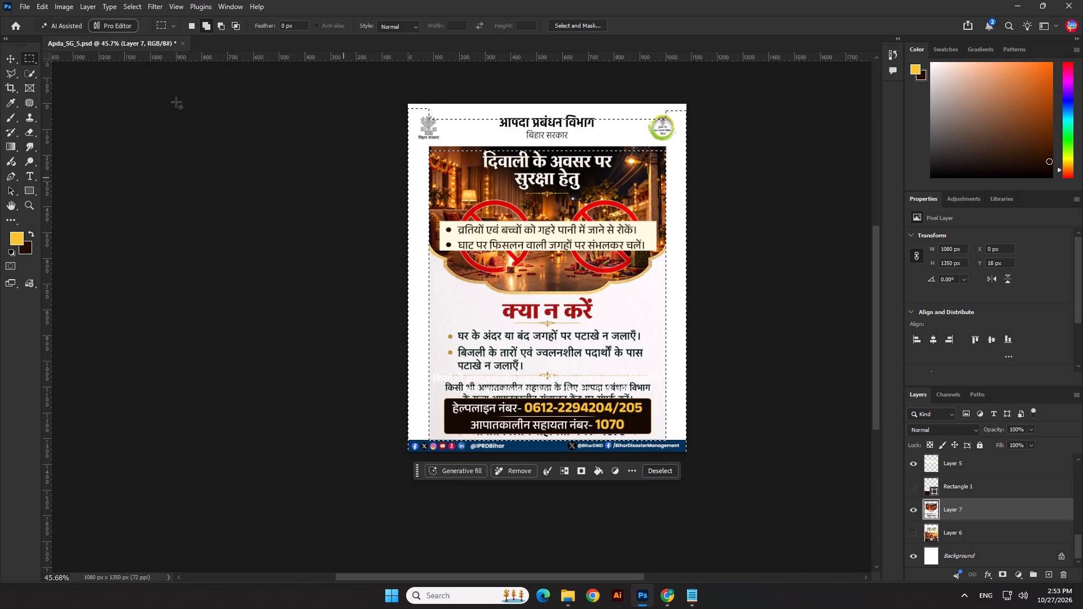
pyautogui.click(31, 55)
pyautogui.rightClick(473, 182)
pyautogui.click(484, 184)
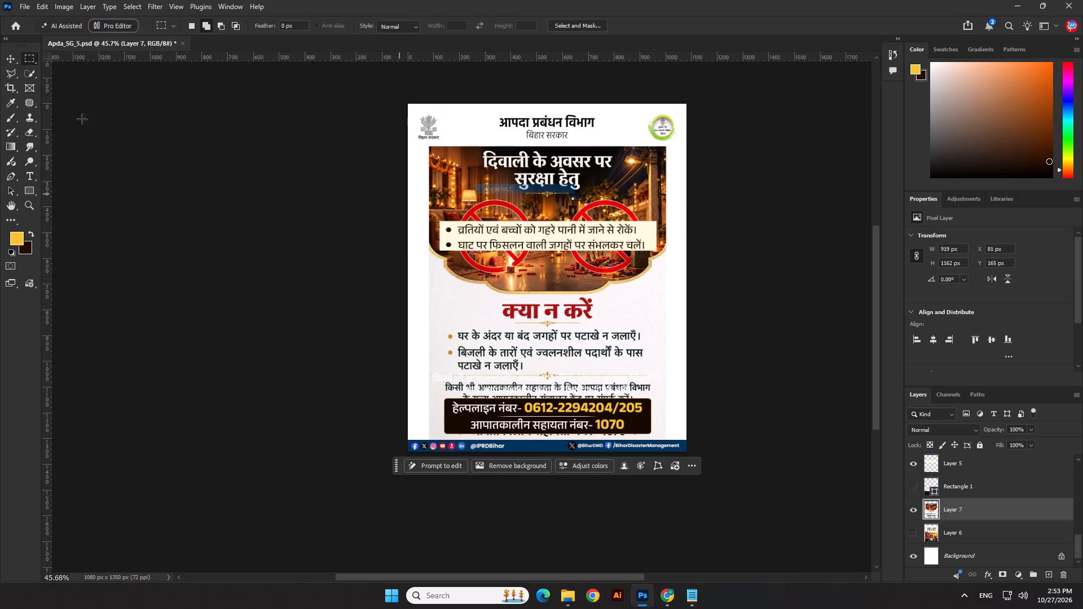
# Trim the Diwali graphic's bottom edge by deleting a full-width marquee strip nudged upward over the footer, and clear the selection.
pyautogui.click(33, 56)
pyautogui.moveTo(367, 443); pyautogui.dragTo(755, 522)
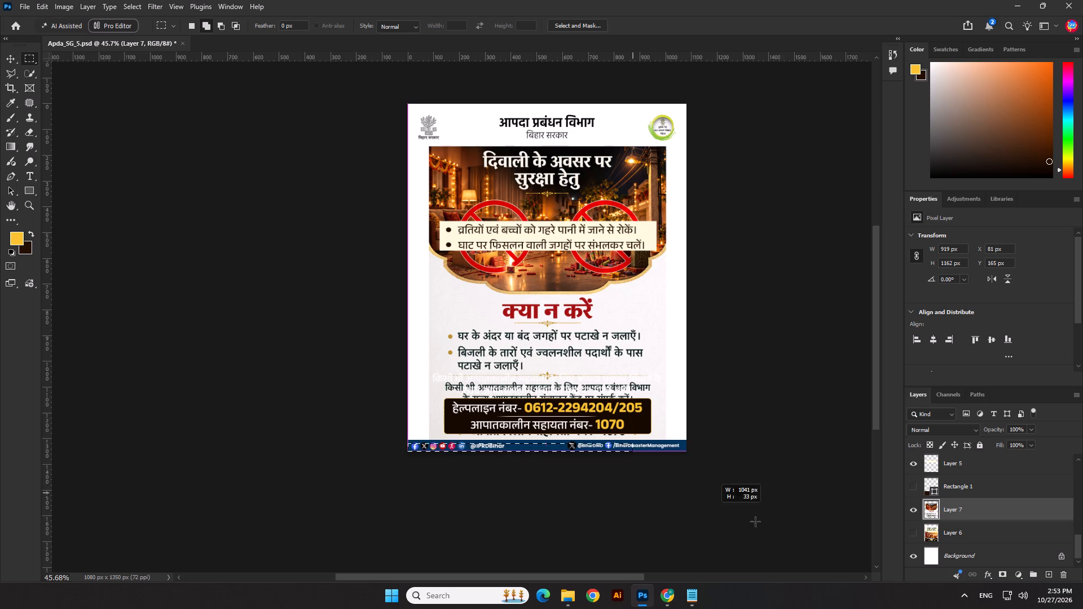
pyautogui.moveTo(755, 522); pyautogui.dragTo(771, 522)
pyautogui.press('Delete')
pyautogui.press('Up')
pyautogui.press('Up')
pyautogui.press('Up')
pyautogui.press('Up')
pyautogui.press('Delete')
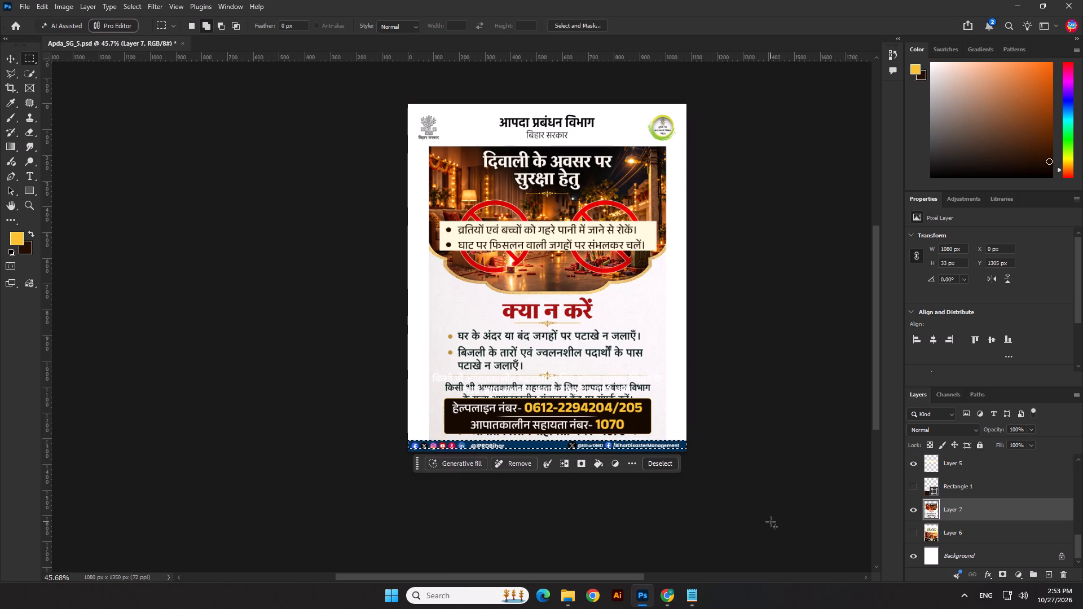
pyautogui.press('Up')
pyautogui.press('Delete')
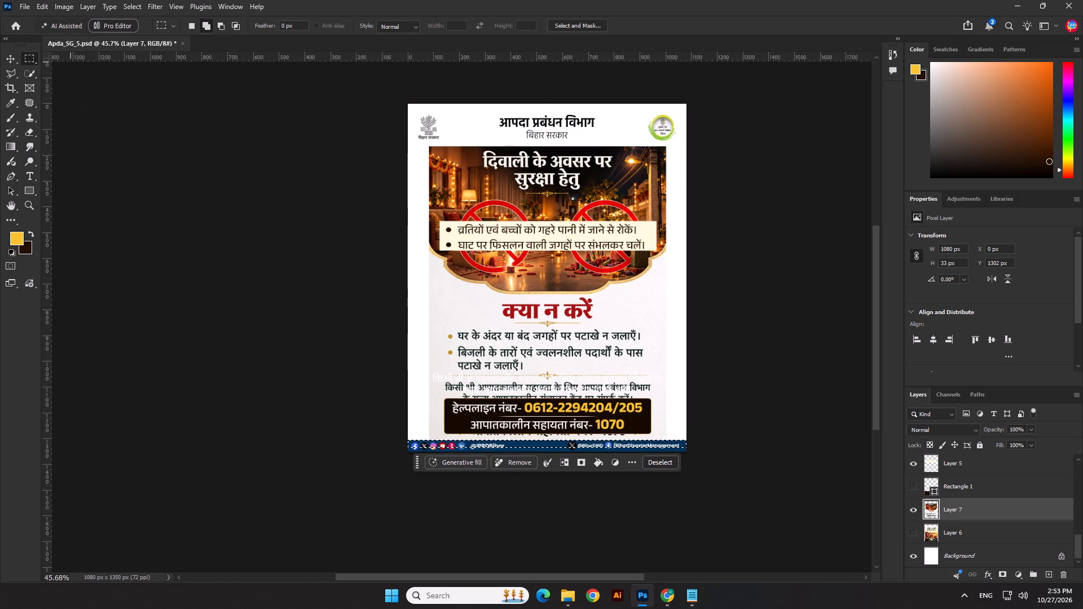
pyautogui.click(23, 59)
pyautogui.rightClick(469, 187)
pyautogui.click(483, 196)
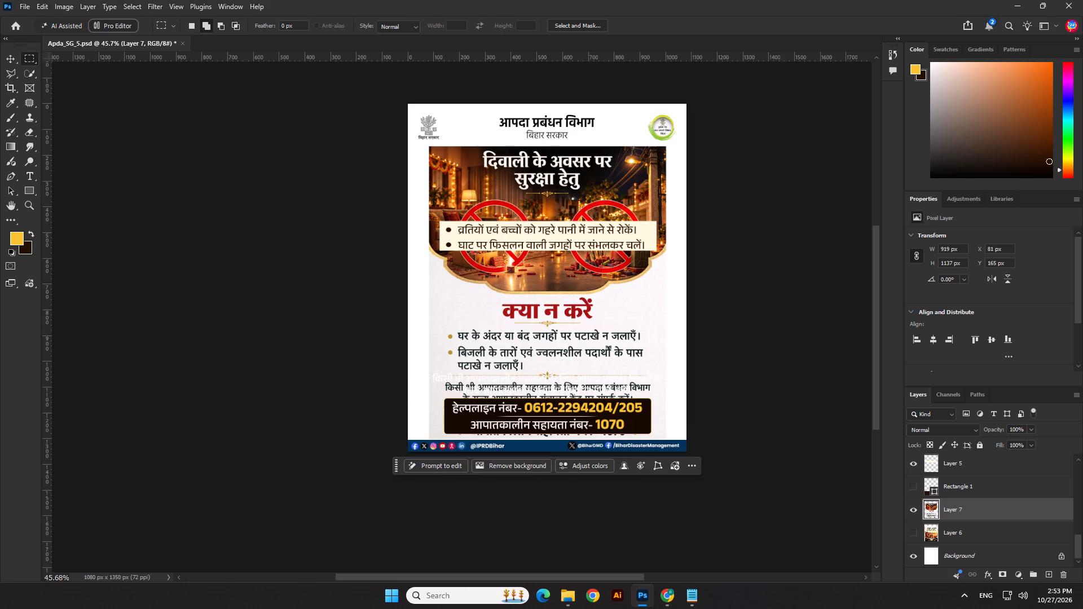
# Align the Diwali graphic by its horizontal centre.
pyautogui.click(13, 58)
pyautogui.click(199, 134)
pyautogui.click(539, 175)
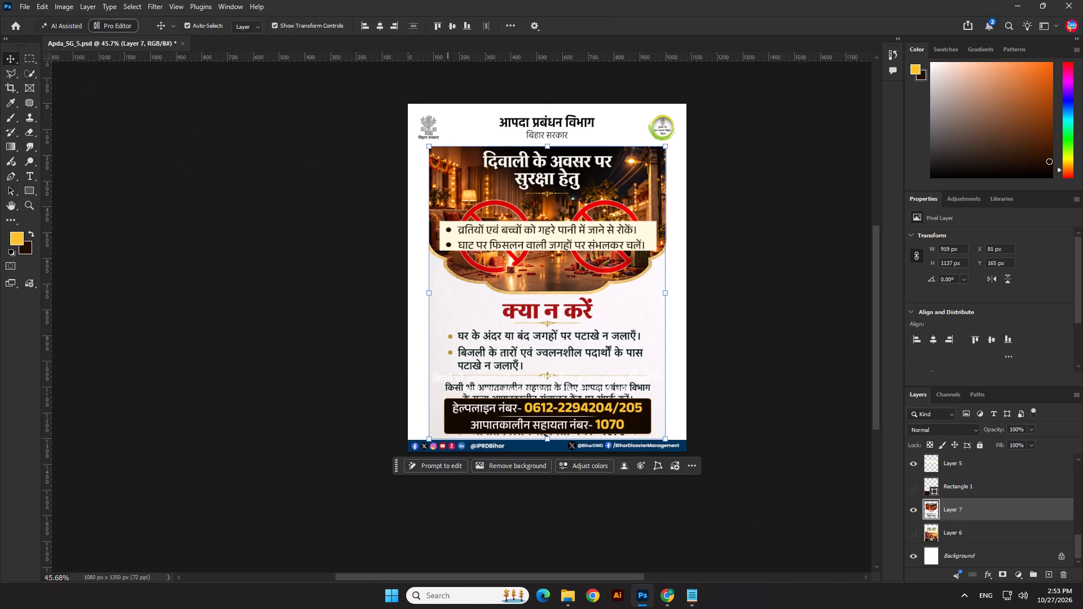
pyautogui.click(383, 25)
# Load the Diwali graphic's outline as a selection and contract it by 3 px.
pyautogui.keyDown('ctrl'); pyautogui.click(928, 511); pyautogui.keyUp('ctrl')
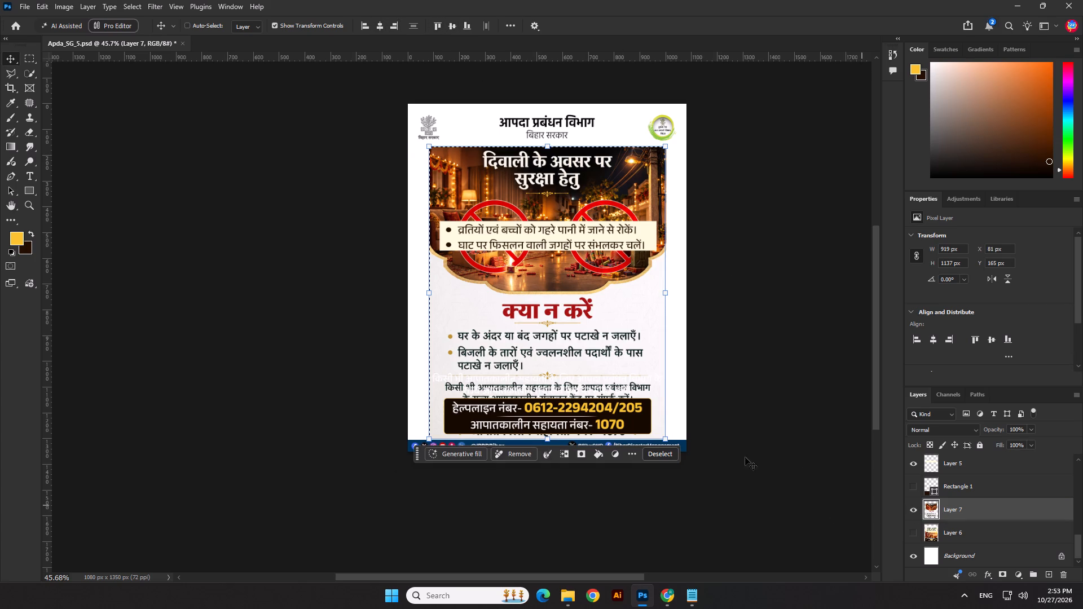
pyautogui.click(125, 1)
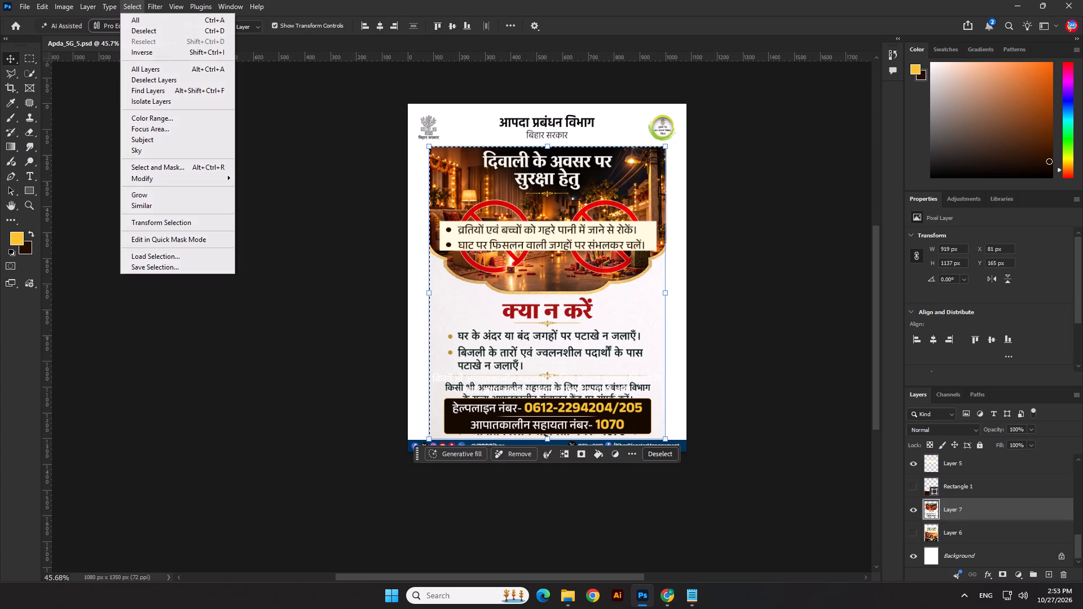
pyautogui.click(150, 176)
pyautogui.click(263, 208)
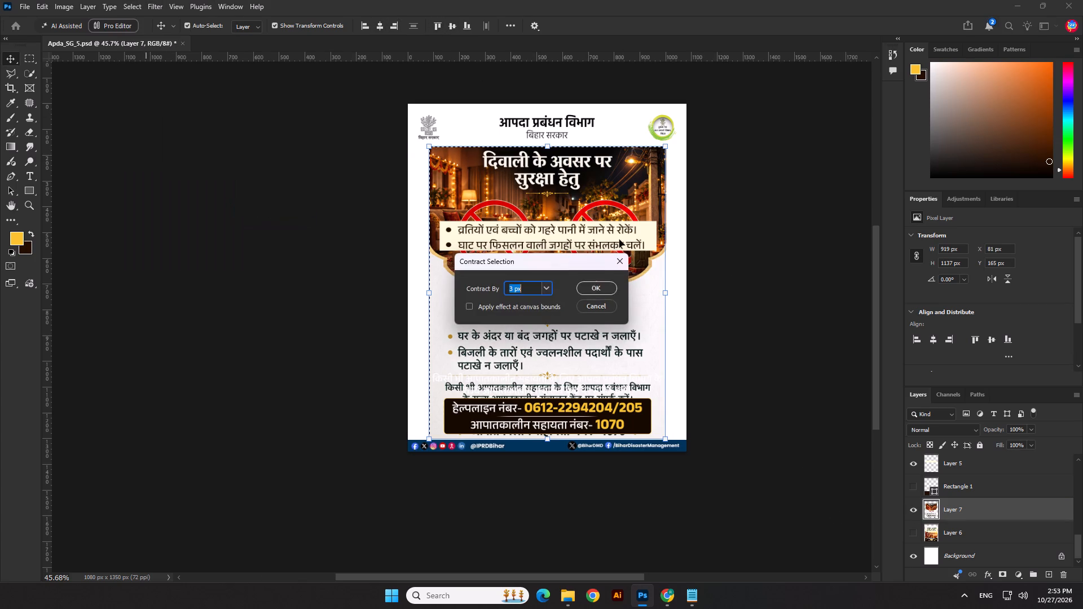
pyautogui.click(600, 289)
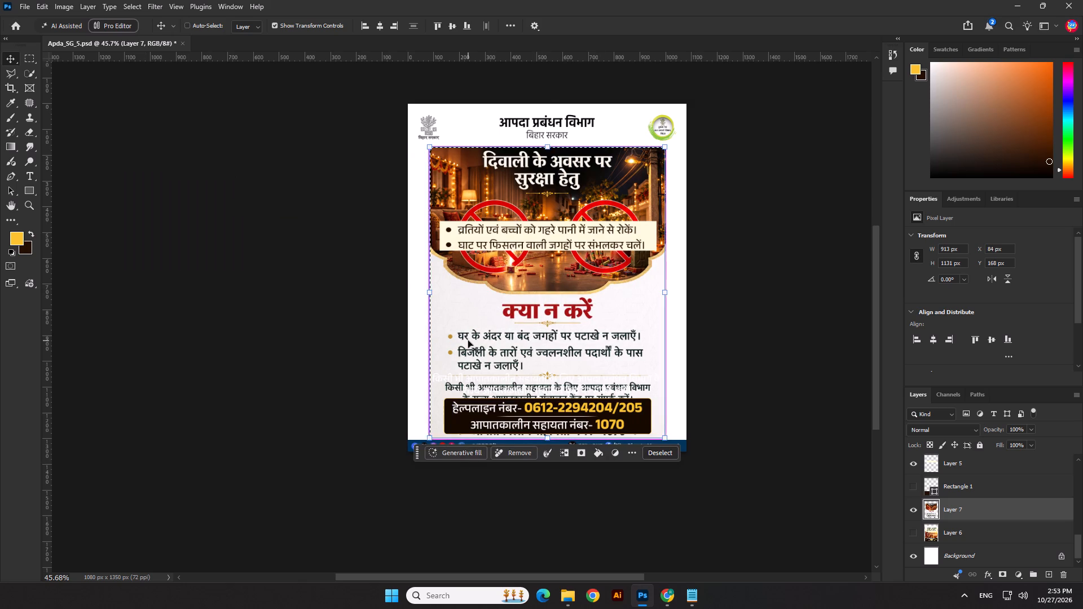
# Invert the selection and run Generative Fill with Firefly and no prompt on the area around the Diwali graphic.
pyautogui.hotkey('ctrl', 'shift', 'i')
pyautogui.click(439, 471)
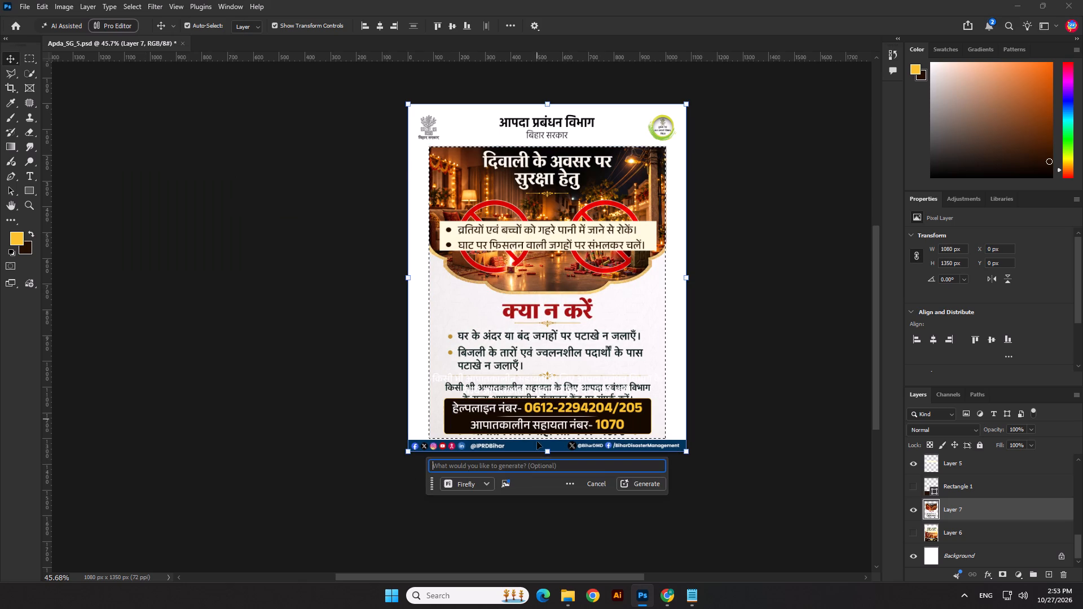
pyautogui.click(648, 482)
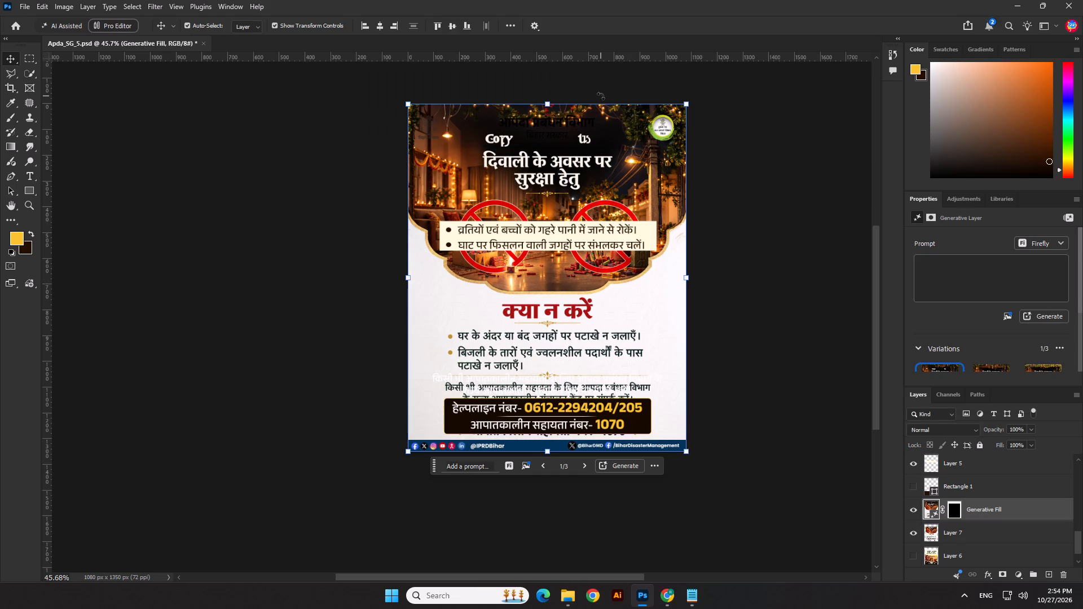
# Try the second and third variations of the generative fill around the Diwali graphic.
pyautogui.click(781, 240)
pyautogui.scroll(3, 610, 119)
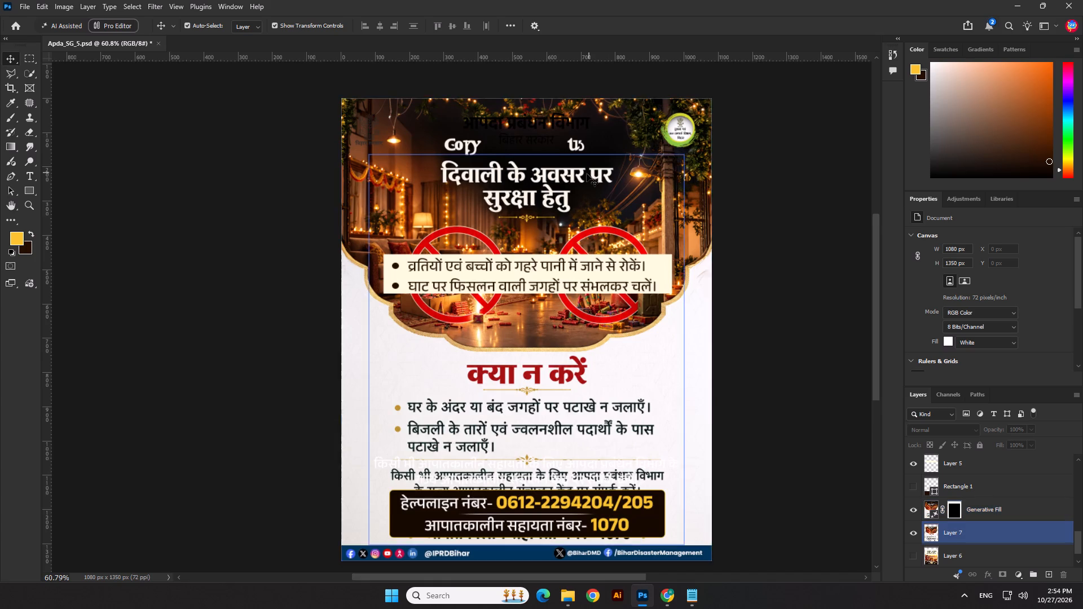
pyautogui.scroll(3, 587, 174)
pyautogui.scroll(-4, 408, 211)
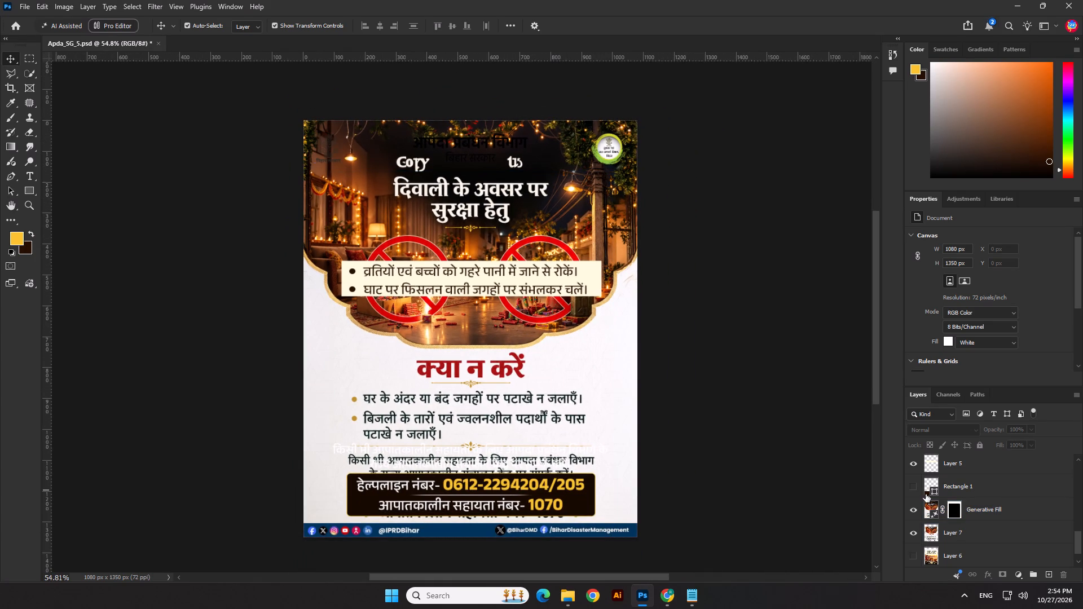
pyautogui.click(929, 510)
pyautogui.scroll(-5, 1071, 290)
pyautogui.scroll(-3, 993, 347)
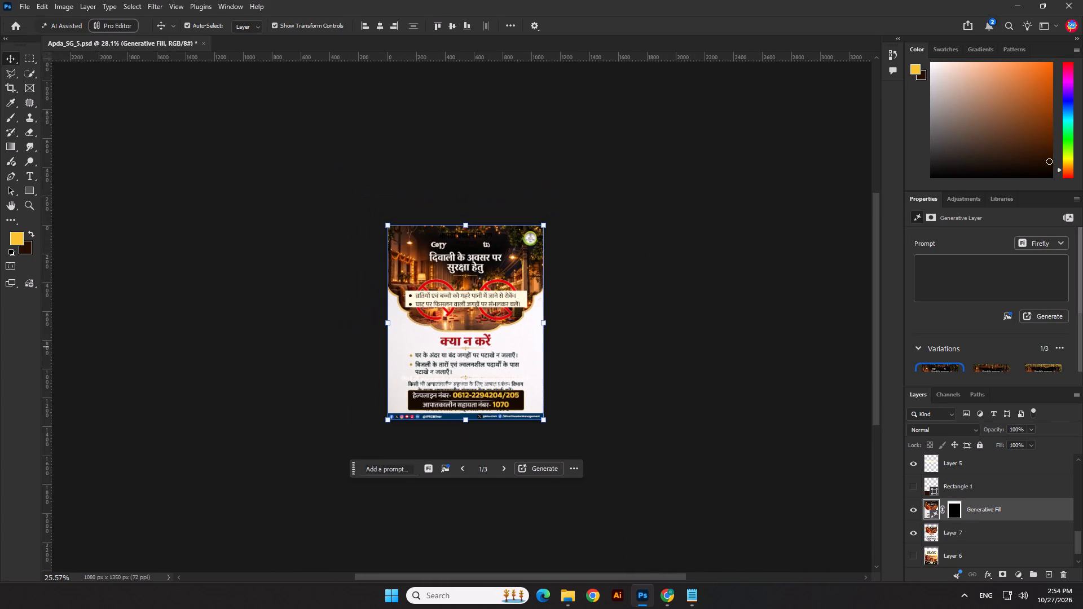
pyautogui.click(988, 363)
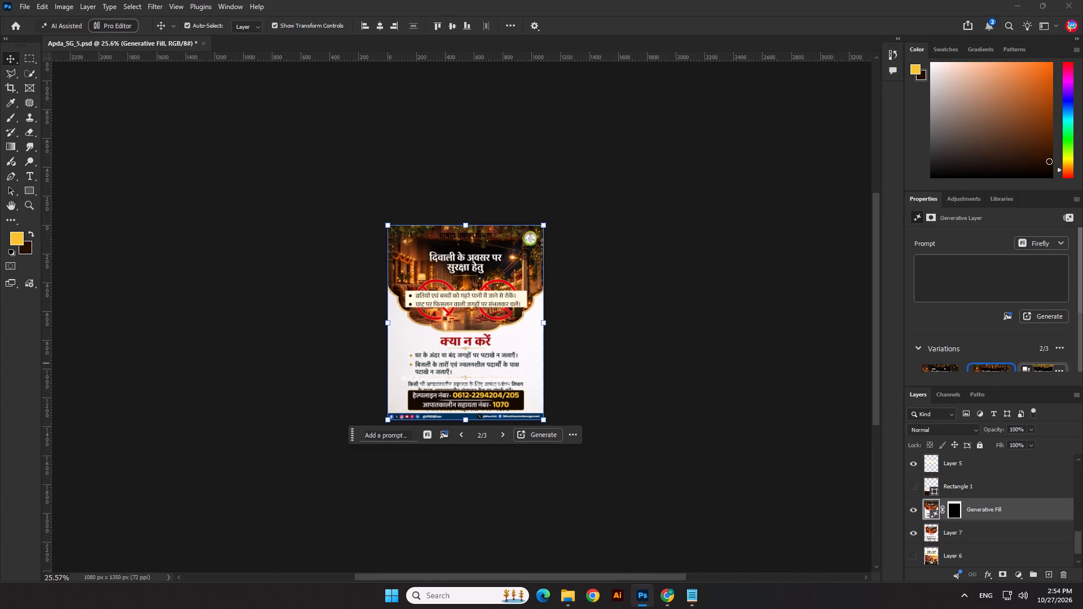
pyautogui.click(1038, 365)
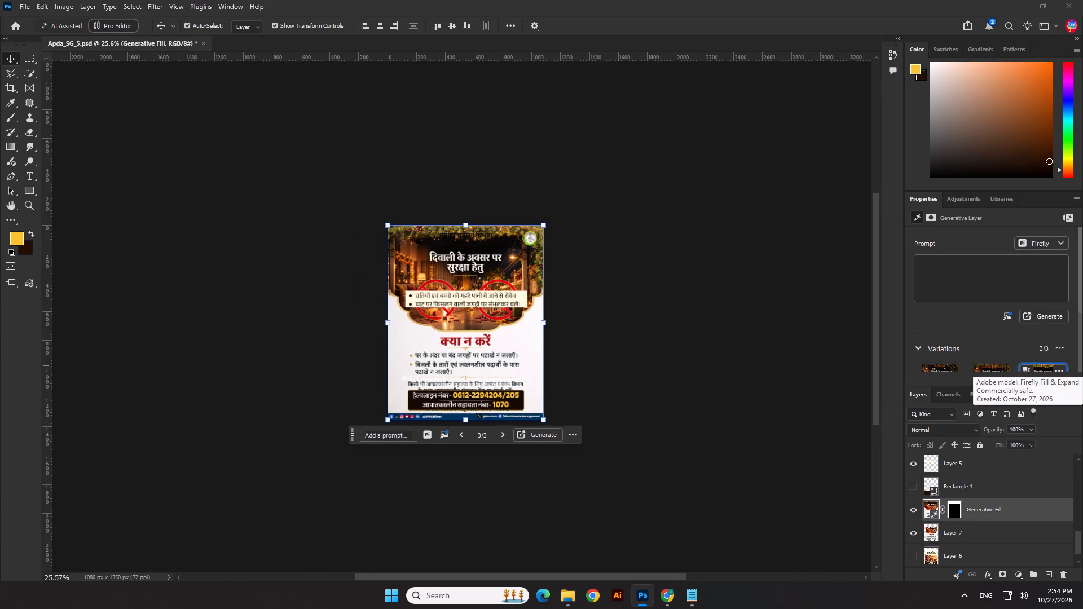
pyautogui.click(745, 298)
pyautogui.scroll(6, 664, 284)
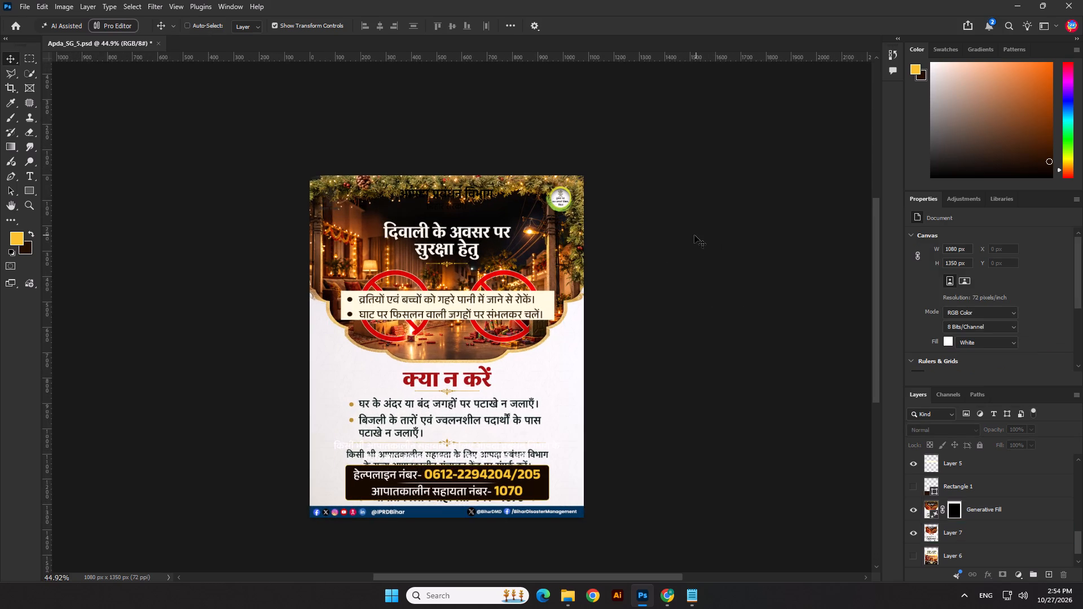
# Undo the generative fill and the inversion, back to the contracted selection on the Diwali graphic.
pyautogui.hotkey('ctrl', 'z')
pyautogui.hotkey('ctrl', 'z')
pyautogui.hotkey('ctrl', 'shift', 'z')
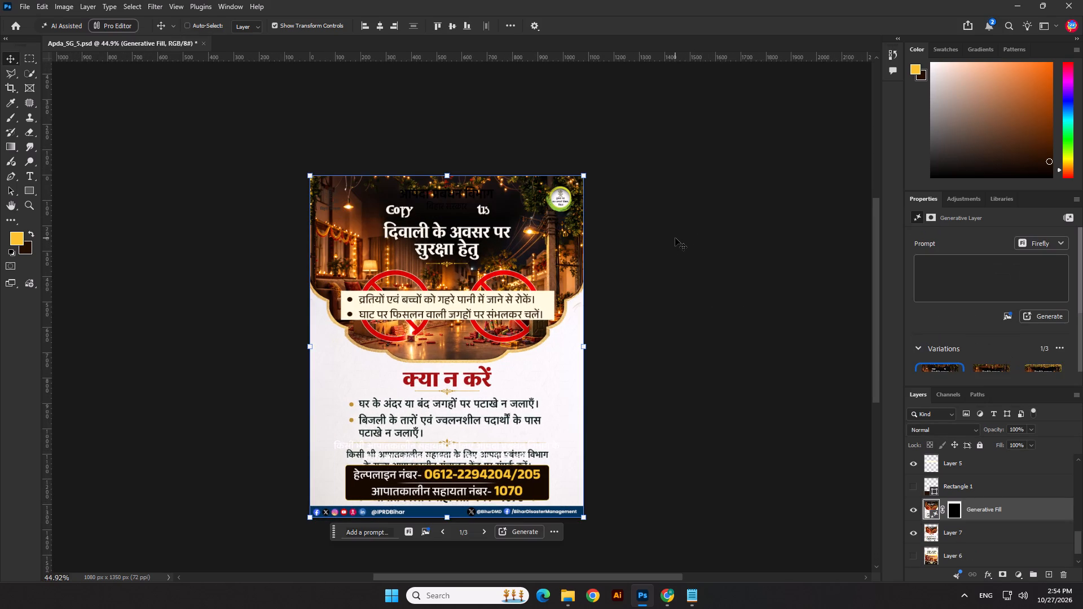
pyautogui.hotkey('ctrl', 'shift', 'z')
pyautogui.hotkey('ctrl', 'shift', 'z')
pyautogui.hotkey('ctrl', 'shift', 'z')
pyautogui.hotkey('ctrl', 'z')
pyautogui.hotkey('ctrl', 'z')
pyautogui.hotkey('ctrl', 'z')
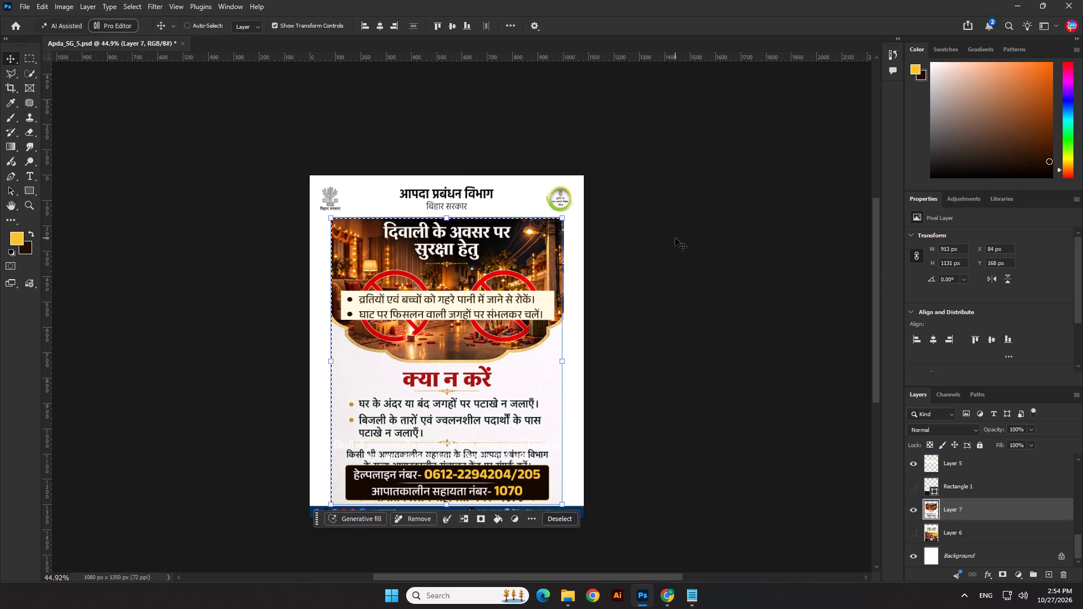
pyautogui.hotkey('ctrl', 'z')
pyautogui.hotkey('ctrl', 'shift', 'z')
# Invert the contracted selection and generate a new Firefly fill with no prompt to extend the Diwali graphic across the canvas.
pyautogui.scroll(5, 513, 203)
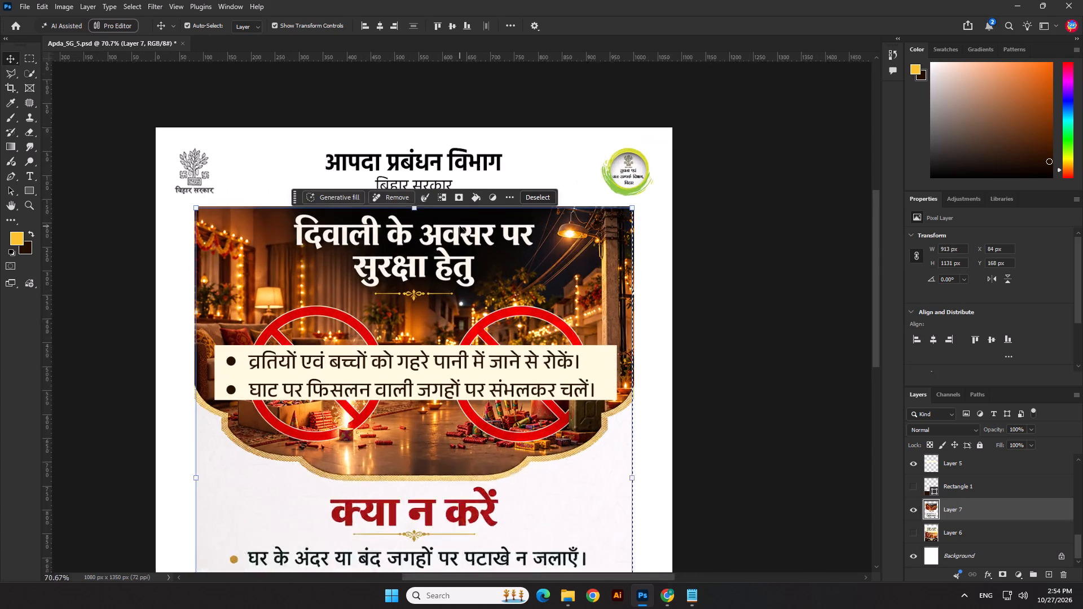
pyautogui.scroll(4, 460, 226)
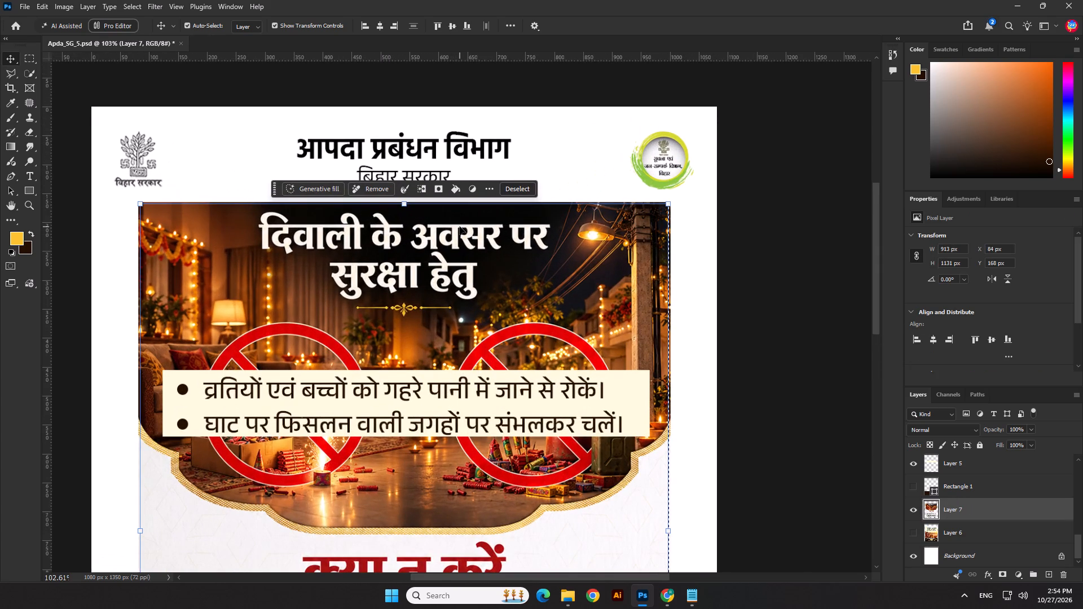
pyautogui.scroll(-4, 460, 227)
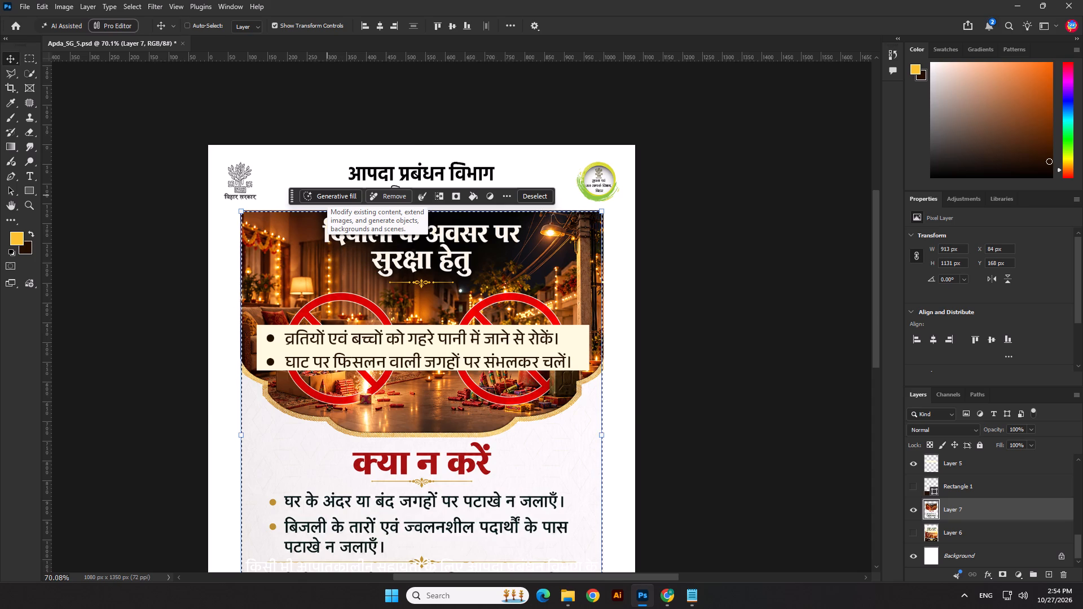
pyautogui.hotkey('ctrl', 'shift', 'i')
pyautogui.click(331, 129)
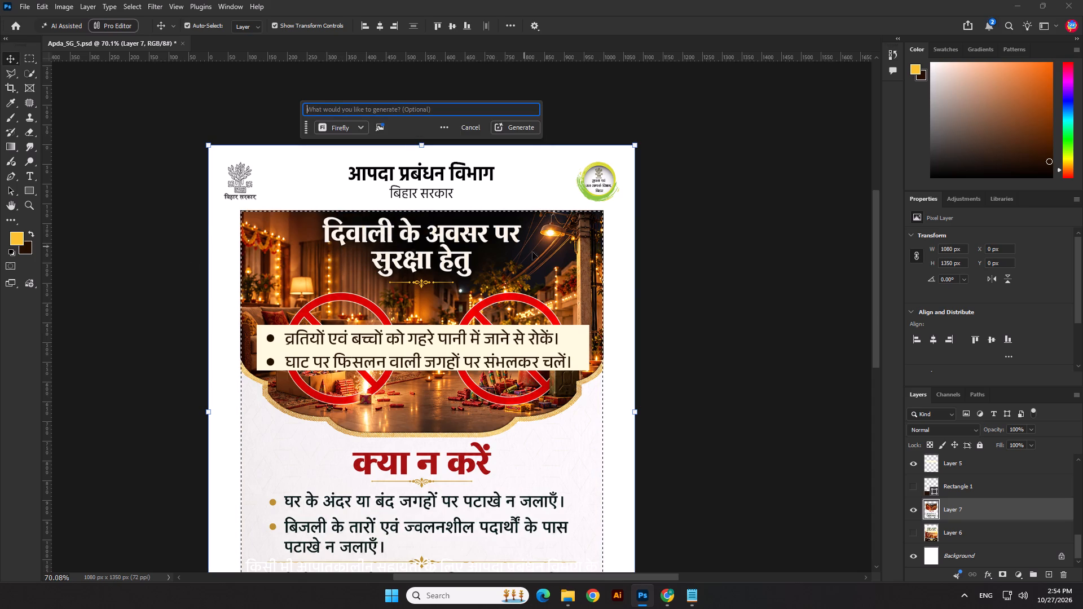
pyautogui.click(509, 126)
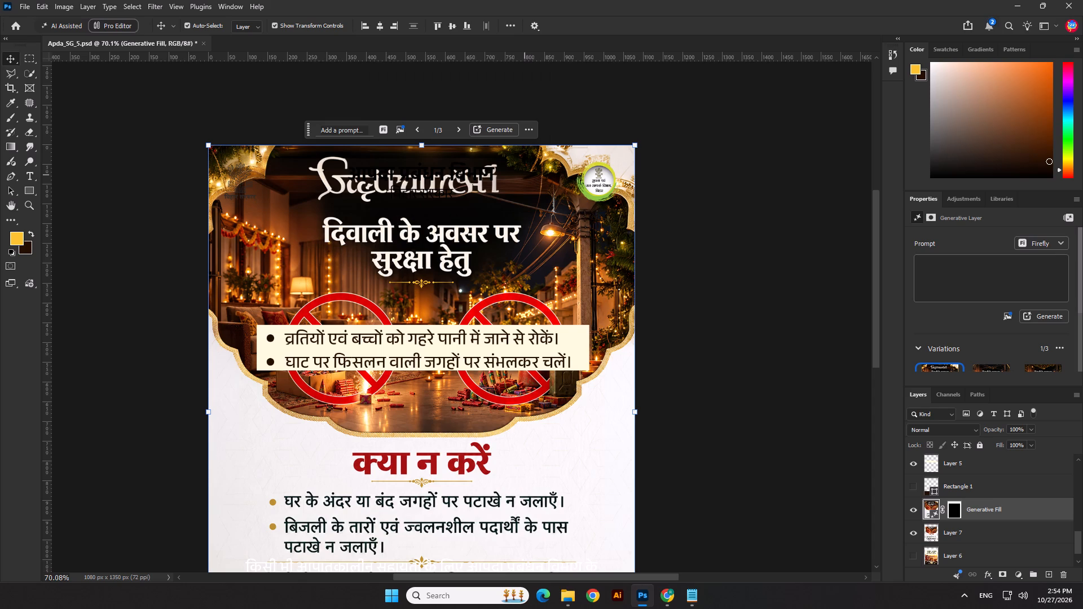
# Compare the new fill's variations and choose the third one.
pyautogui.click(993, 370)
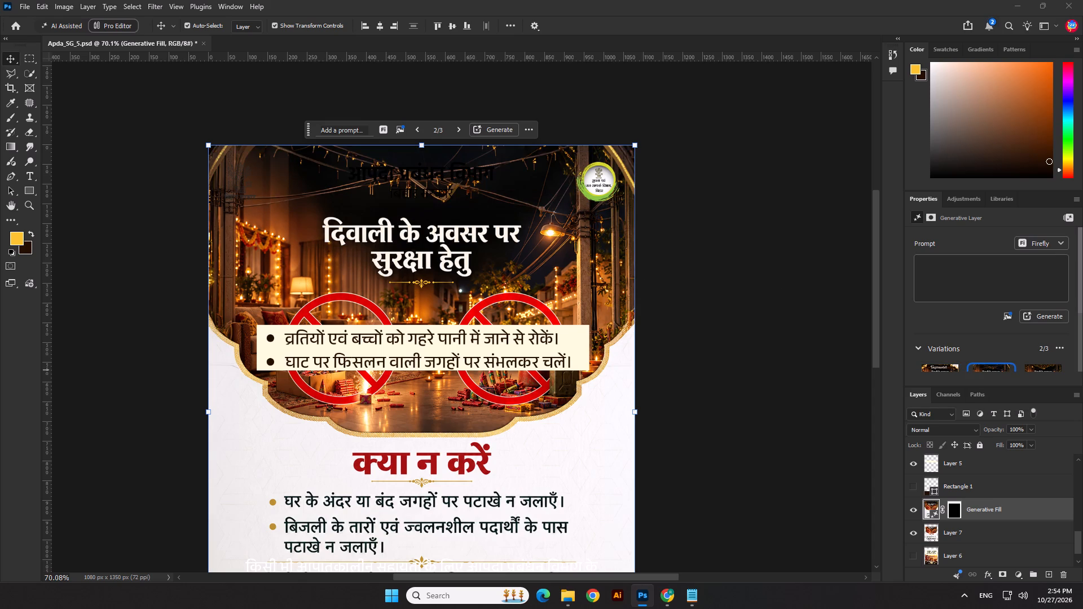
pyautogui.click(1049, 367)
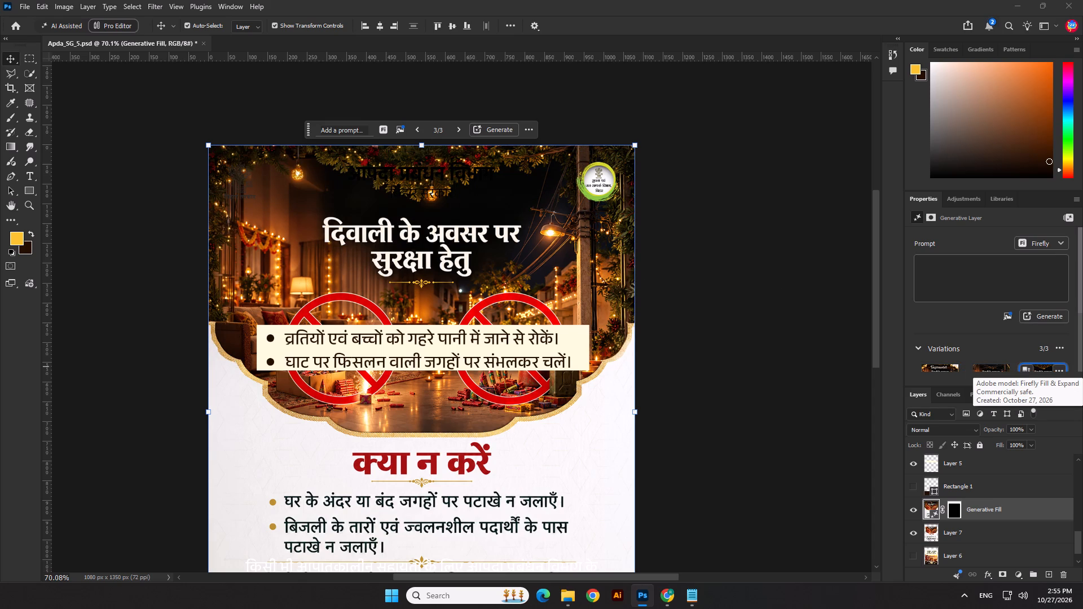
pyautogui.click(812, 361)
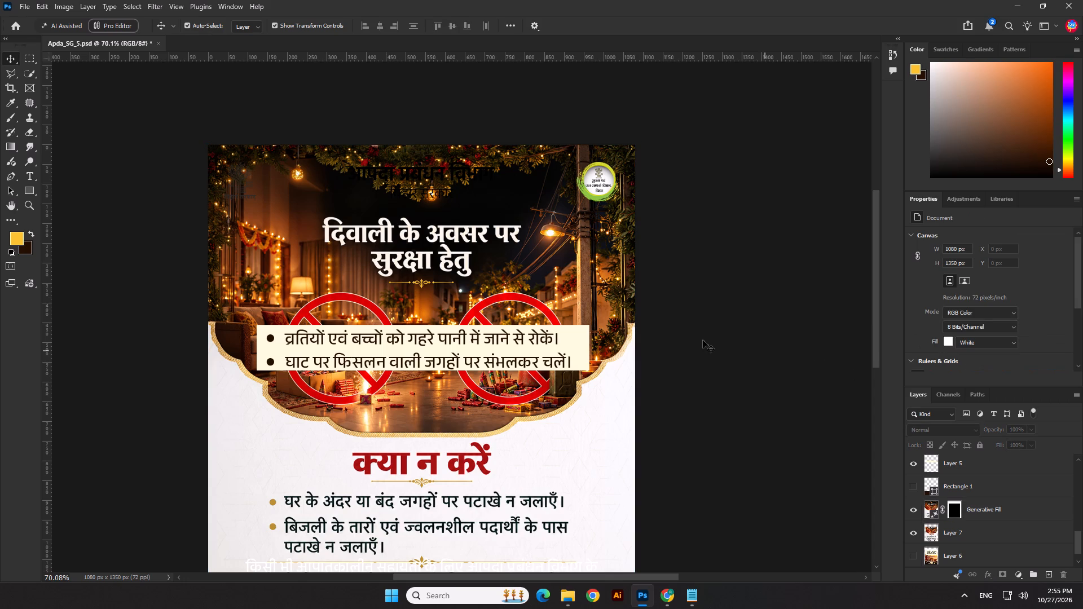
pyautogui.scroll(-8, 683, 336)
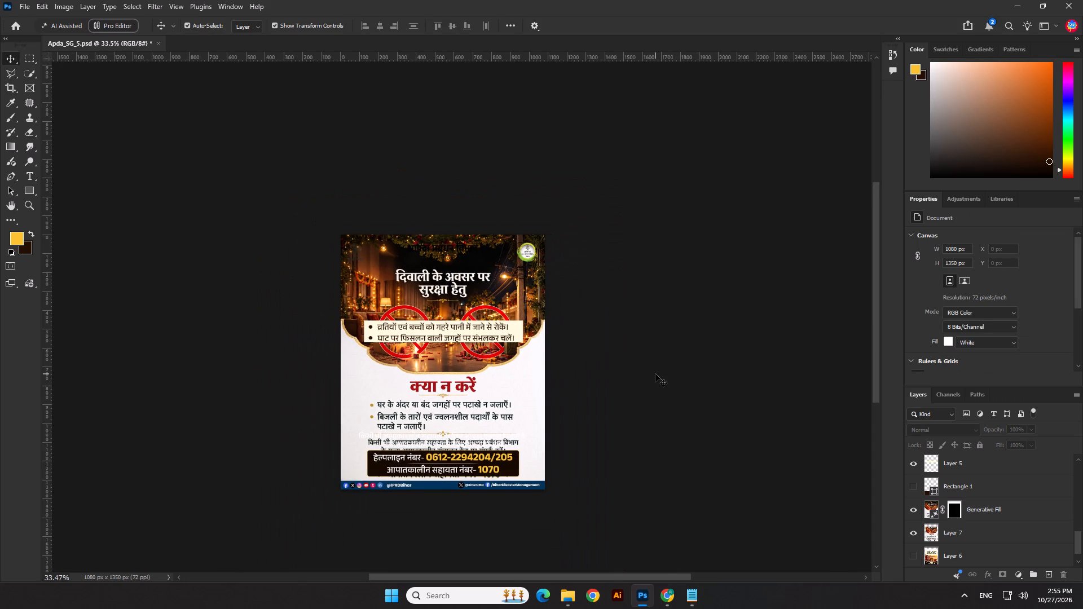
pyautogui.scroll(4, 463, 227)
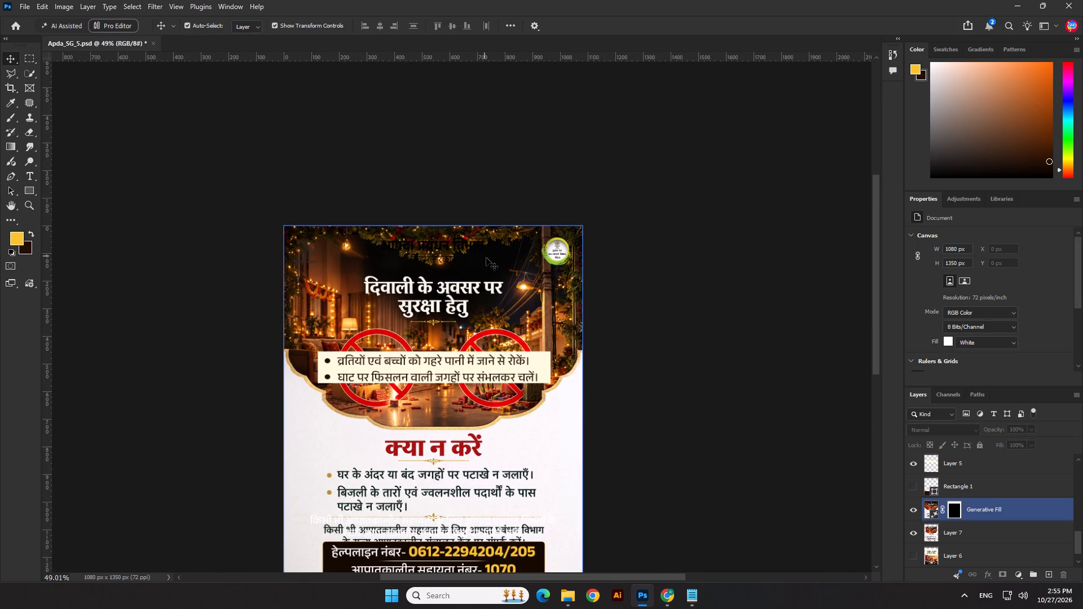
# Add a new blank layer directly above the Generative Fill layer.
pyautogui.click(562, 294)
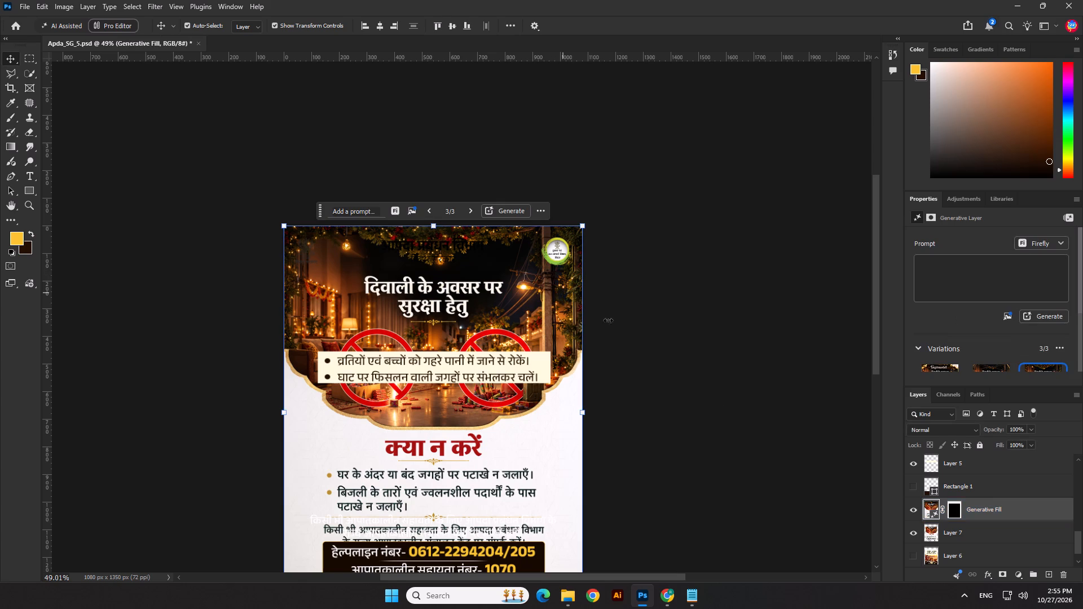
pyautogui.click(1050, 577)
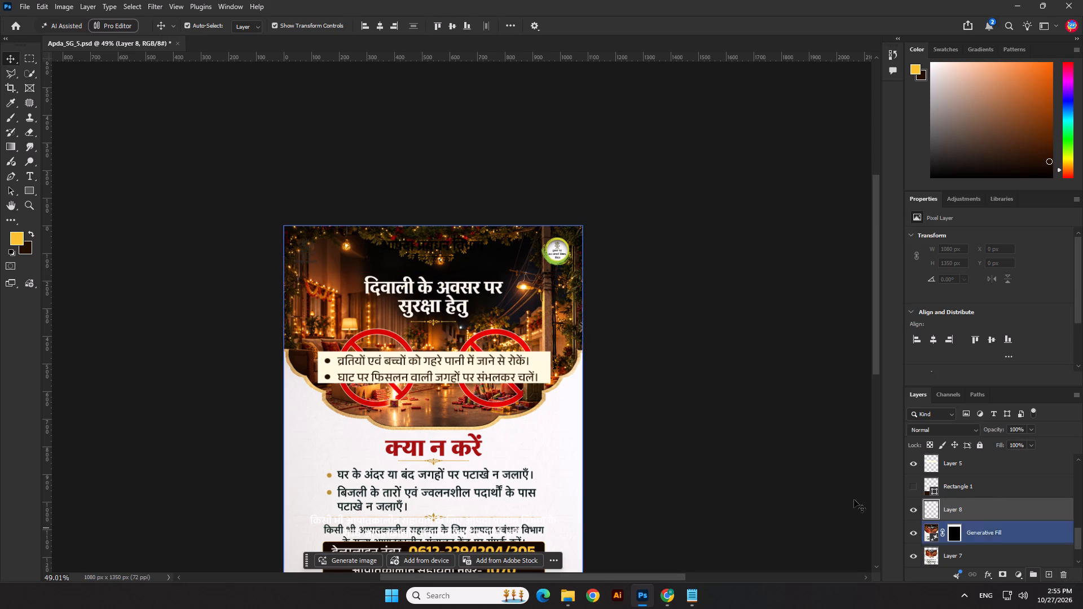
# Sample the near-black of the night sky and paint it over the header's left end on Layer 8 with a 500 px soft brush.
pyautogui.click(9, 103)
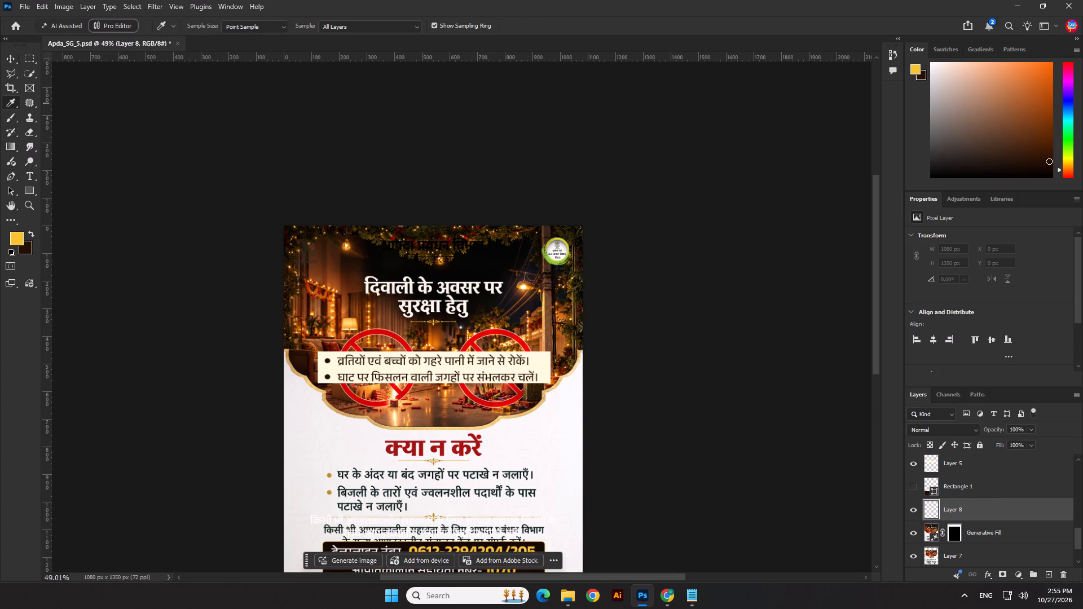
pyautogui.scroll(2, 441, 255)
pyautogui.click(382, 265)
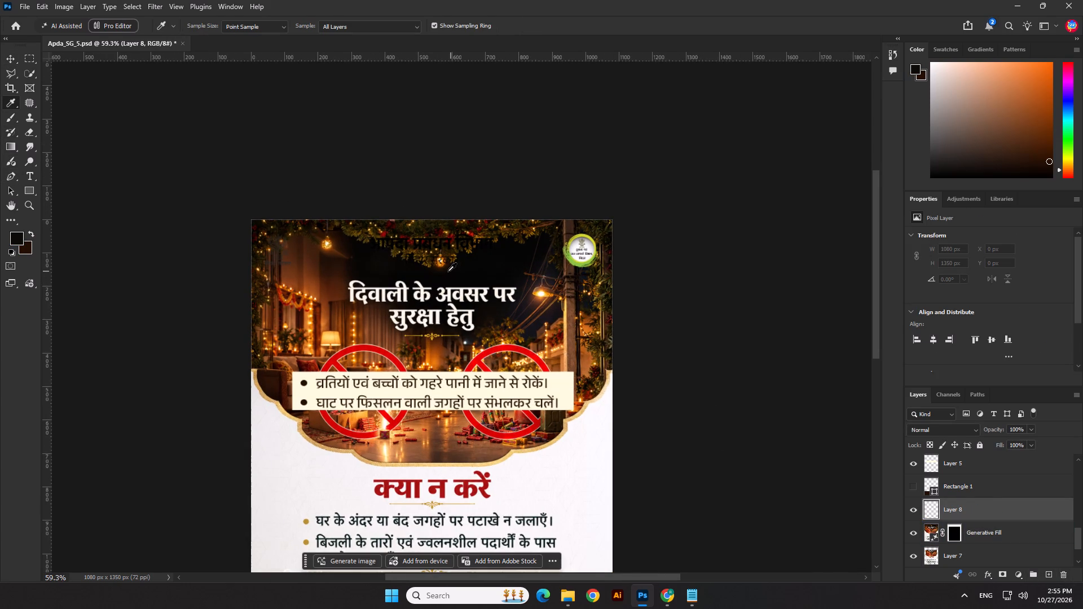
pyautogui.click(448, 271)
pyautogui.click(8, 116)
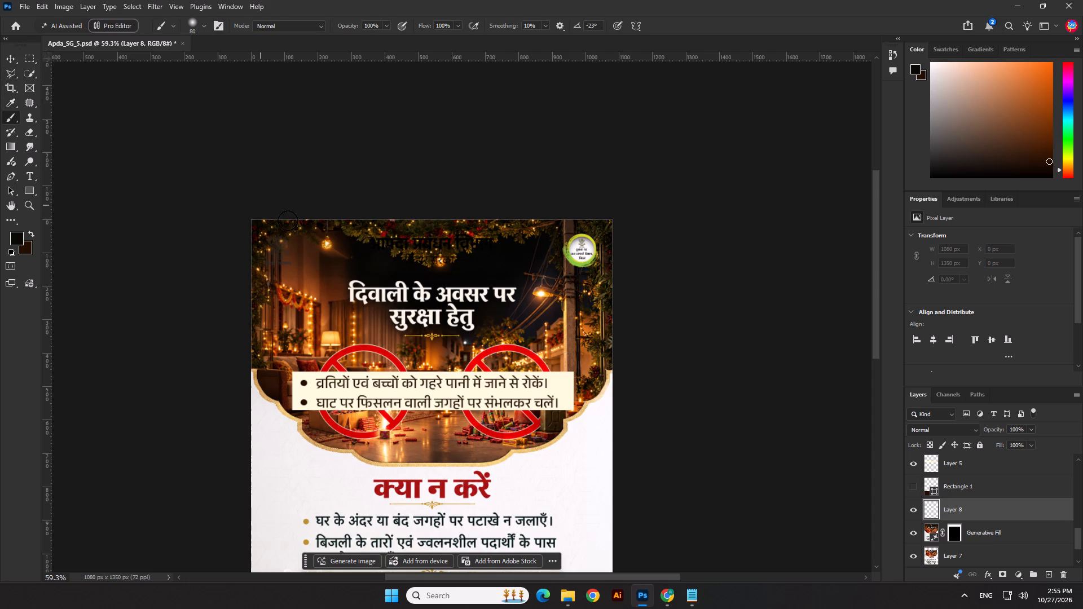
pyautogui.press(']')
pyautogui.press(']')
pyautogui.press(']')
pyautogui.press(']')
pyautogui.press(']')
pyautogui.press(']')
pyautogui.press(']')
pyautogui.press(']')
pyautogui.press(']')
pyautogui.press(']')
pyautogui.press(']')
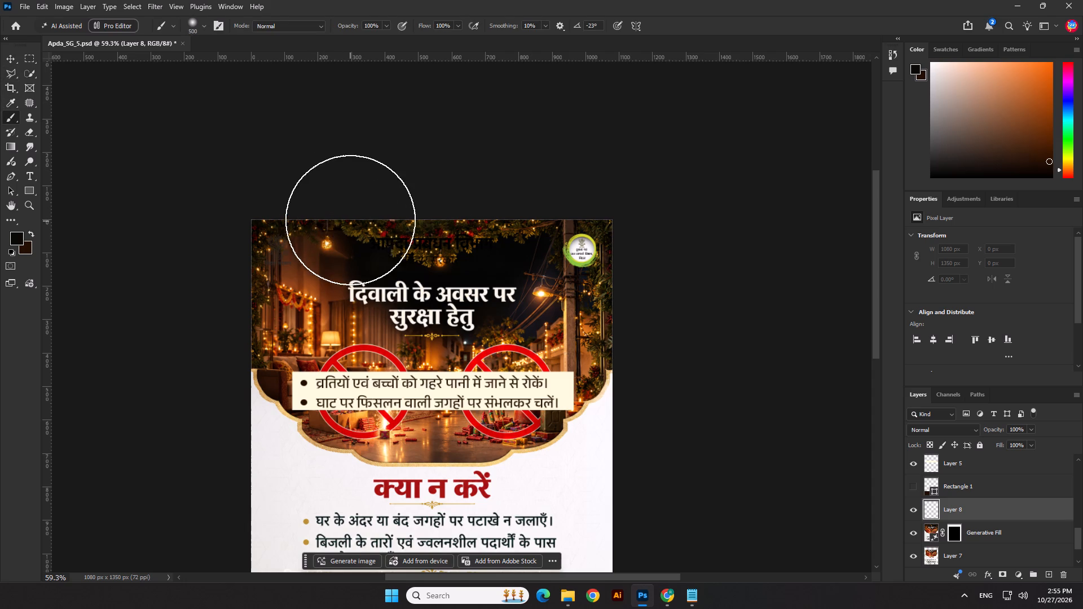
pyautogui.moveTo(334, 215); pyautogui.dragTo(224, 226)
pyautogui.click(210, 254)
pyautogui.click(224, 258)
pyautogui.click(253, 250)
# Extend the near-black paint across the rest of the header to the graphic's right edge, evening out the coverage.
pyautogui.moveTo(338, 195); pyautogui.dragTo(648, 200)
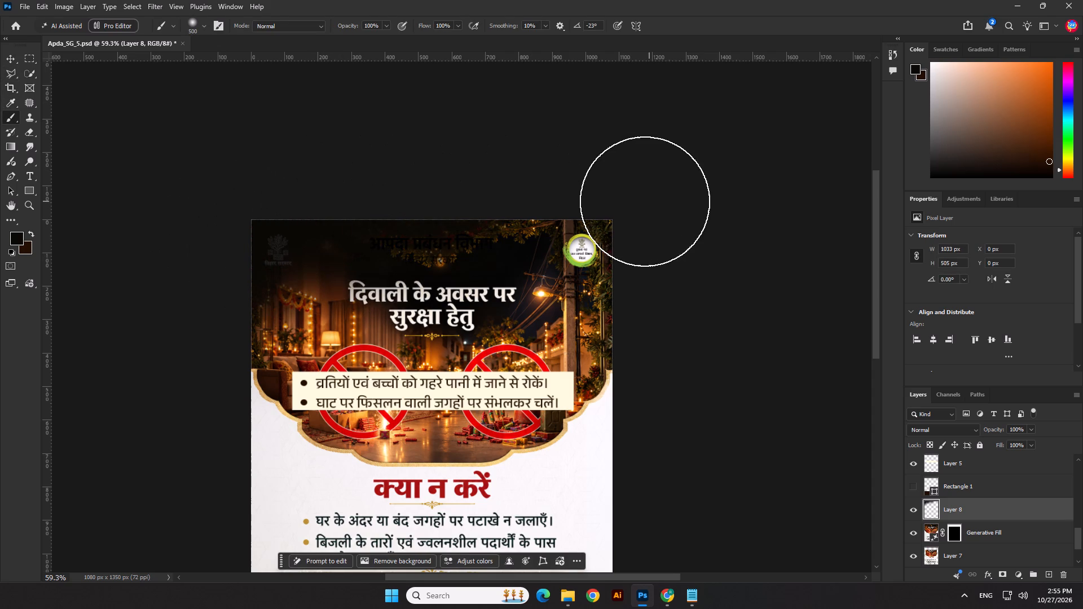
pyautogui.moveTo(642, 202); pyautogui.dragTo(544, 219)
pyautogui.moveTo(490, 219); pyautogui.dragTo(612, 214)
pyautogui.moveTo(618, 220); pyautogui.dragTo(324, 223)
pyautogui.moveTo(394, 231); pyautogui.dragTo(639, 224)
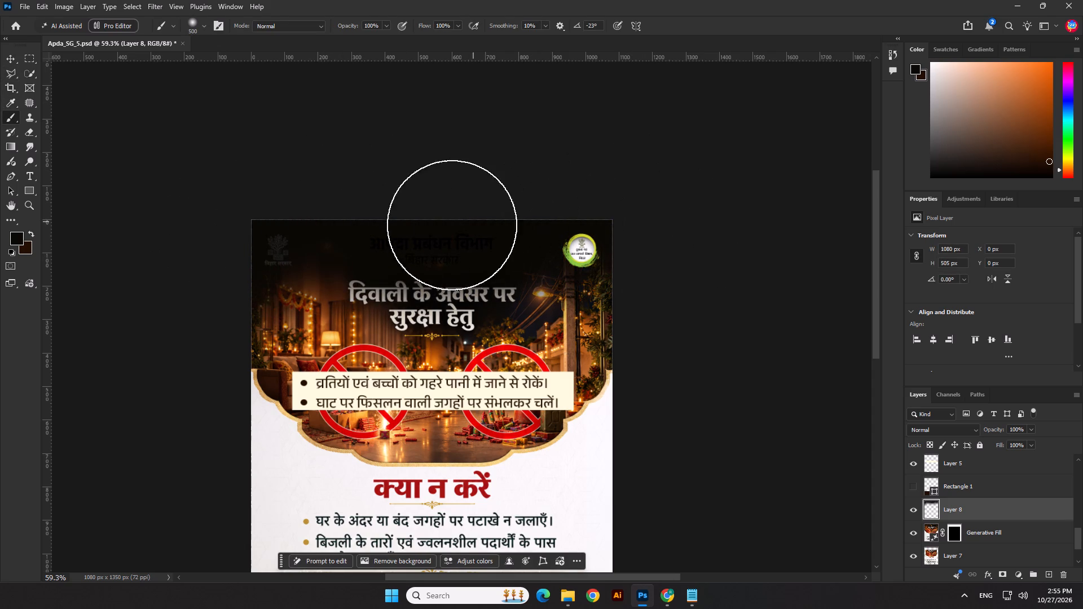
pyautogui.click(394, 225)
pyautogui.click(433, 227)
pyautogui.click(439, 223)
pyautogui.click(354, 214)
pyautogui.click(277, 239)
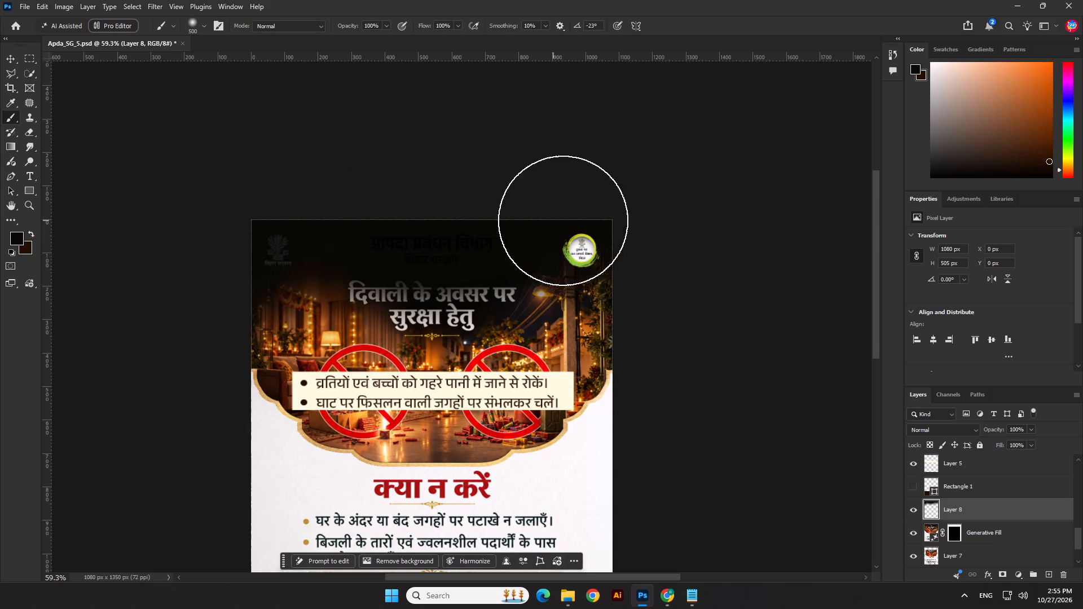
pyautogui.doubleClick(592, 217)
pyautogui.click(604, 214)
# Turn on the Color Overlay effect of the Bihar government emblem on Layer 2.
pyautogui.click(5, 61)
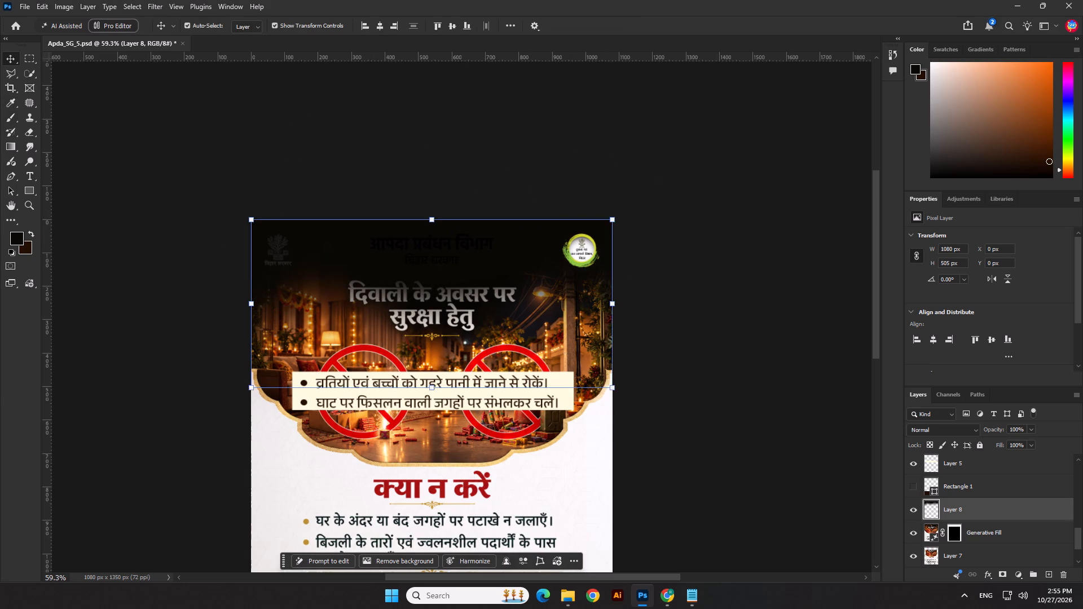
pyautogui.click(285, 126)
pyautogui.click(280, 248)
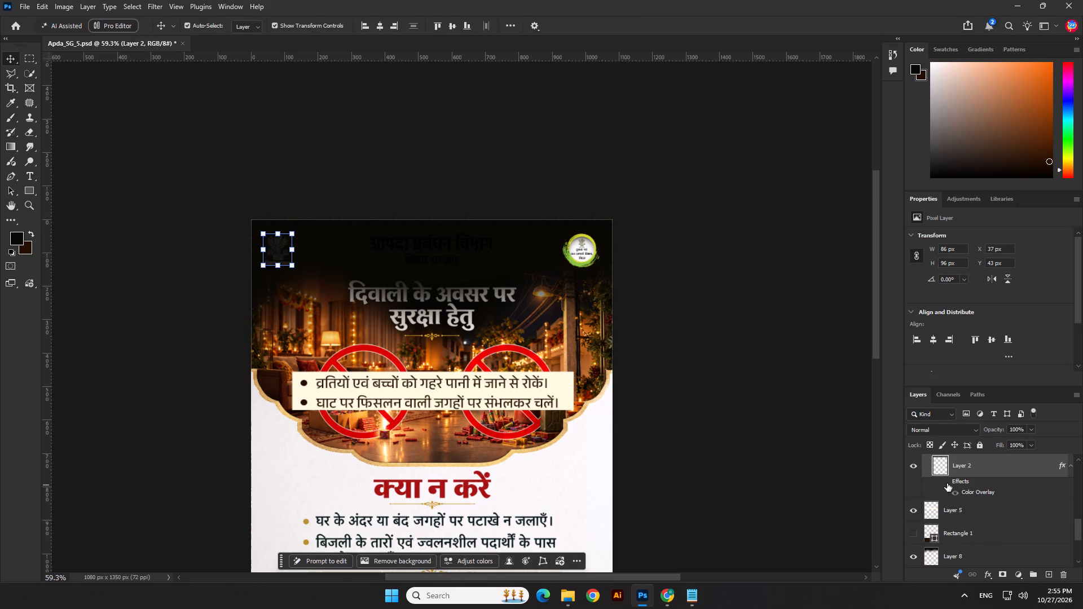
pyautogui.click(947, 483)
pyautogui.click(732, 418)
# Set the header texts आपदा प्रबंधन विभाग and बिहार सरकार to white (ffffff).
pyautogui.click(446, 245)
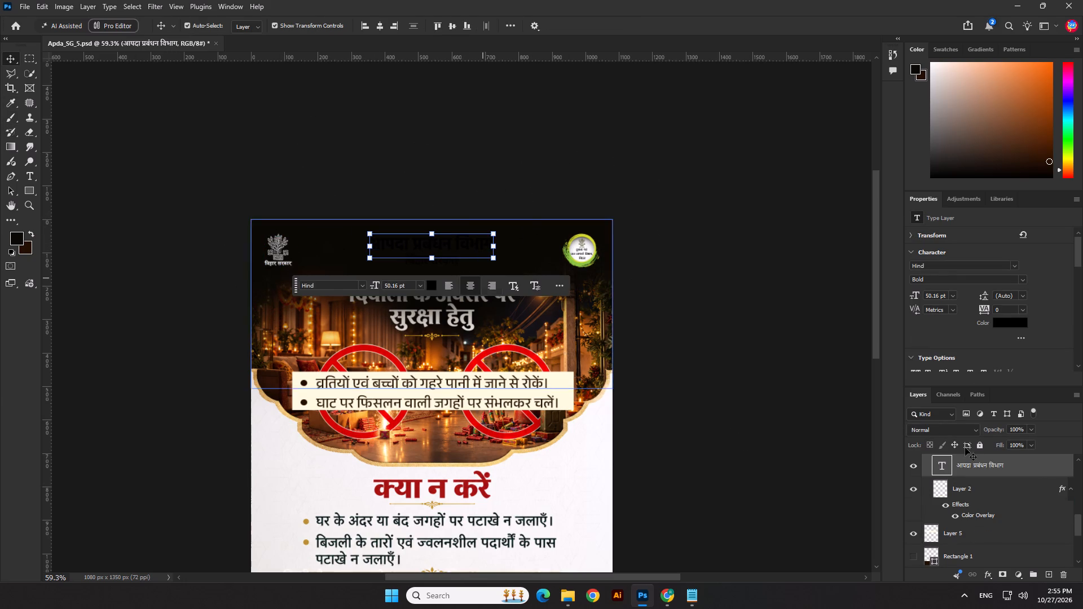
pyautogui.scroll(2, 974, 487)
pyautogui.keyDown('ctrl'); pyautogui.click(971, 487); pyautogui.keyUp('ctrl')
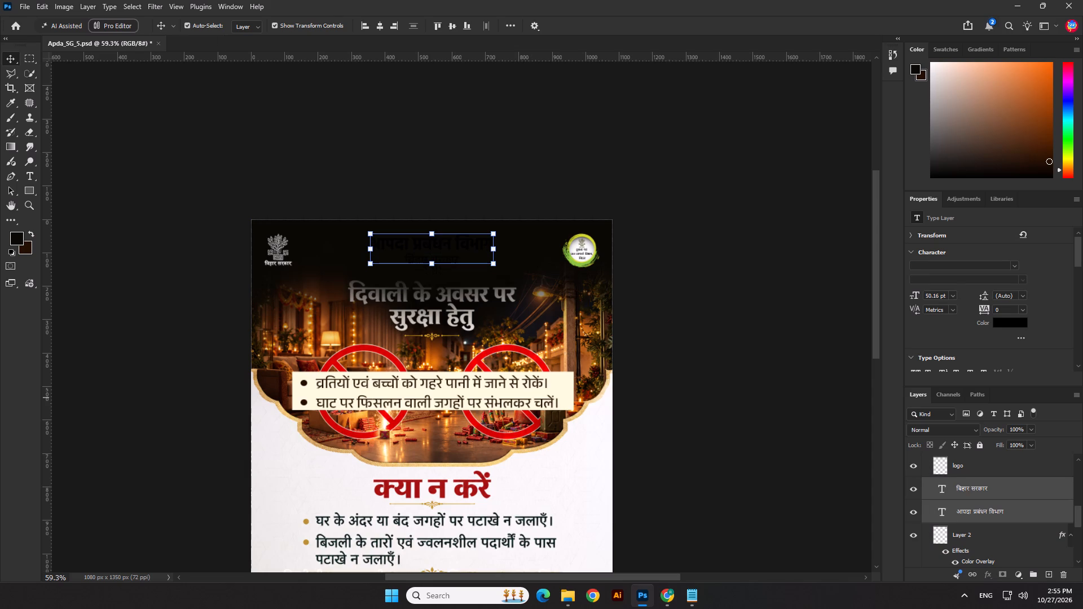
pyautogui.click(1000, 325)
pyautogui.moveTo(773, 352); pyautogui.dragTo(565, 270)
pyautogui.click(941, 294)
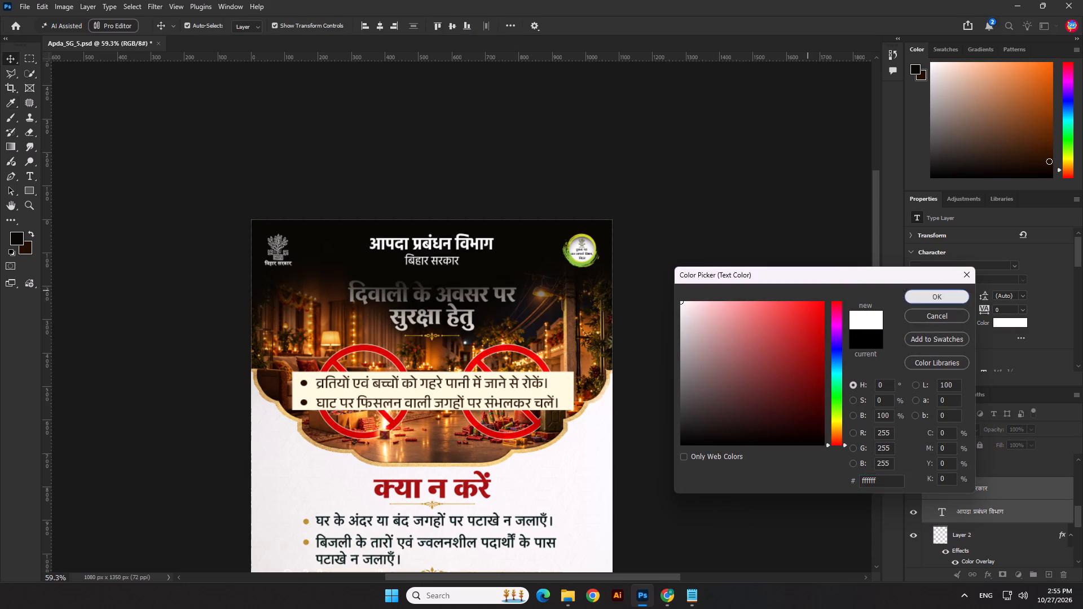
pyautogui.click(731, 303)
# Erase the dark paint on Layer 8 covering the Diwali heading's second line, सुरक्षा हेतु, with an enlarged soft eraser.
pyautogui.scroll(3, 665, 303)
pyautogui.click(505, 241)
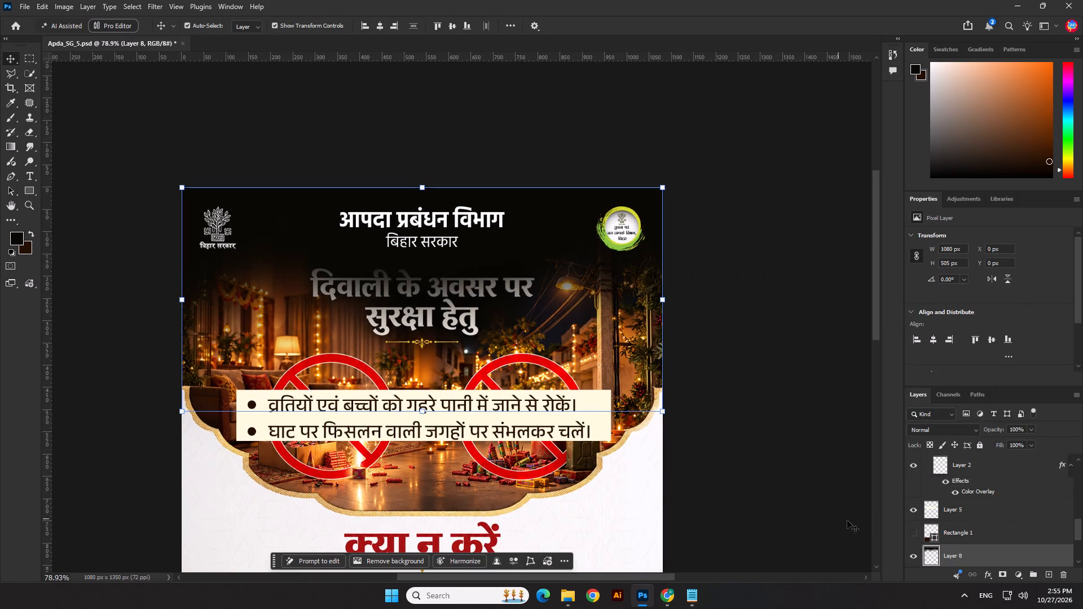
pyautogui.click(949, 551)
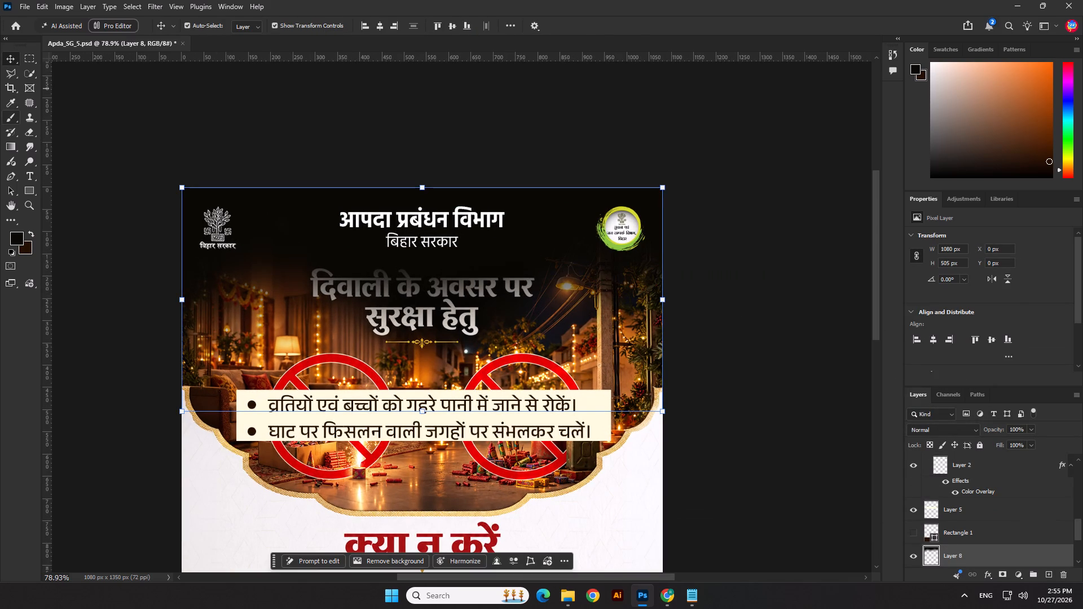
pyautogui.click(10, 116)
pyautogui.click(25, 133)
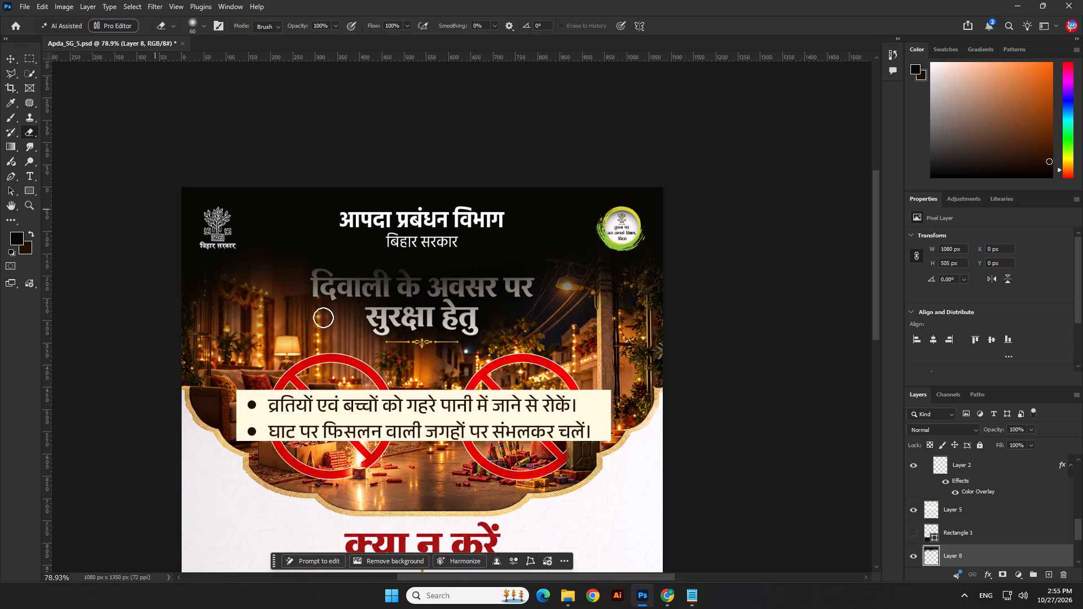
pyautogui.press(']')
pyautogui.press(']')
pyautogui.press(']')
pyautogui.press(']')
pyautogui.press(']')
pyautogui.press(']')
pyautogui.press(']')
pyautogui.press(']')
pyautogui.press(']')
pyautogui.press(']')
pyautogui.press(']')
pyautogui.moveTo(482, 322); pyautogui.dragTo(369, 318)
# Erase the dark paint over the heading's first line, दिवाली के अवसर पर, with a 150 px eraser.
pyautogui.press('[')
pyautogui.press('[')
pyautogui.press('[')
pyautogui.click(327, 292)
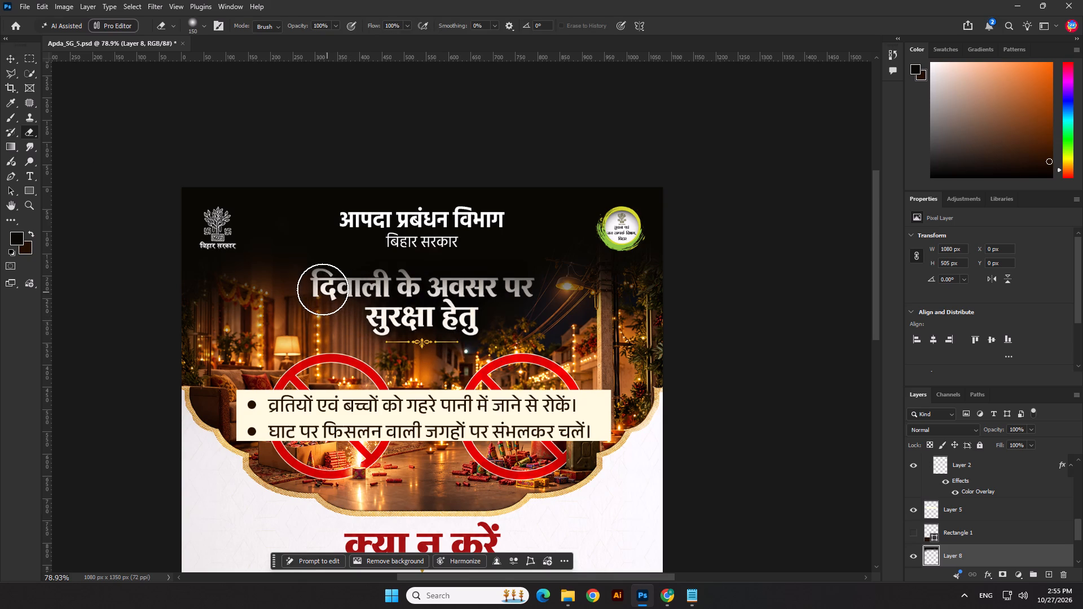
pyautogui.click(323, 289)
pyautogui.moveTo(323, 289); pyautogui.dragTo(536, 289)
pyautogui.moveTo(536, 289); pyautogui.dragTo(342, 302)
pyautogui.click(393, 288)
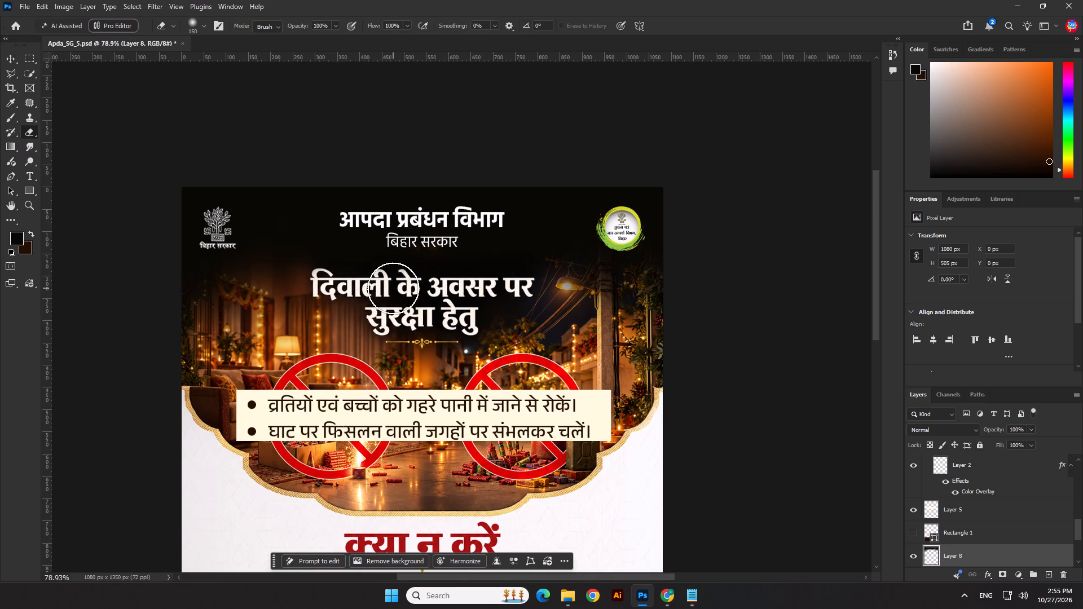
pyautogui.moveTo(394, 297); pyautogui.dragTo(491, 305)
# Repaint the near-black backdrop behind the department name and बिहार सरकार on Layer 8 with a 100 px brush.
pyautogui.click(8, 118)
pyautogui.scroll(3, 412, 172)
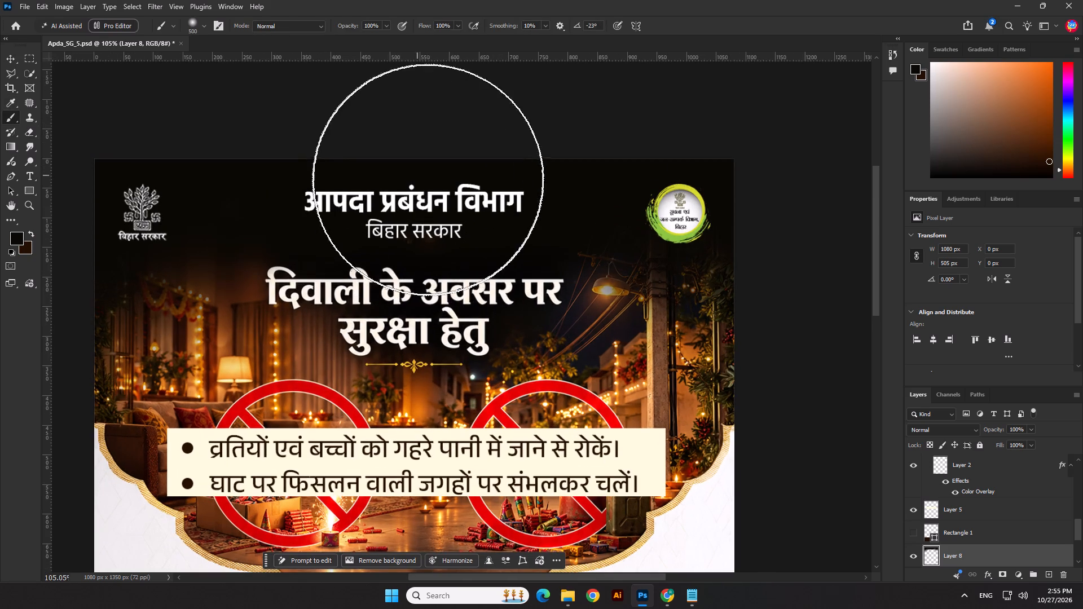
pyautogui.press('[')
pyautogui.press('[')
pyautogui.press('[')
pyautogui.press('[')
pyautogui.press('[')
pyautogui.press('[')
pyautogui.press('[')
pyautogui.press('[')
pyautogui.press('[')
pyautogui.press(']')
pyautogui.moveTo(445, 224); pyautogui.dragTo(328, 217)
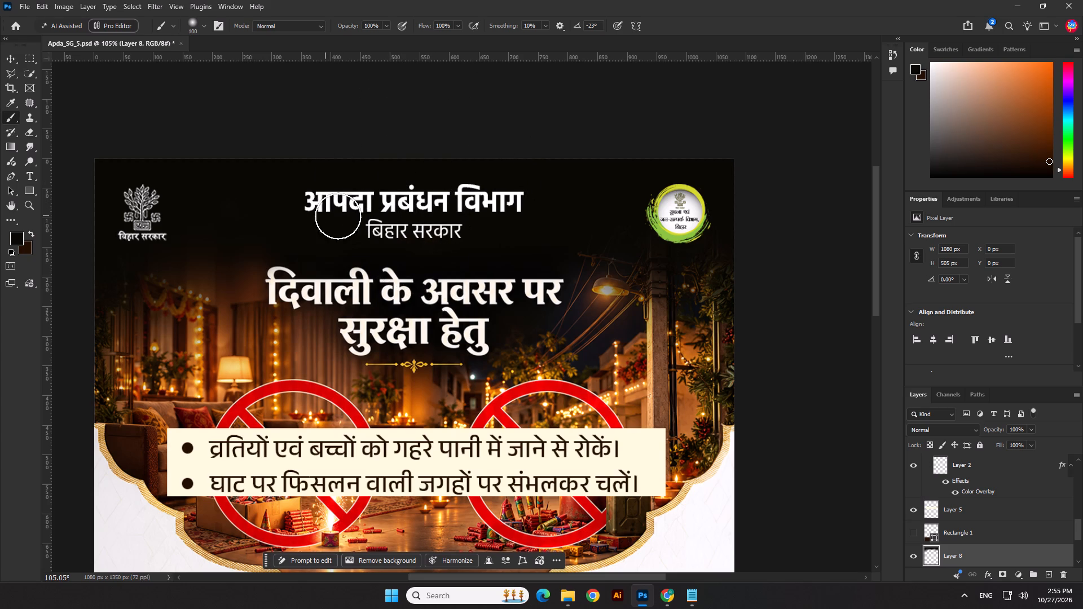
pyautogui.moveTo(380, 223); pyautogui.dragTo(507, 214)
# Touch up the dark backdrop around both ends of the department name with a 125 px brush.
pyautogui.press(']')
pyautogui.moveTo(296, 204); pyautogui.dragTo(294, 152)
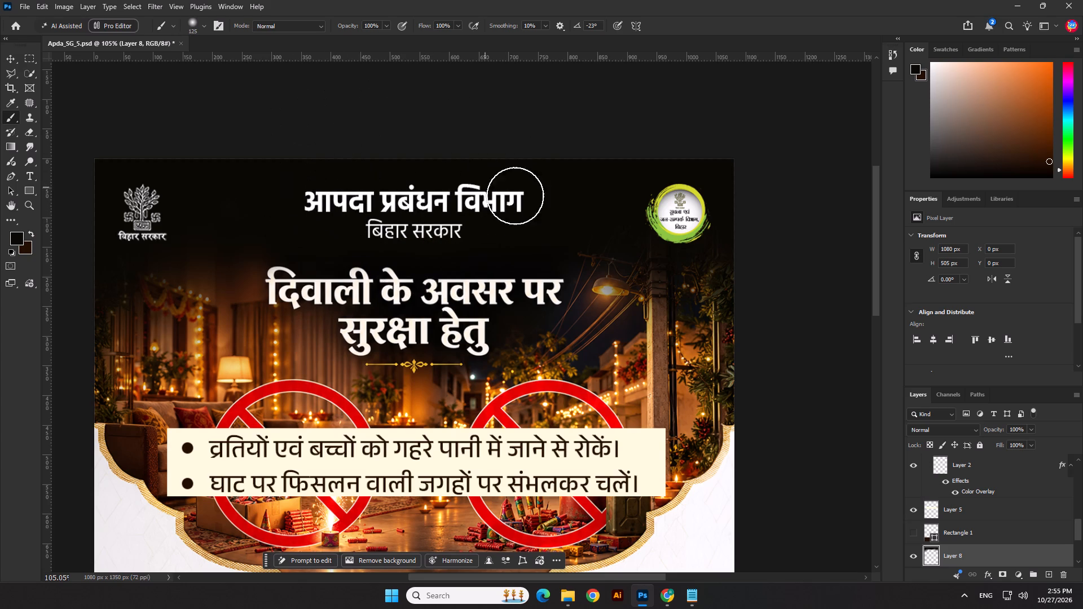
pyautogui.click(545, 210)
pyautogui.click(533, 217)
pyautogui.scroll(-9, 584, 172)
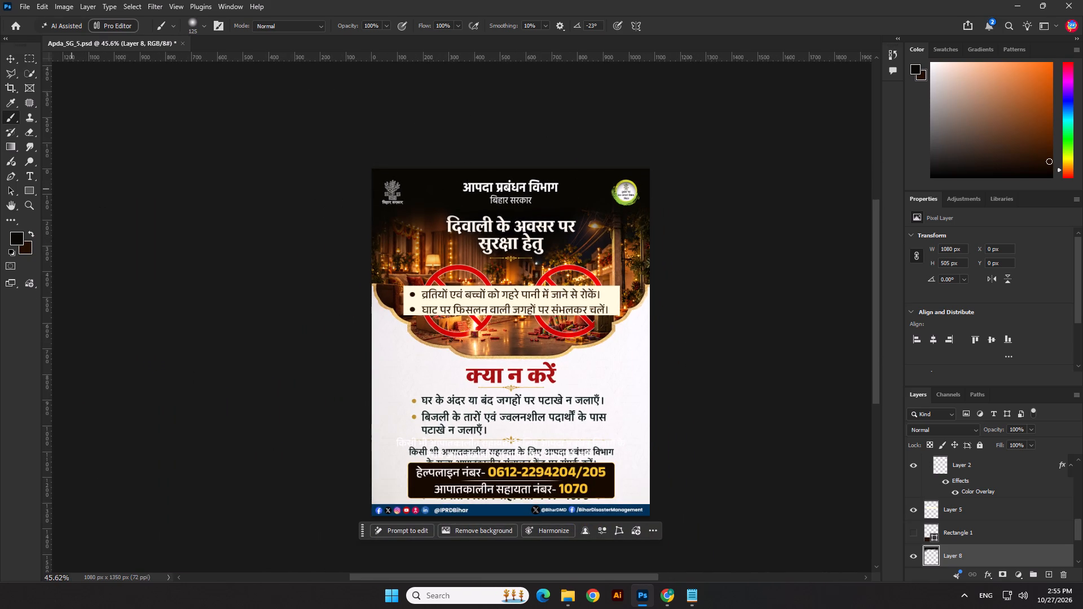
pyautogui.click(11, 59)
pyautogui.click(196, 235)
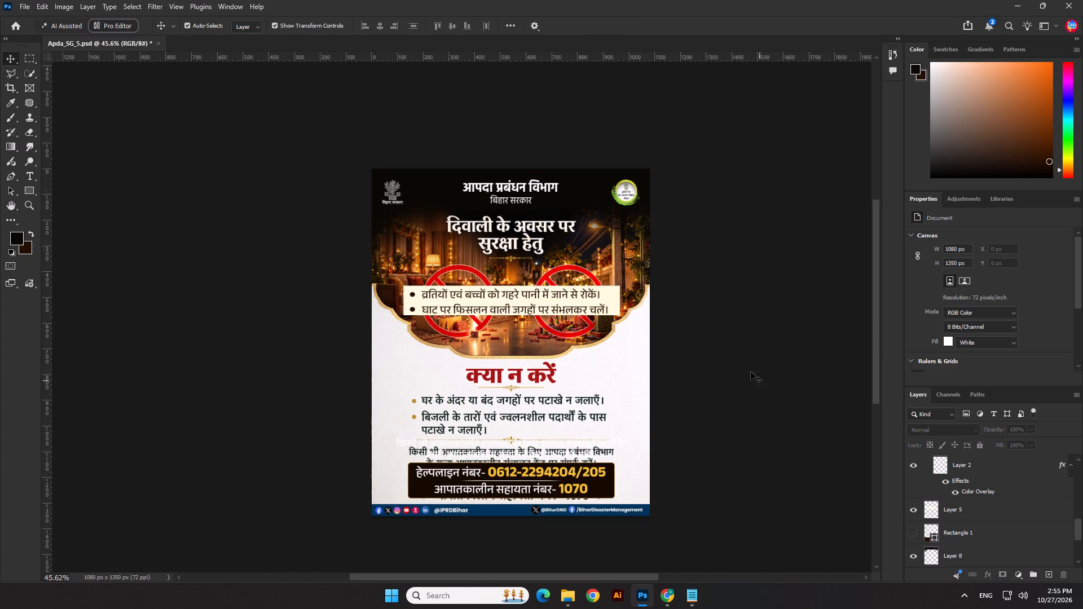
# Hide Layer 5, the cream strip behind the template's old bullet text.
pyautogui.click(611, 298)
pyautogui.click(912, 511)
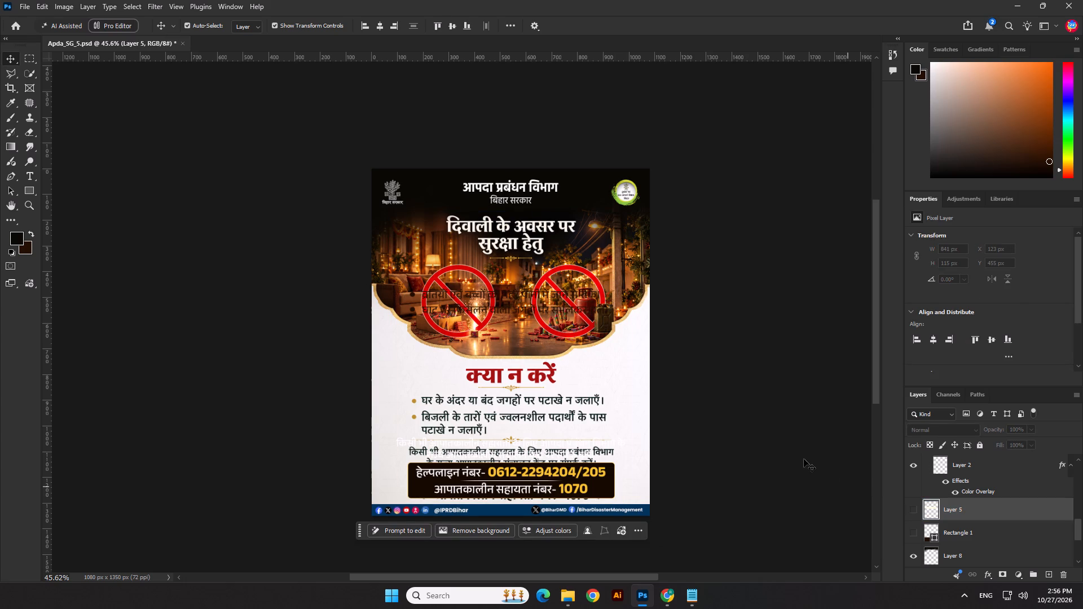
pyautogui.click(692, 379)
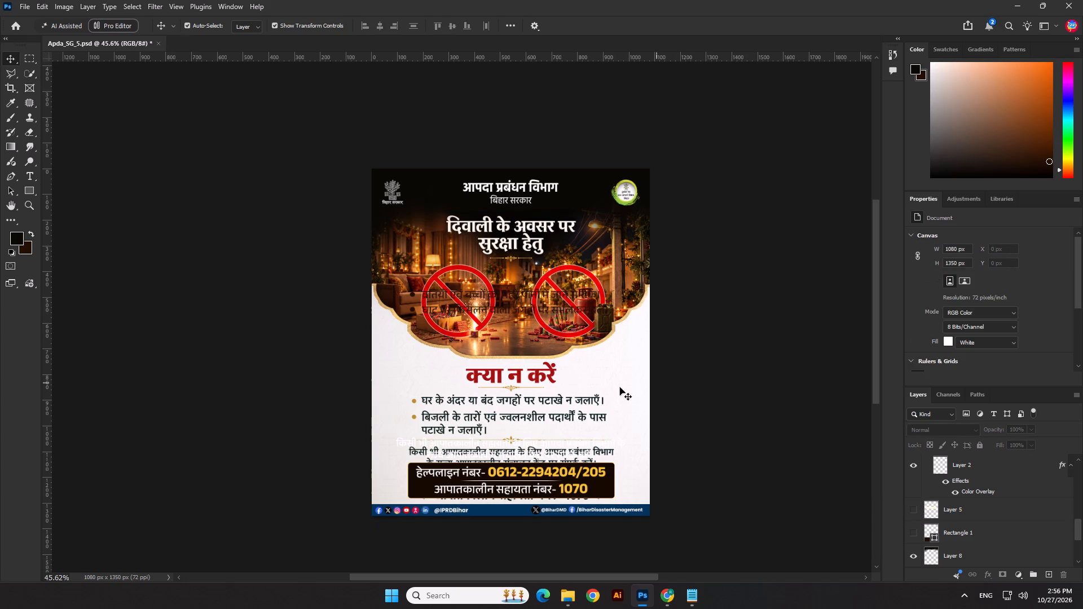
pyautogui.click(254, 442)
# Hide the template's helpline text, Rectangle 2, Rectangle 14 and the white emergency-assistance paragraph covering the new design's contact lines.
pyautogui.click(603, 487)
pyautogui.scroll(-1, 936, 507)
pyautogui.scroll(2, 933, 482)
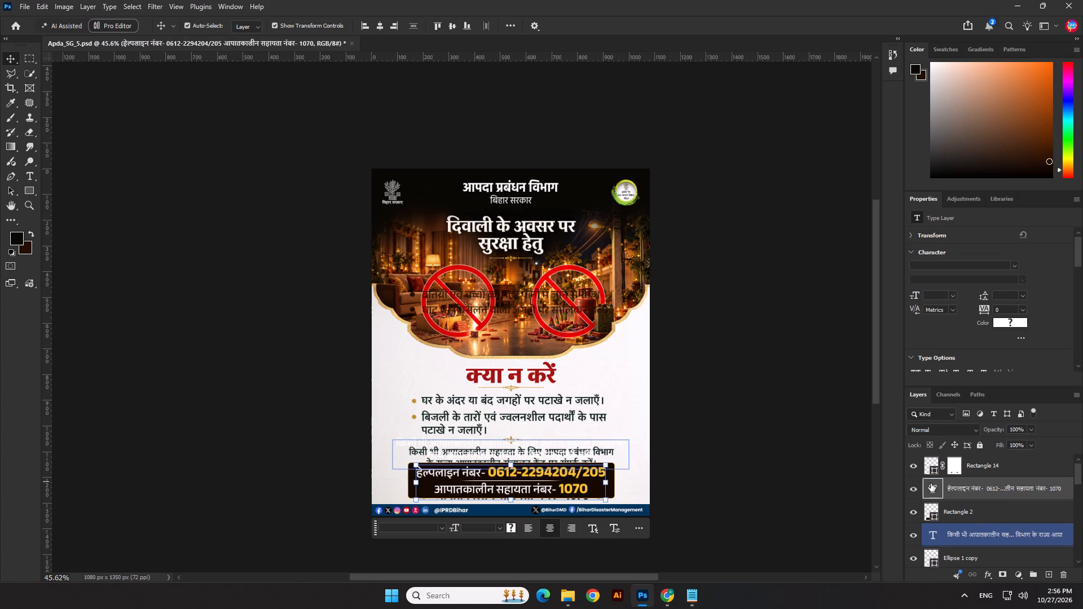
pyautogui.click(916, 492)
pyautogui.click(913, 512)
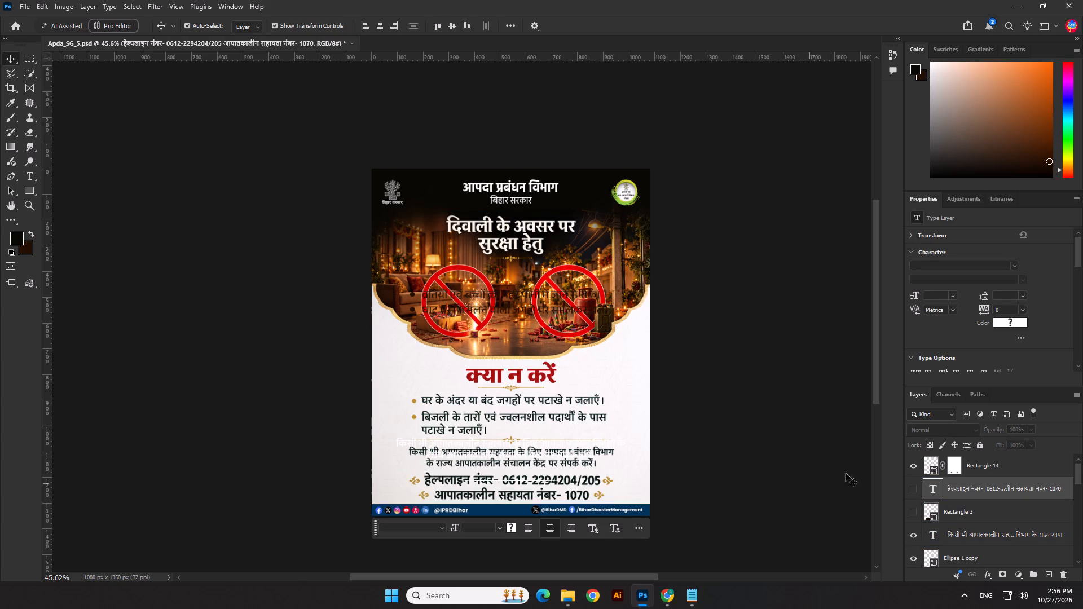
pyautogui.click(908, 467)
pyautogui.click(913, 539)
pyautogui.click(821, 517)
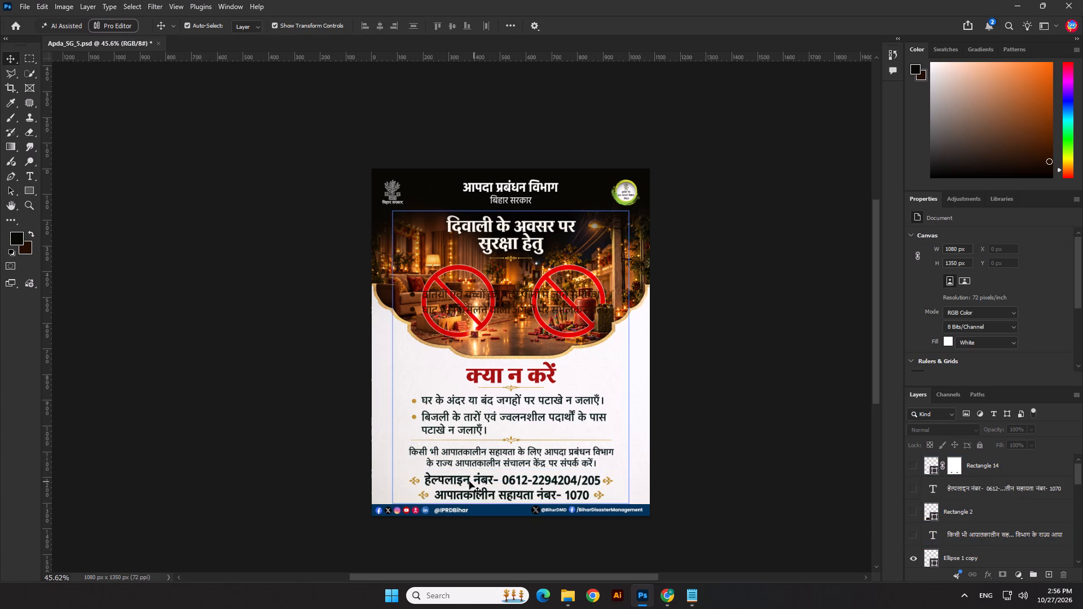
# Erase the bullets, divider and contact lines below the क्या न करें heading on Layer 7 using Generative Fill without a prompt.
pyautogui.scroll(2, 469, 482)
pyautogui.click(477, 467)
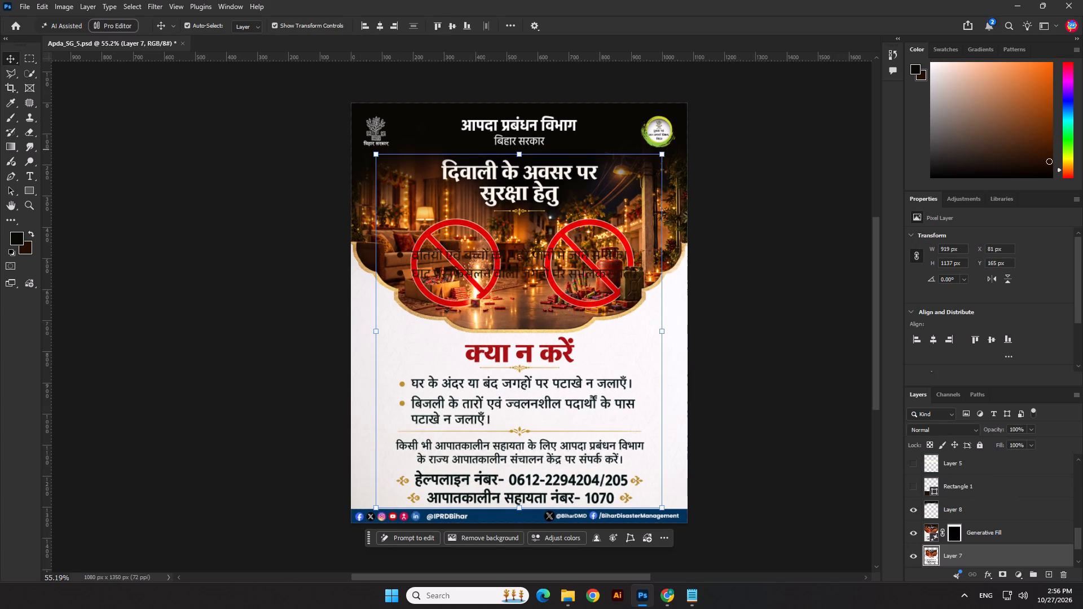
pyautogui.doubleClick(27, 51)
pyautogui.click(30, 56)
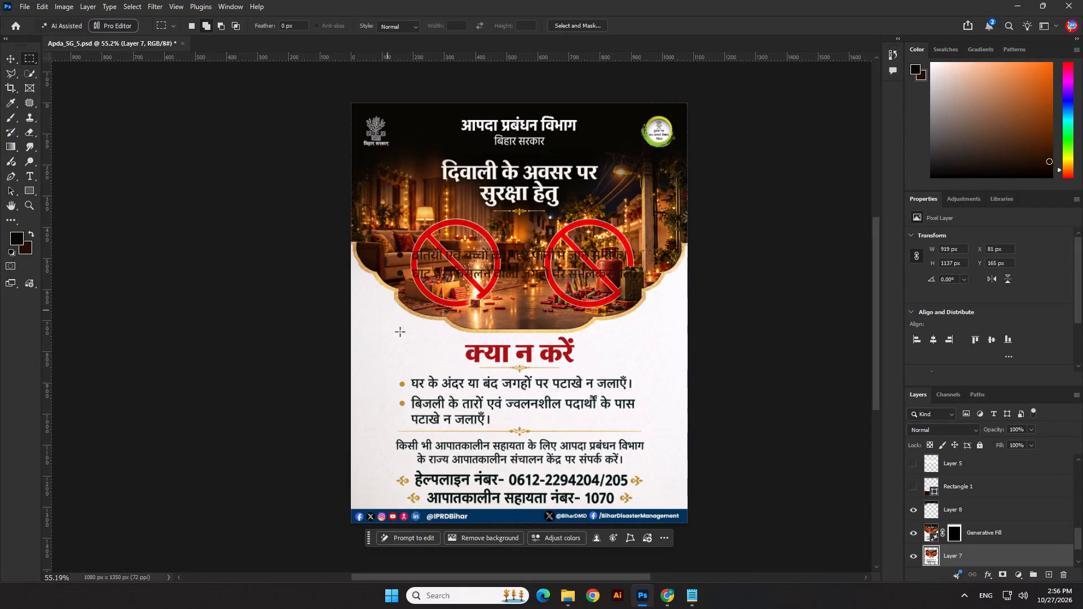
pyautogui.moveTo(393, 373); pyautogui.dragTo(454, 441)
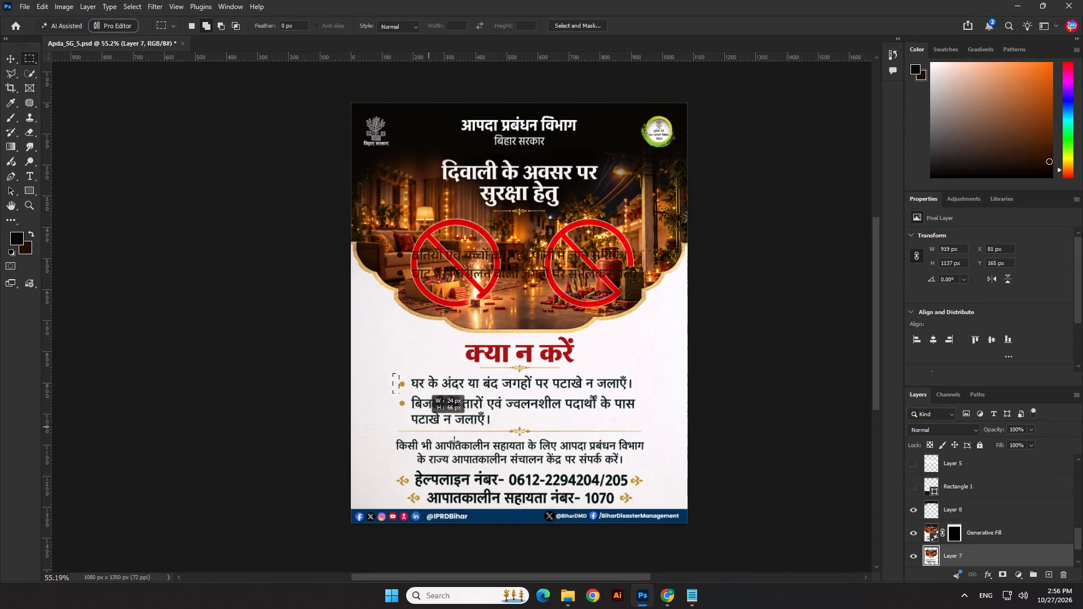
pyautogui.moveTo(454, 441); pyautogui.dragTo(649, 506)
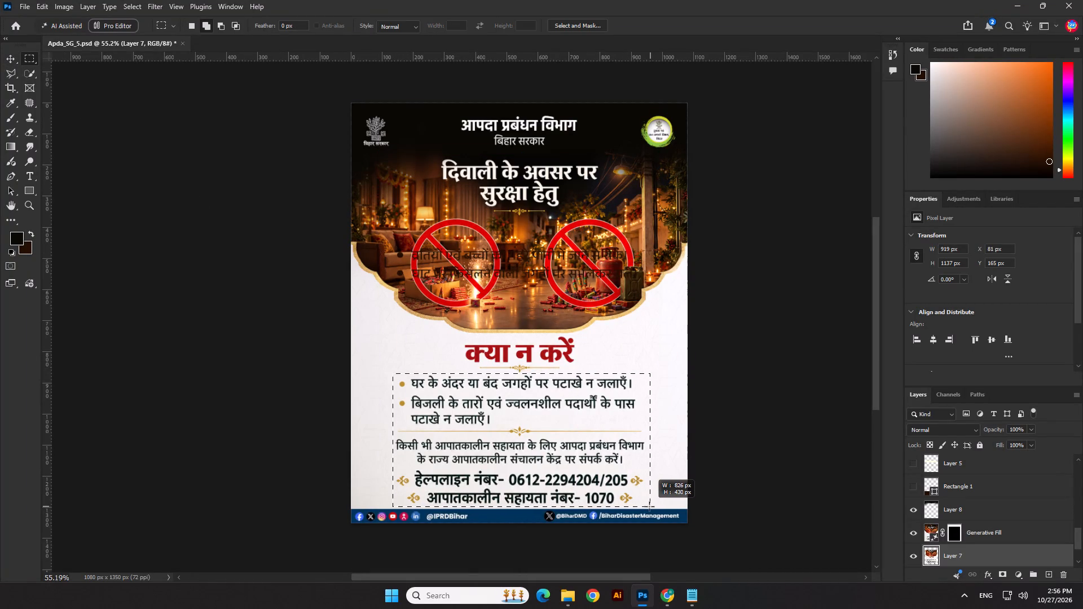
pyautogui.moveTo(649, 506); pyautogui.dragTo(644, 506)
pyautogui.scroll(-1, 964, 557)
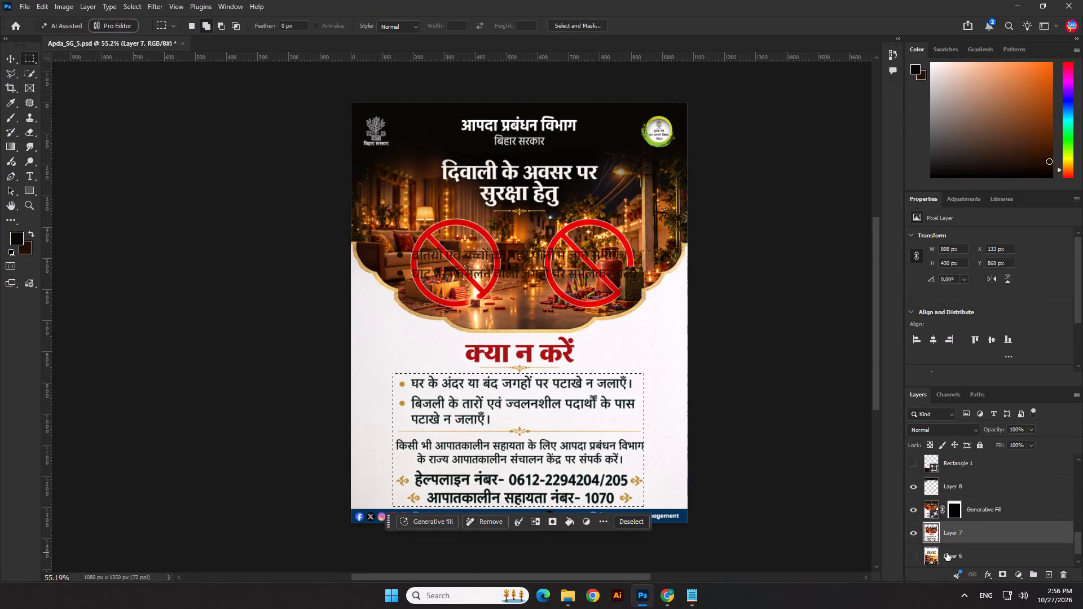
pyautogui.click(421, 518)
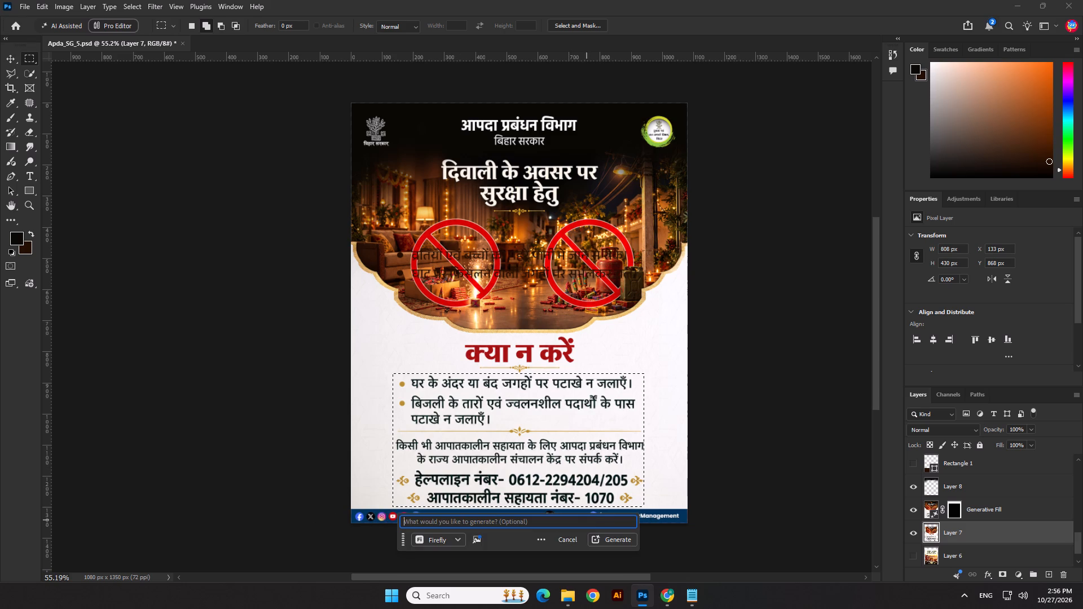
pyautogui.click(600, 537)
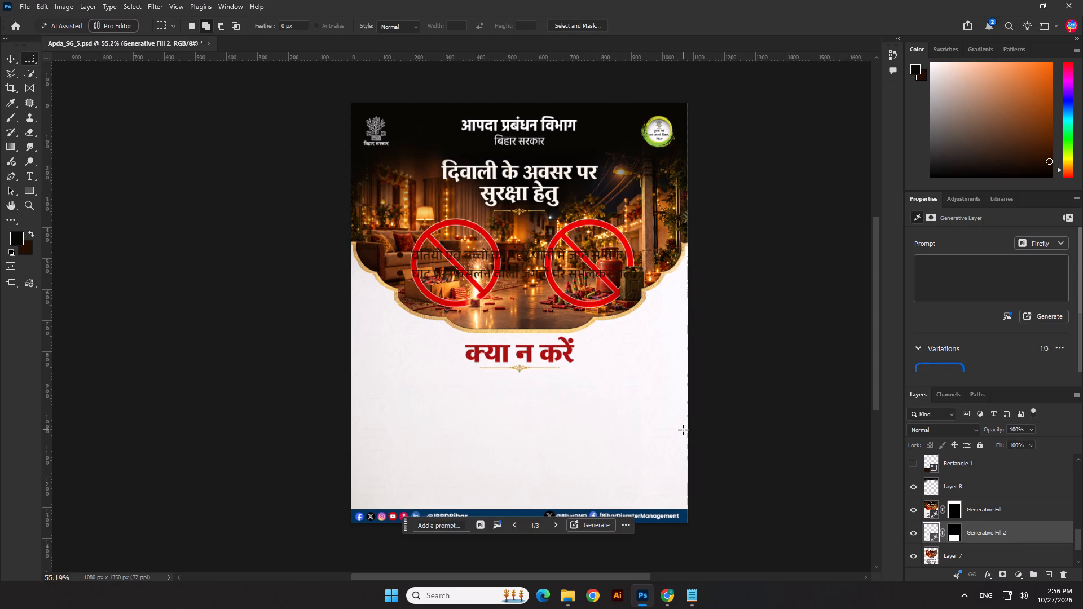
# Move the template's two bullet lines with their dots straight down about 419 px, into the blank area below the क्या न करें heading.
pyautogui.scroll(3, 417, 237)
pyautogui.click(11, 60)
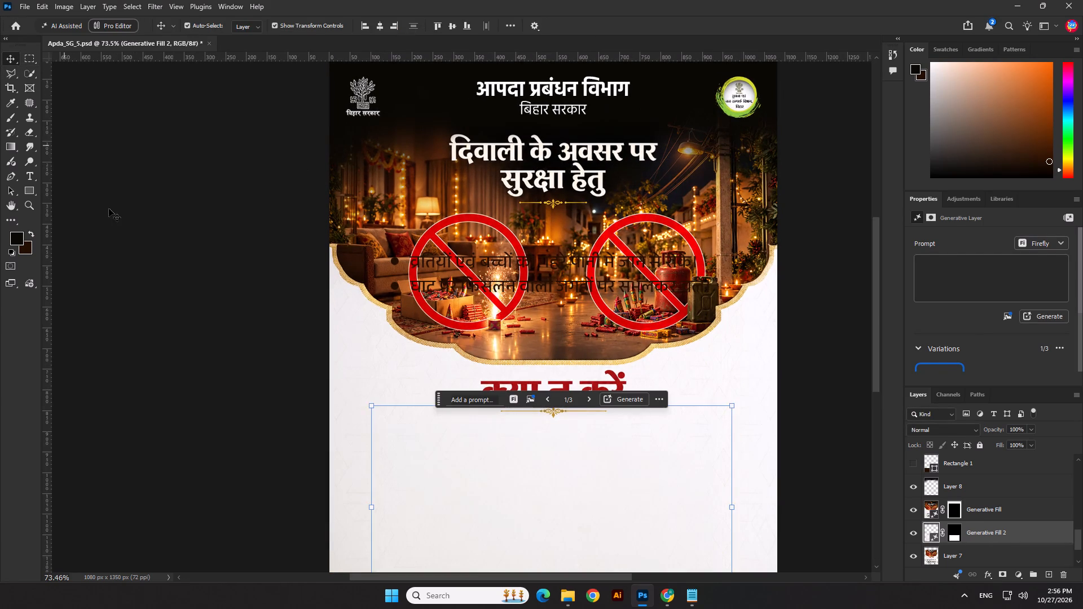
pyautogui.click(127, 231)
pyautogui.scroll(2, 377, 310)
pyautogui.click(399, 254)
pyautogui.scroll(4, 398, 285)
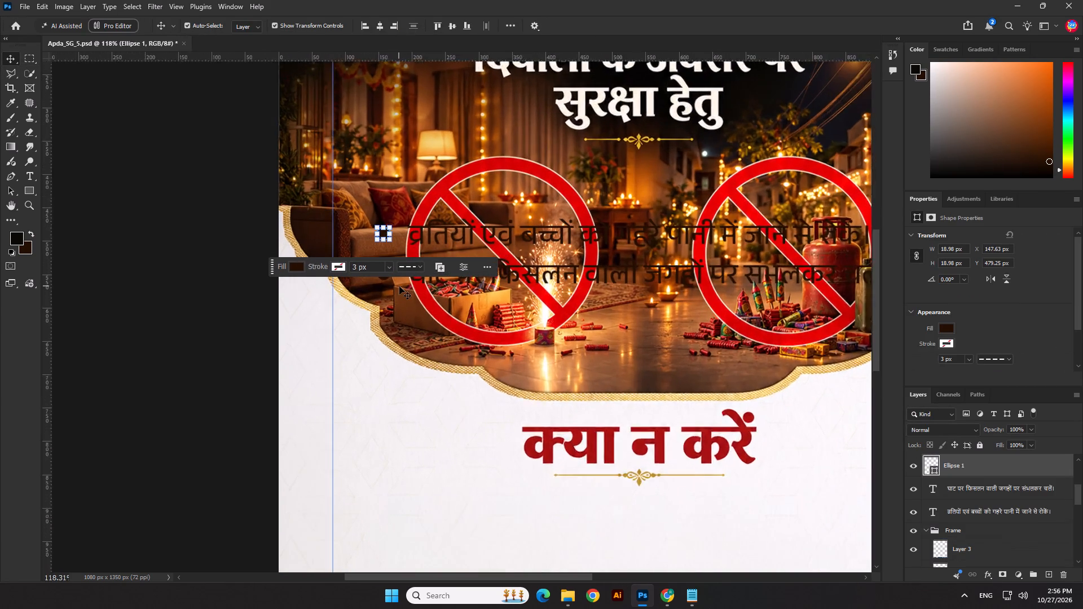
pyautogui.scroll(4, 399, 286)
pyautogui.keyDown('shift'); pyautogui.click(382, 273); pyautogui.keyUp('shift')
pyautogui.keyDown('shift'); pyautogui.click(443, 206); pyautogui.keyUp('shift')
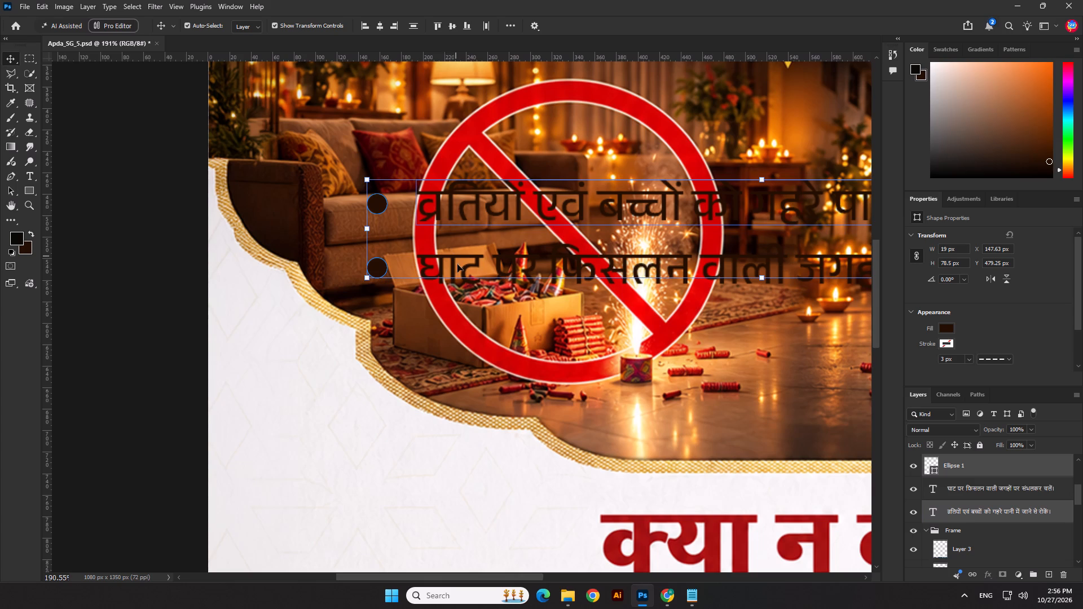
pyautogui.keyDown('shift'); pyautogui.click(443, 264); pyautogui.keyUp('shift')
pyautogui.scroll(-10, 443, 264)
pyautogui.rightClick(513, 300)
pyautogui.scroll(-3, 510, 306)
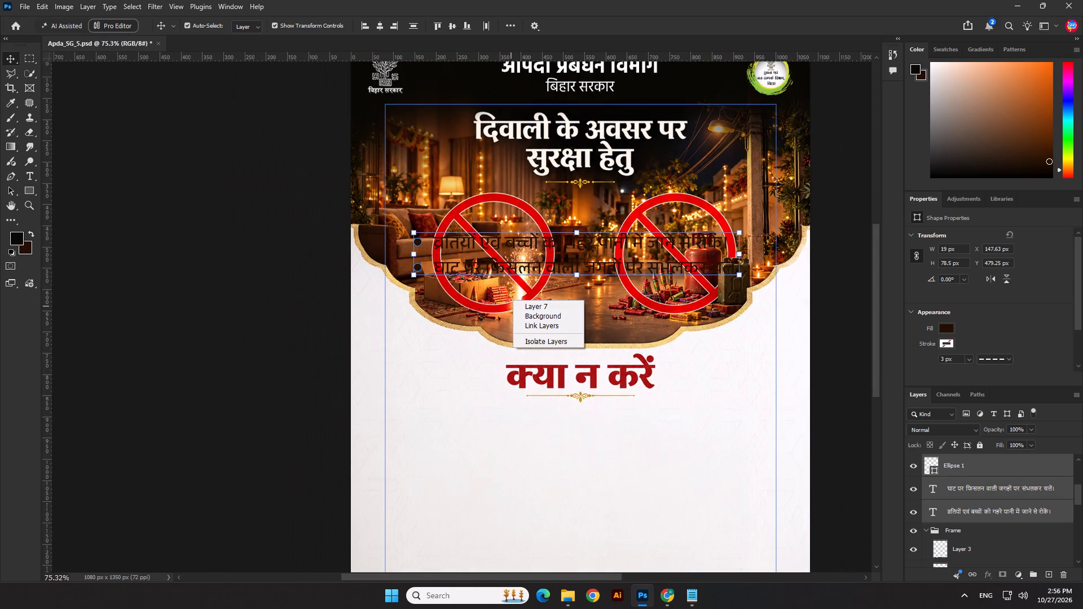
pyautogui.moveTo(570, 267); pyautogui.dragTo(565, 327)
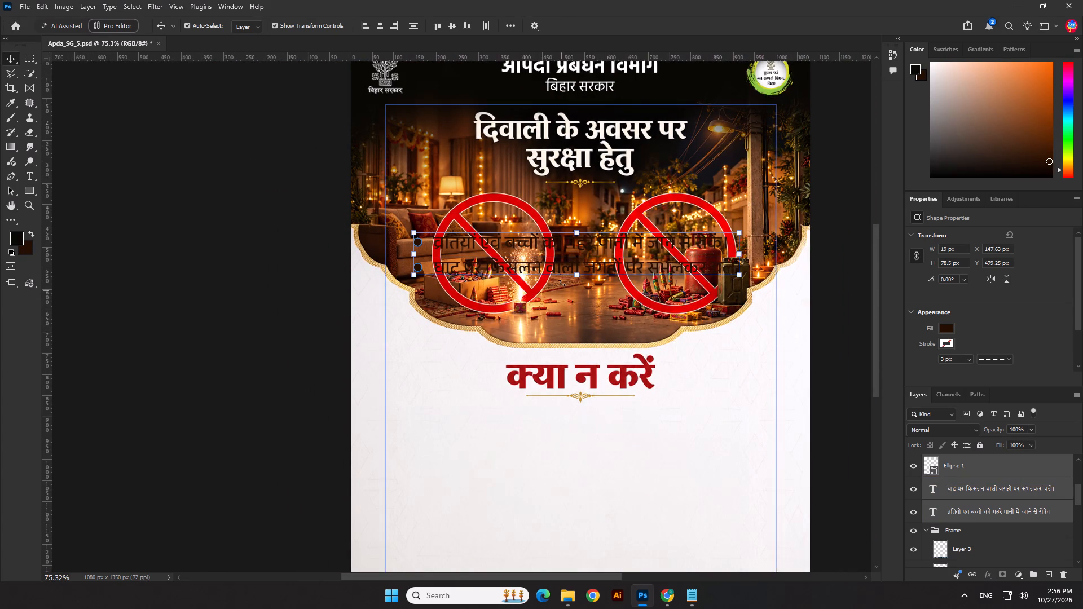
pyautogui.moveTo(564, 269); pyautogui.dragTo(579, 445)
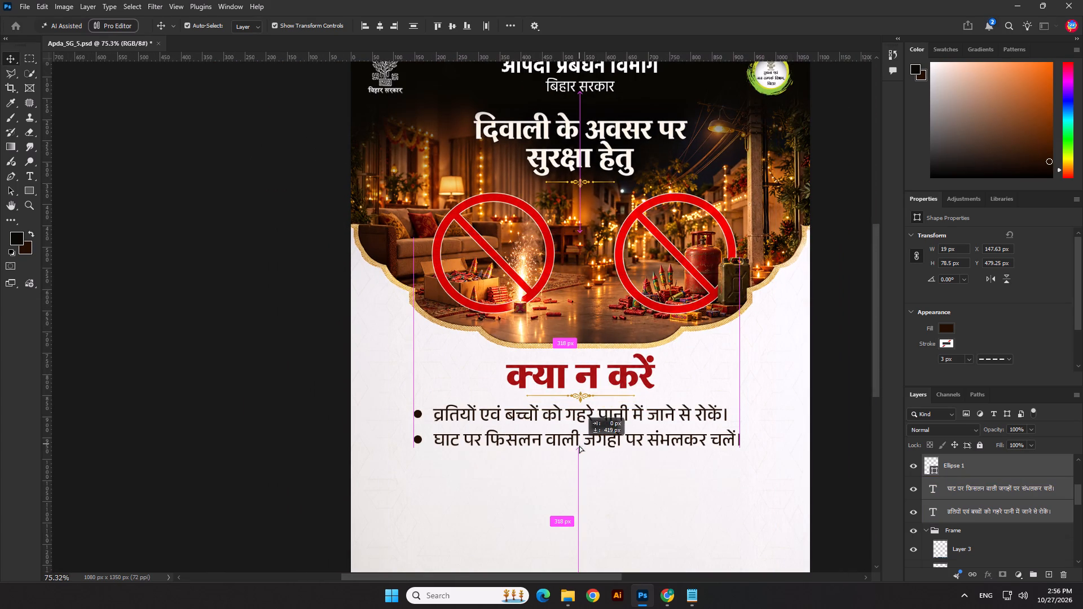
pyautogui.moveTo(579, 445); pyautogui.dragTo(579, 446)
# Group the two bullet lines with their dots and centre the group horizontally on the canvas.
pyautogui.scroll(-5, 485, 346)
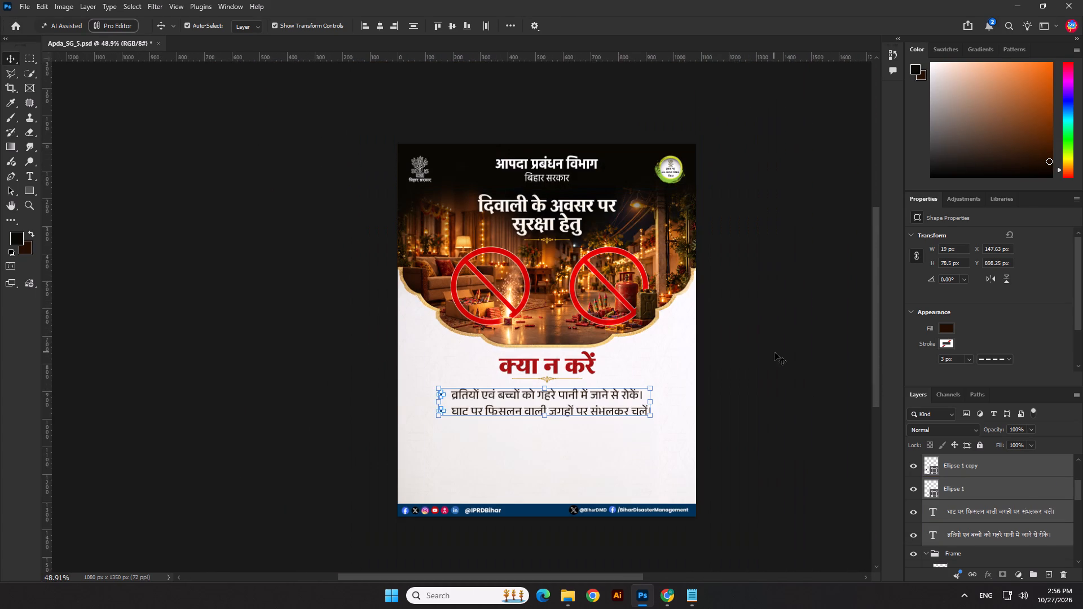
pyautogui.hotkey('ctrl', 'g')
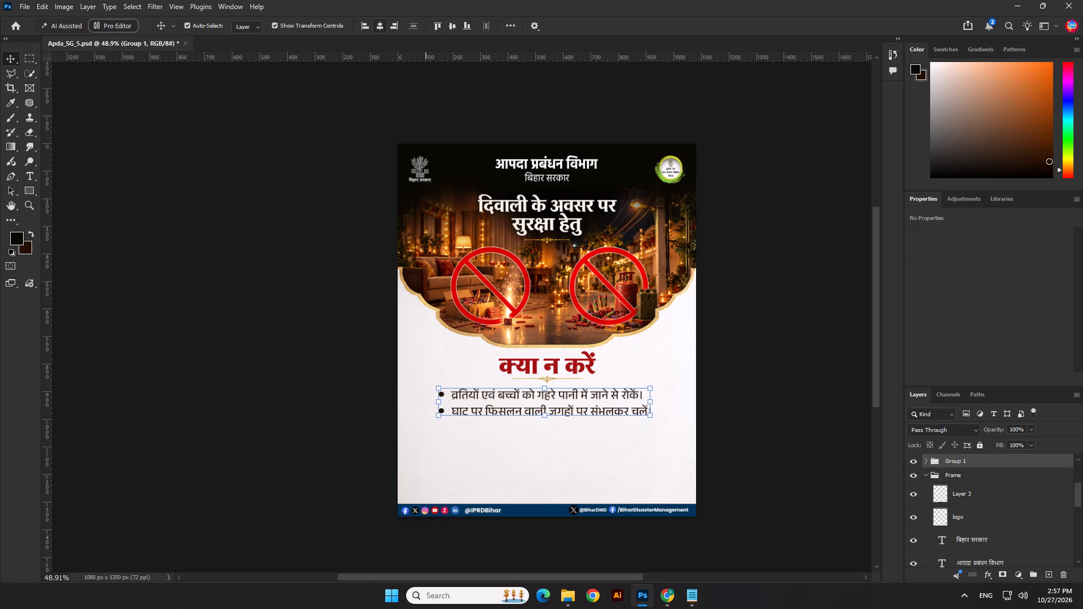
pyautogui.click(385, 21)
pyautogui.click(271, 330)
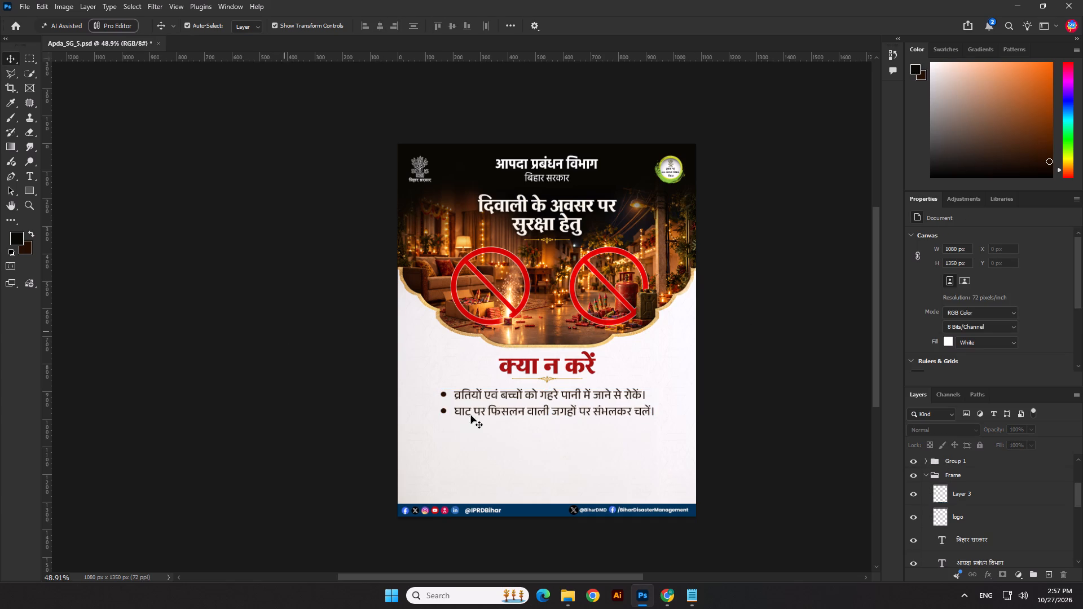
# Temporarily hide Group 1 and Generative Fill 2 to compare with the original text layout, and briefly preview Rectangle 14.
pyautogui.click(912, 464)
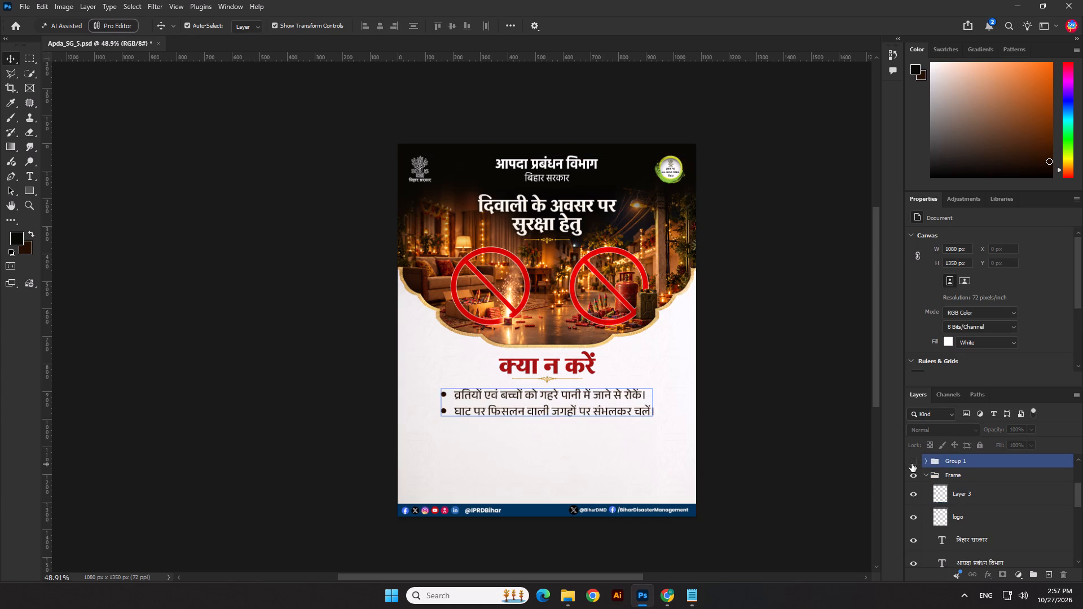
pyautogui.scroll(-10, 955, 545)
pyautogui.scroll(1, 913, 513)
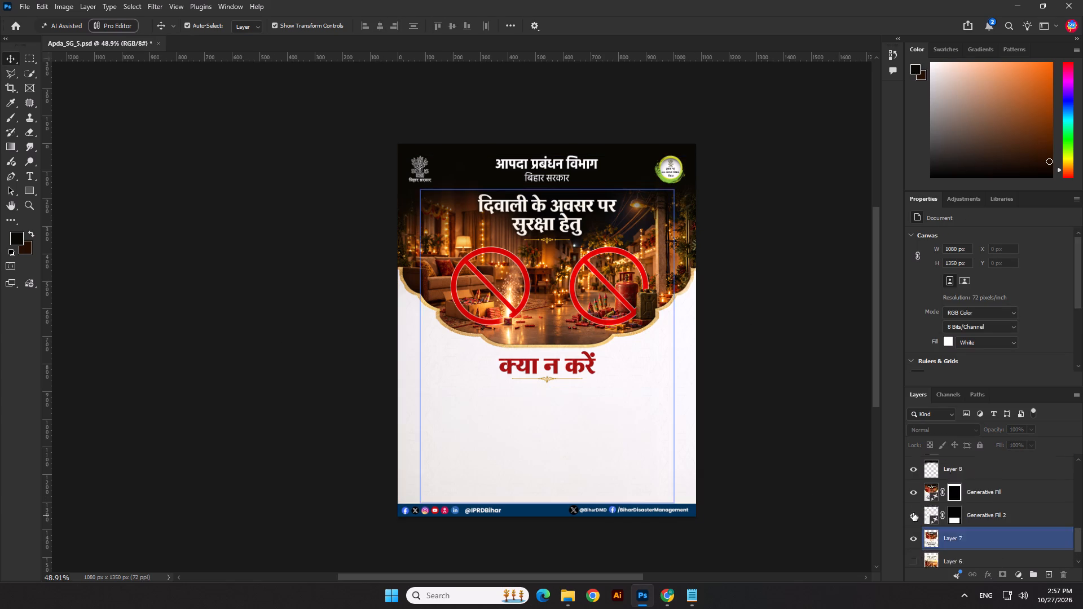
pyautogui.scroll(4, 913, 513)
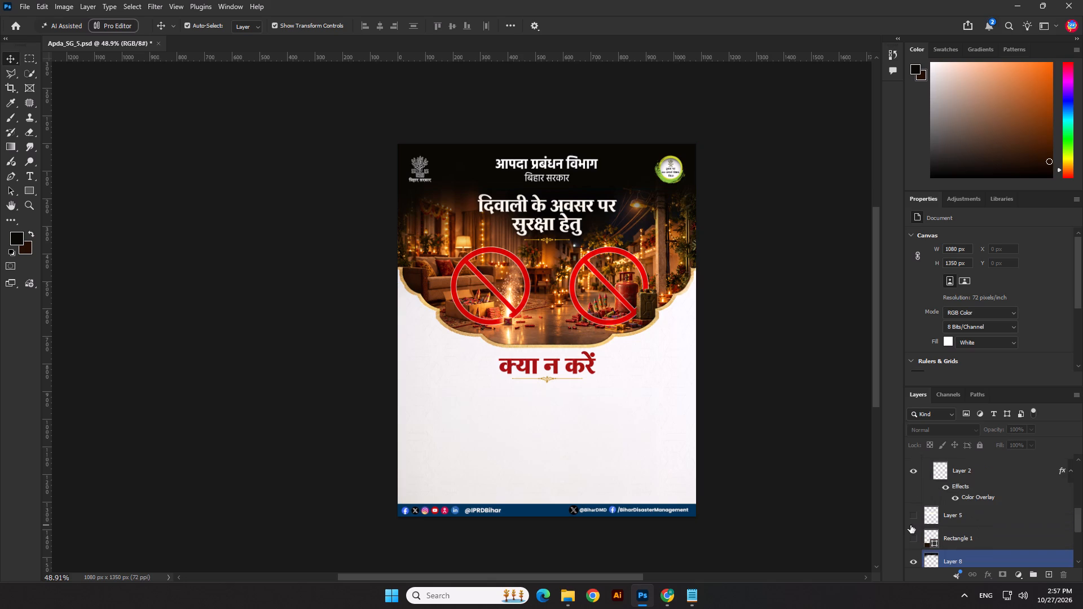
pyautogui.scroll(-4, 910, 524)
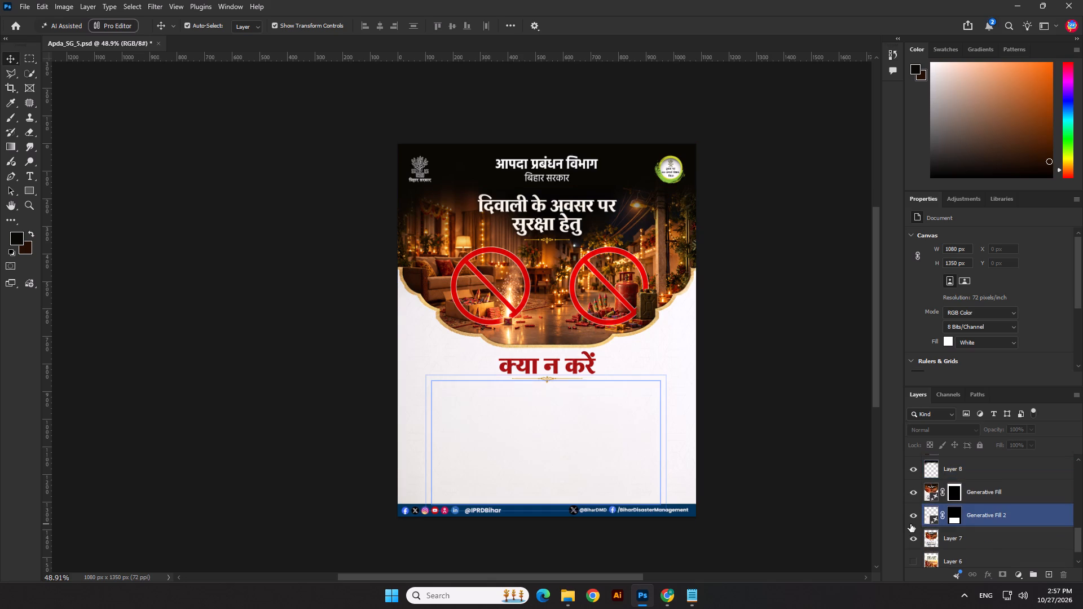
pyautogui.click(915, 515)
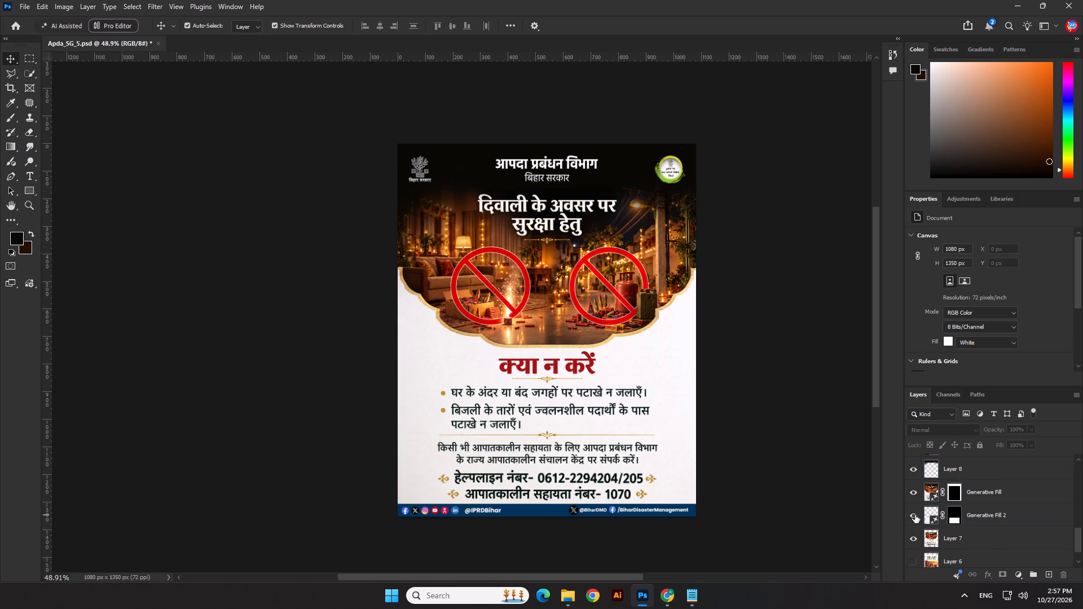
pyautogui.click(915, 515)
pyautogui.scroll(14, 916, 492)
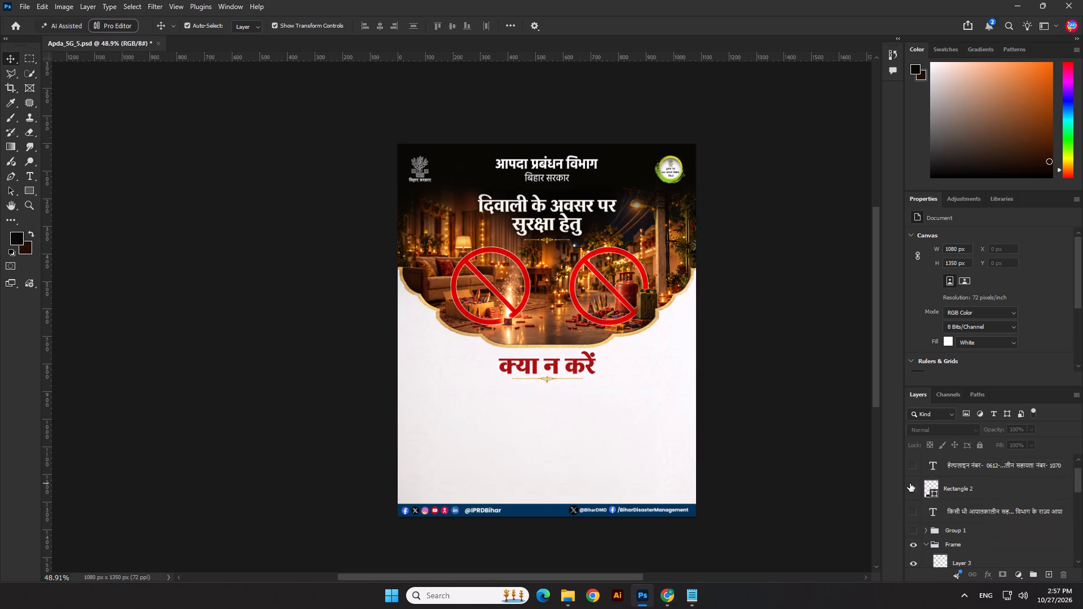
pyautogui.scroll(8, 910, 483)
pyautogui.click(915, 465)
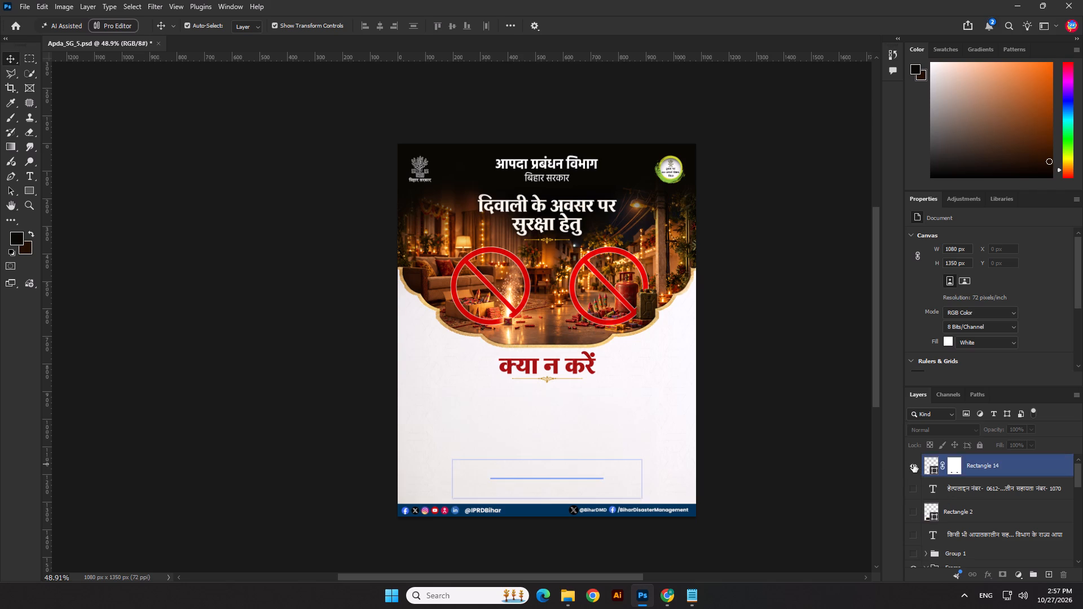
pyautogui.click(913, 466)
pyautogui.scroll(-2, 926, 499)
pyautogui.click(914, 507)
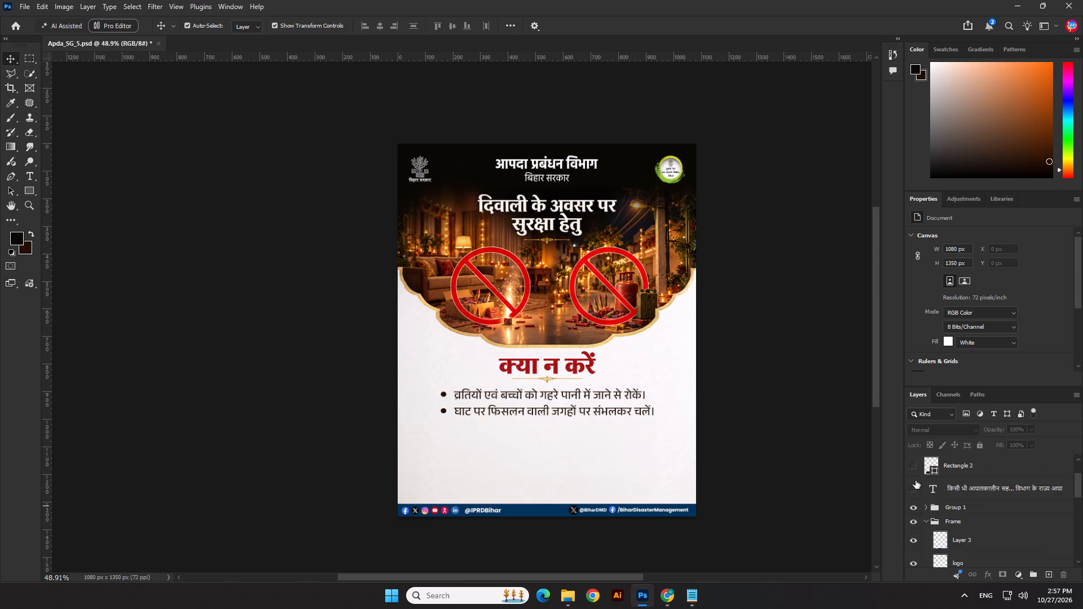
# Show the template's helpline text layer and its dark backing box, Rectangle 2, again.
pyautogui.scroll(3, 919, 476)
pyautogui.click(913, 489)
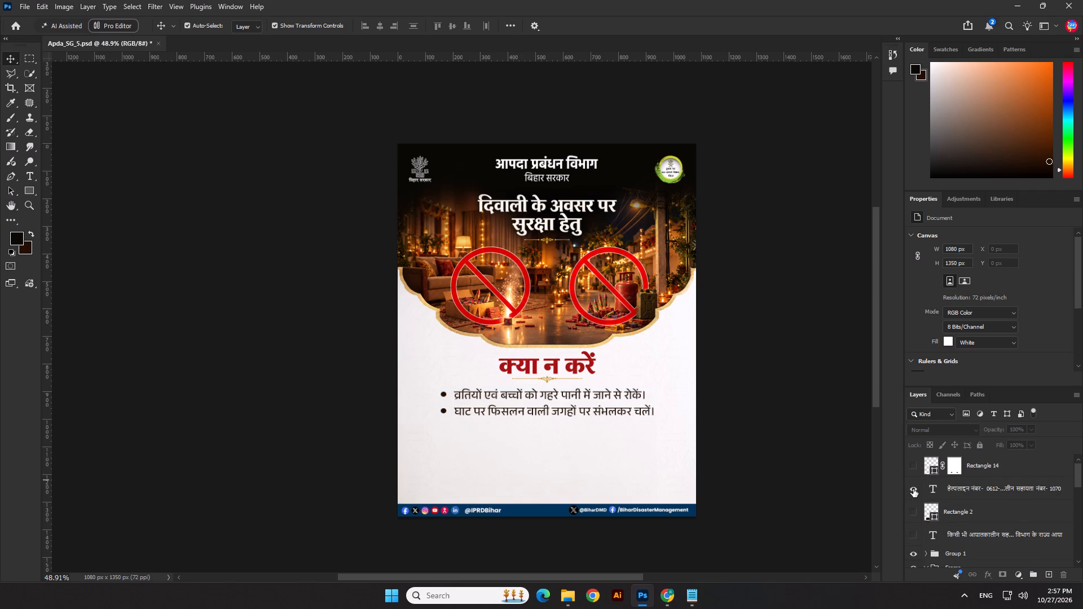
pyautogui.scroll(-2, 910, 514)
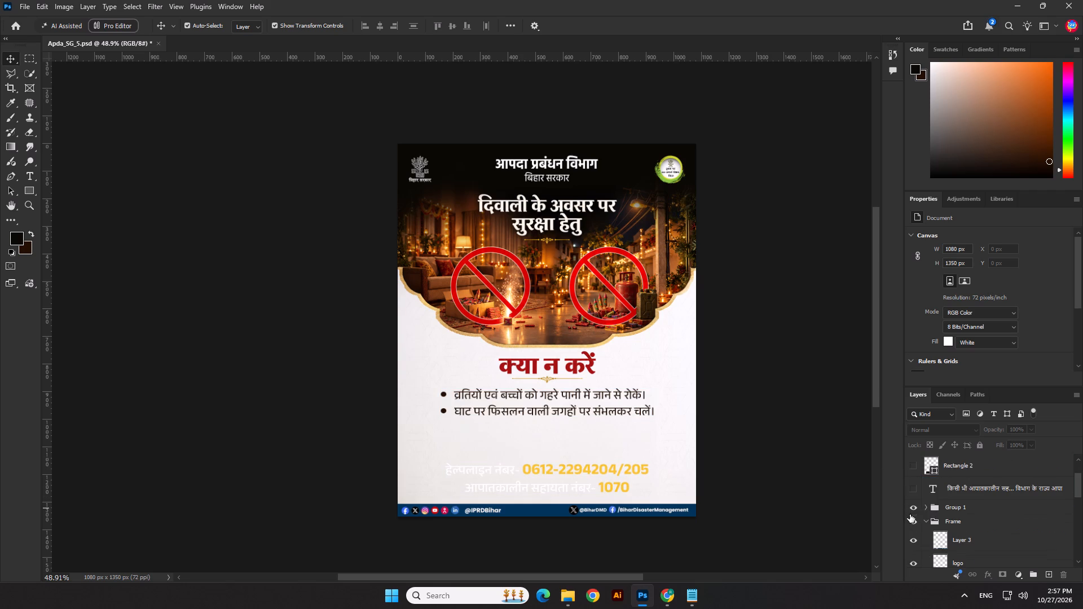
pyautogui.scroll(2, 917, 511)
pyautogui.click(916, 511)
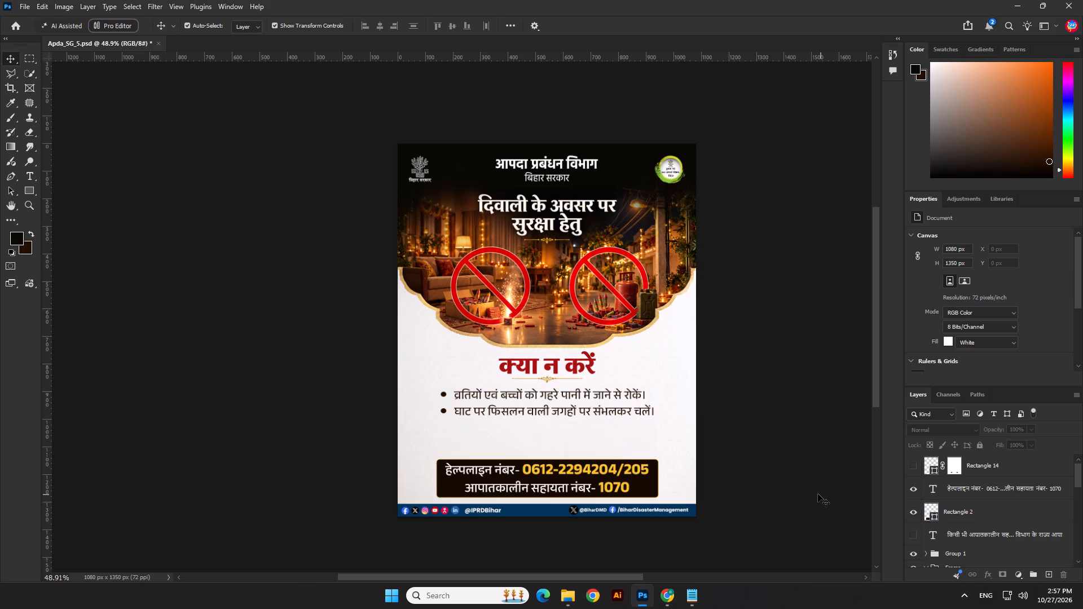
pyautogui.click(818, 494)
# Change the fill of Rectangle 2 behind the helpline numbers to a dark orange-brown based on the photo's warm tones.
pyautogui.scroll(2, 578, 453)
pyautogui.click(667, 502)
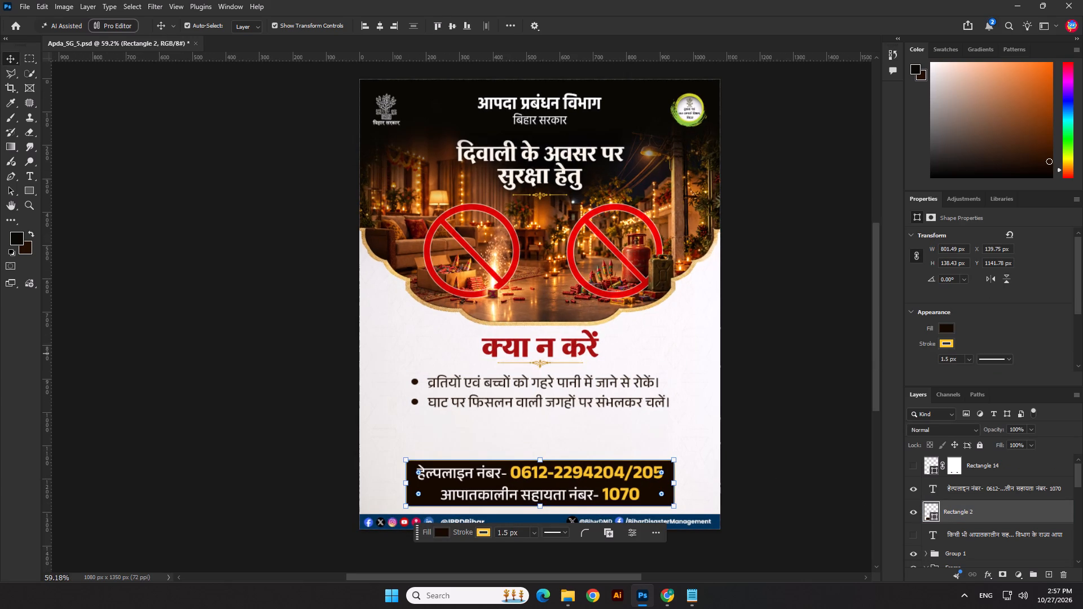
pyautogui.click(949, 327)
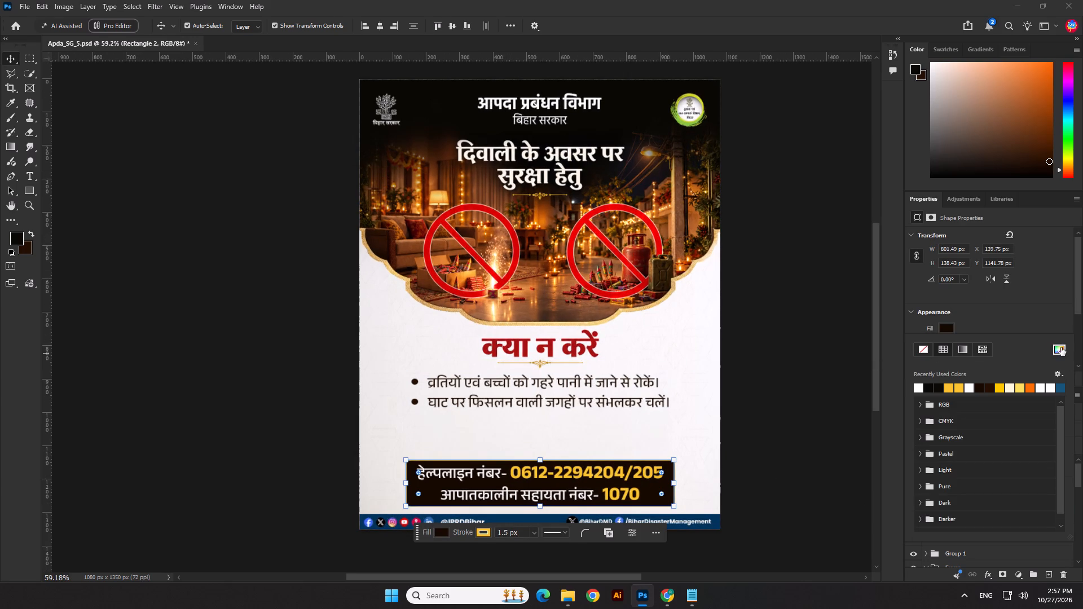
pyautogui.click(1061, 348)
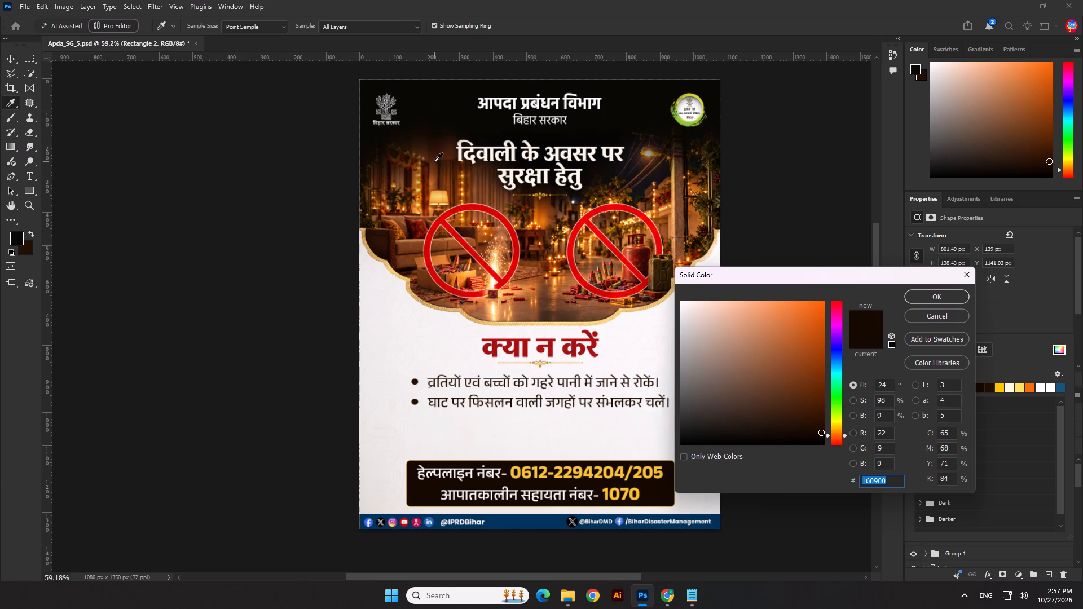
pyautogui.click(425, 170)
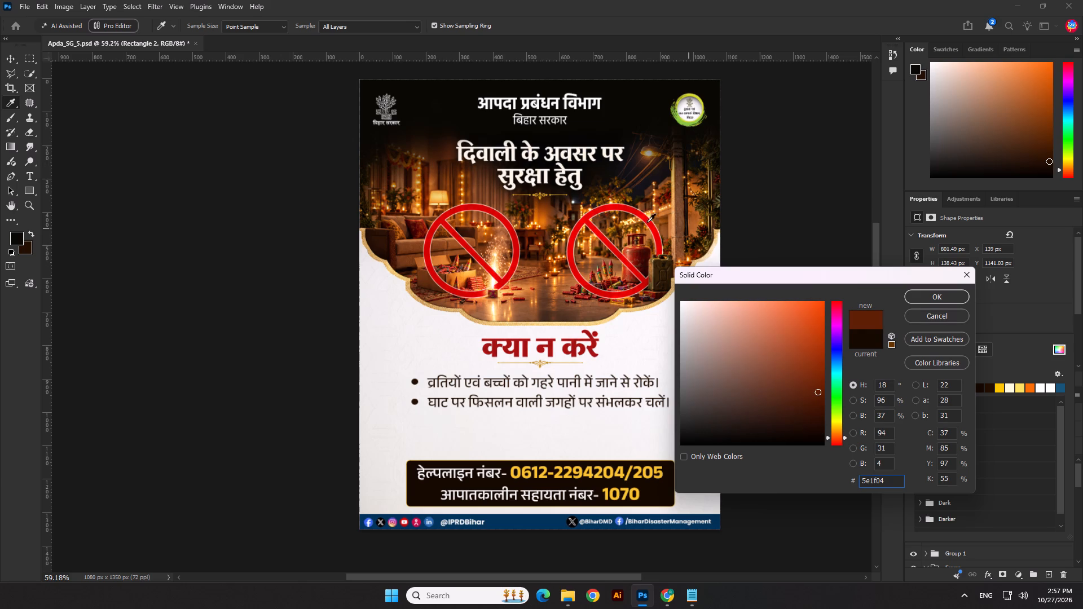
pyautogui.click(537, 216)
pyautogui.click(545, 215)
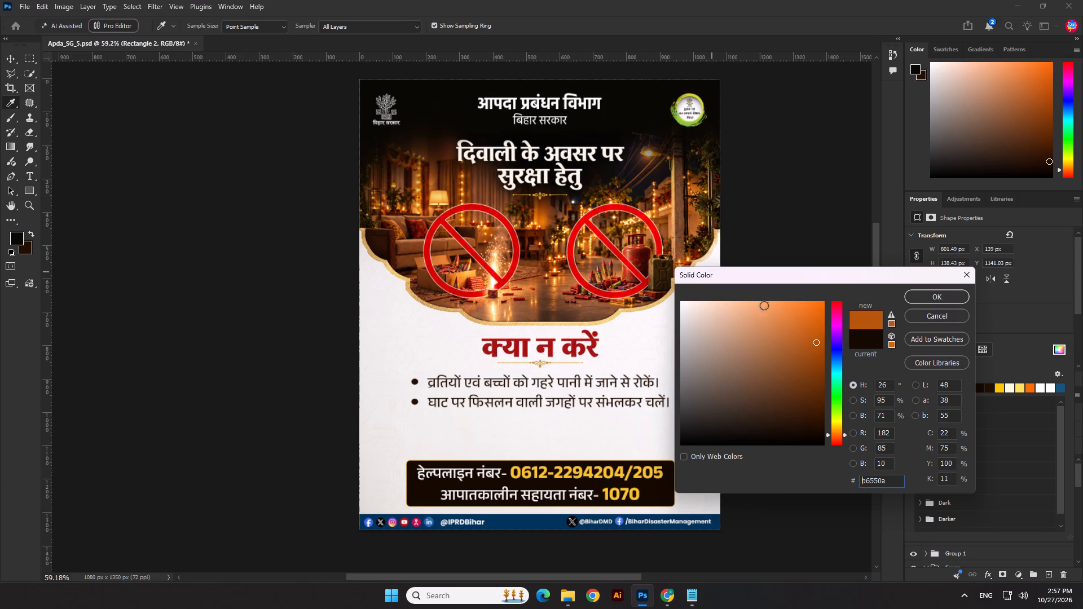
pyautogui.click(822, 366)
pyautogui.click(820, 372)
pyautogui.moveTo(821, 373); pyautogui.dragTo(821, 374)
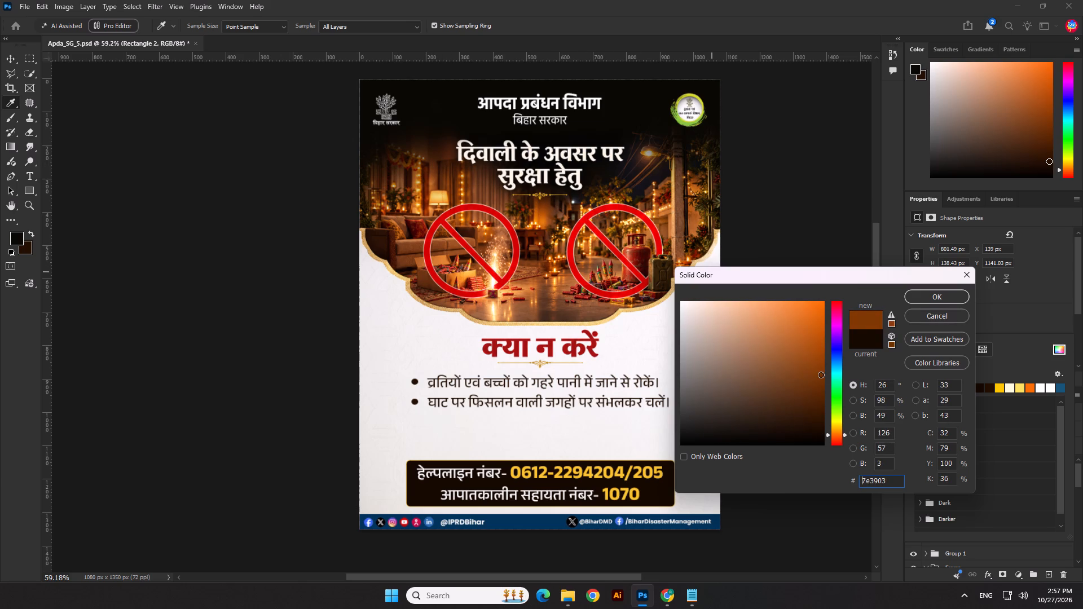
pyautogui.moveTo(821, 374); pyautogui.dragTo(824, 380)
pyautogui.click(921, 297)
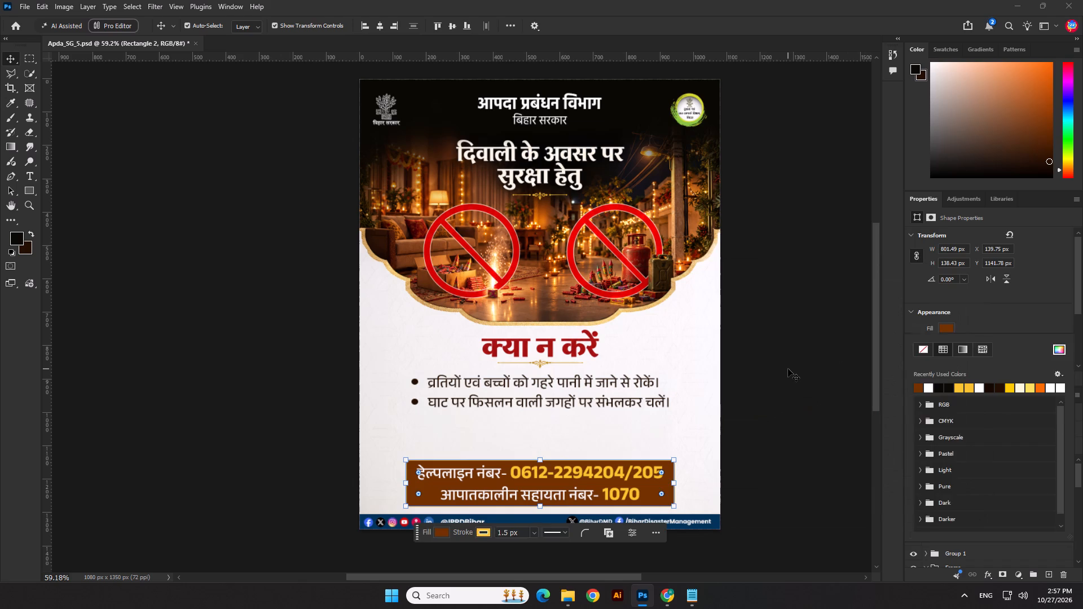
# Show Rectangle 14, the thin divider between the two helpline number lines.
pyautogui.click(788, 369)
pyautogui.scroll(3, 566, 395)
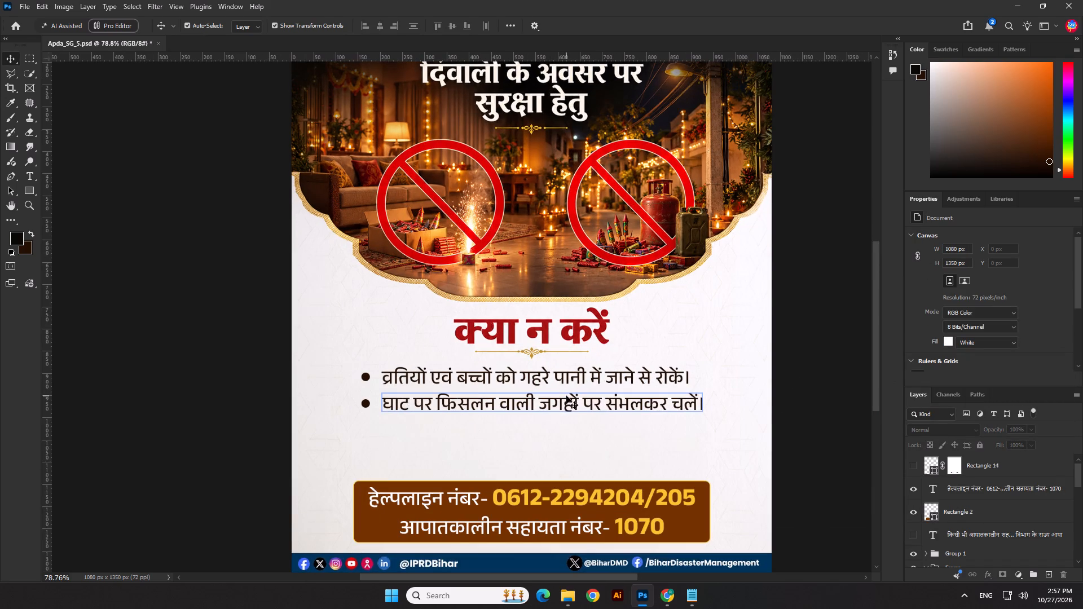
pyautogui.click(912, 469)
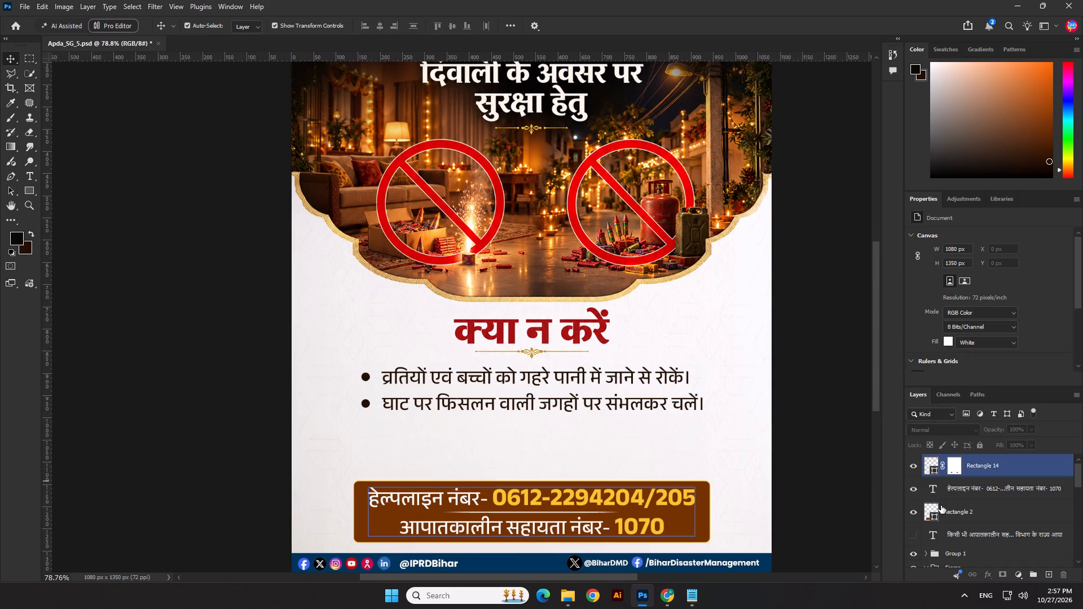
# Show the emergency assistance text layer above the helpline box and set its text colour to black (000000).
pyautogui.click(958, 537)
pyautogui.click(915, 533)
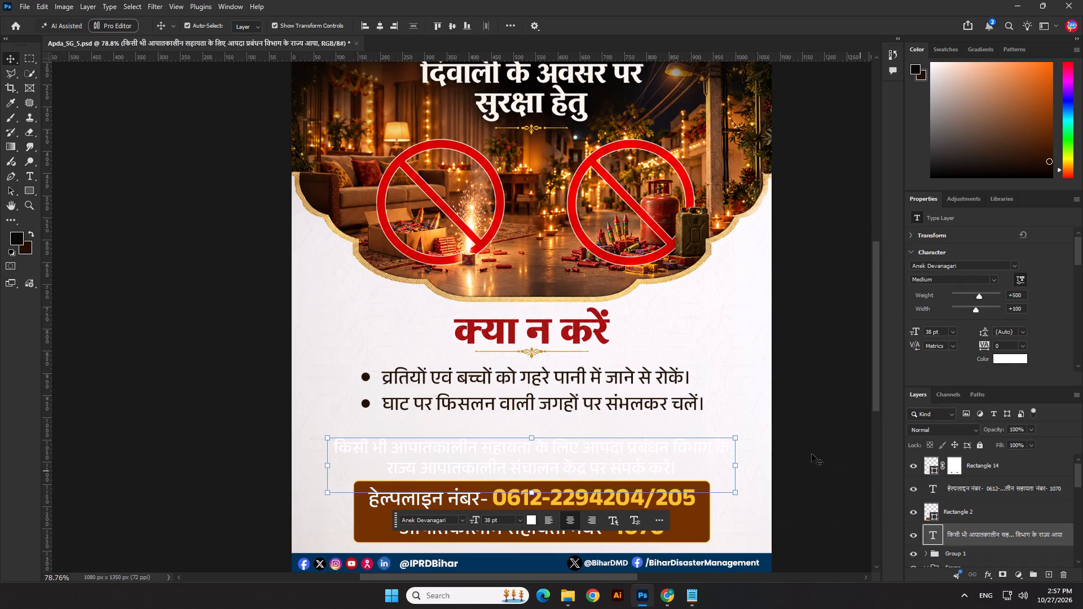
pyautogui.click(1009, 360)
pyautogui.moveTo(717, 413); pyautogui.dragTo(706, 459)
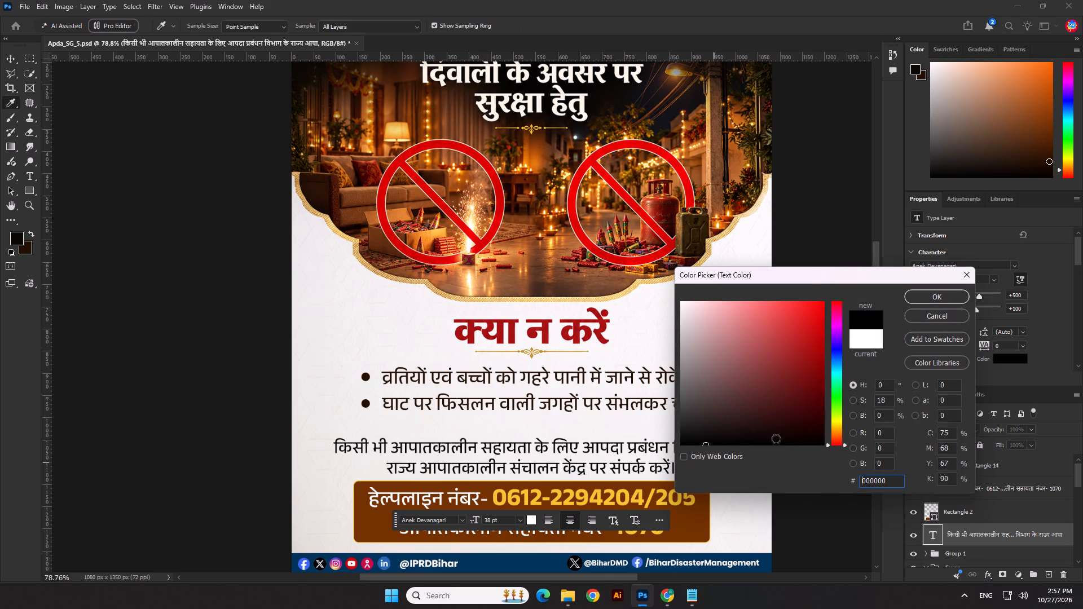
pyautogui.click(917, 297)
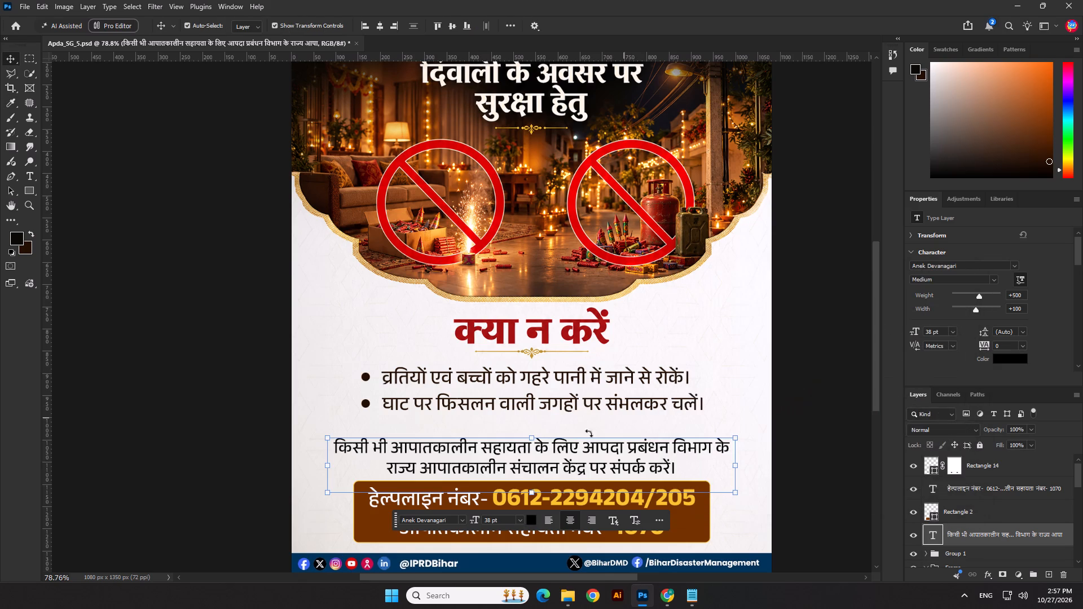
pyautogui.click(811, 434)
# Compare the lower text layout with the ChatGPT reference design and examine the spacing around the bullets and emergency text.
pyautogui.hotkey('alt', 'Tab')
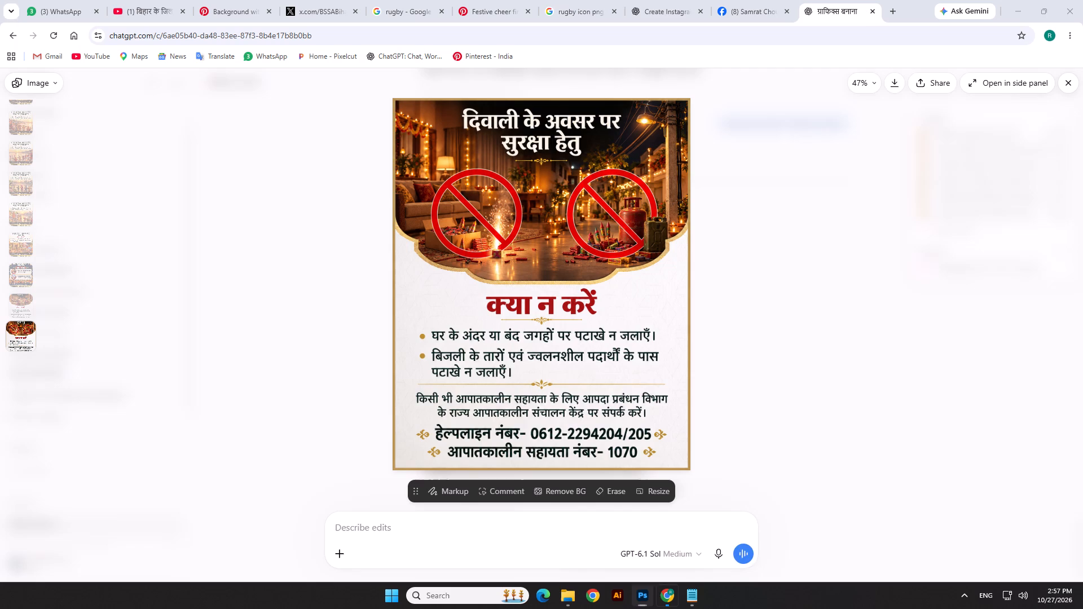
pyautogui.hotkey('alt', 'Tab')
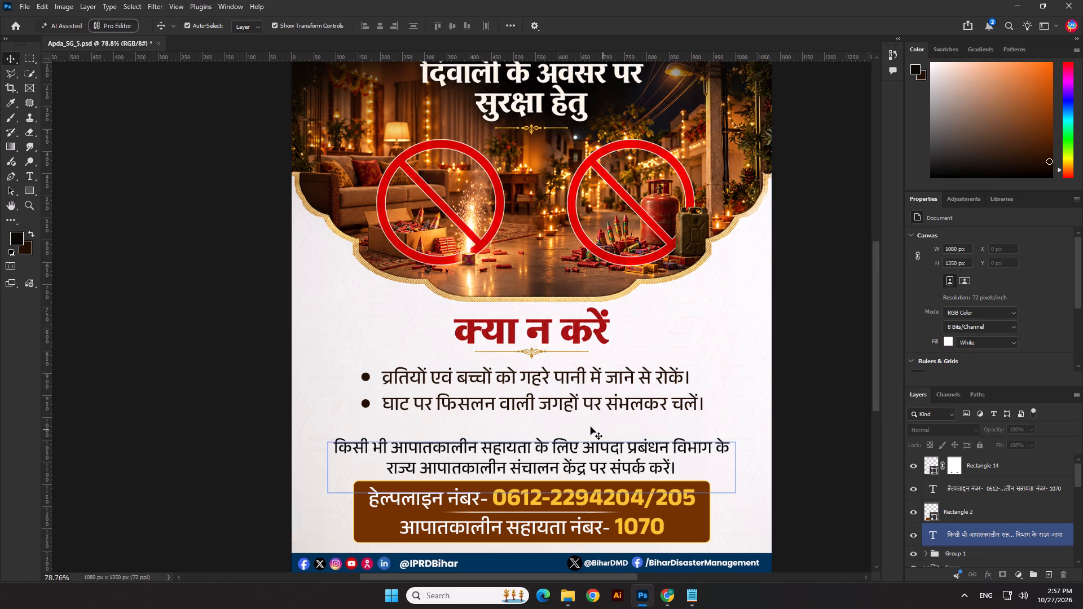
pyautogui.scroll(-3, 574, 425)
pyautogui.click(757, 401)
pyautogui.scroll(3, 667, 430)
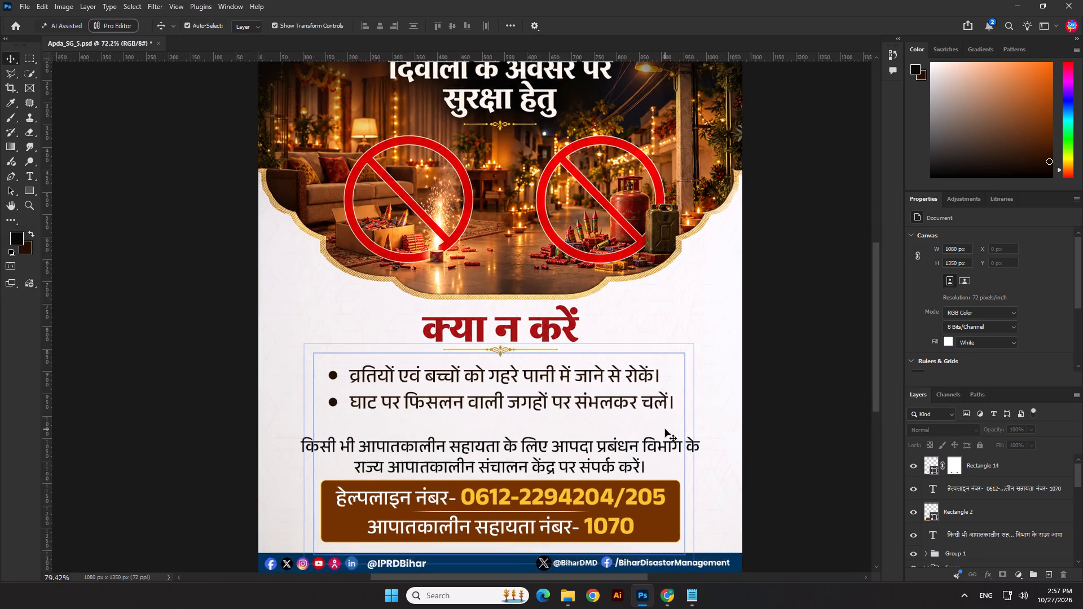
pyautogui.scroll(1, 665, 429)
pyautogui.scroll(-3, 609, 390)
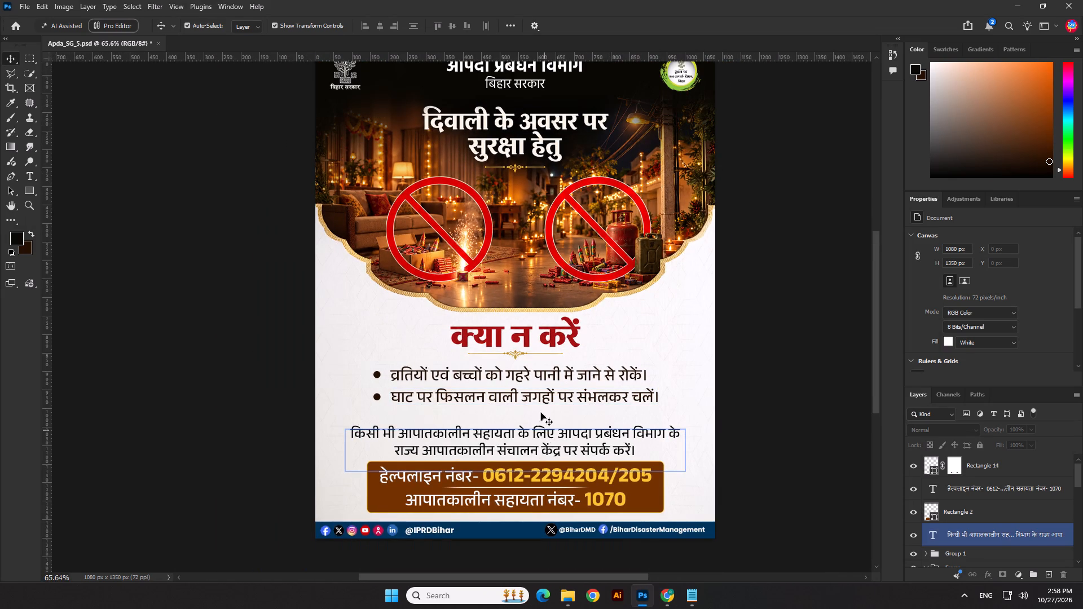
pyautogui.scroll(9, 512, 348)
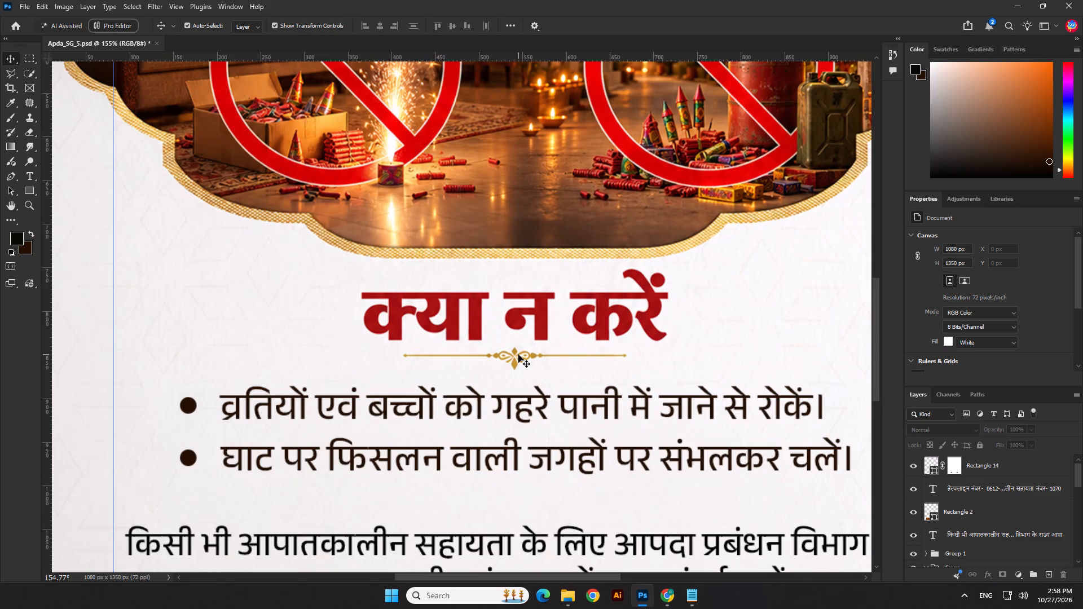
pyautogui.scroll(-6, 518, 355)
pyautogui.scroll(1, 518, 355)
pyautogui.scroll(-3, 518, 355)
pyautogui.scroll(-3, 568, 394)
pyautogui.scroll(-1, 419, 411)
pyautogui.click(254, 425)
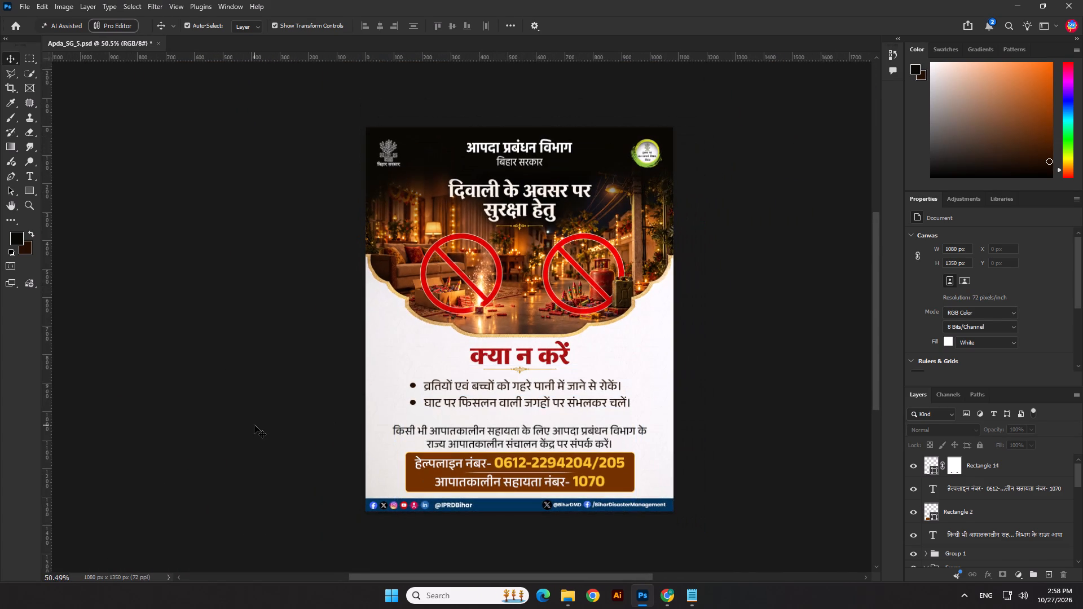
# Lock the background layers Layer 8, Generative Fill and Generative Fill 2.
pyautogui.moveTo(341, 422); pyautogui.dragTo(394, 448)
pyautogui.click(311, 444)
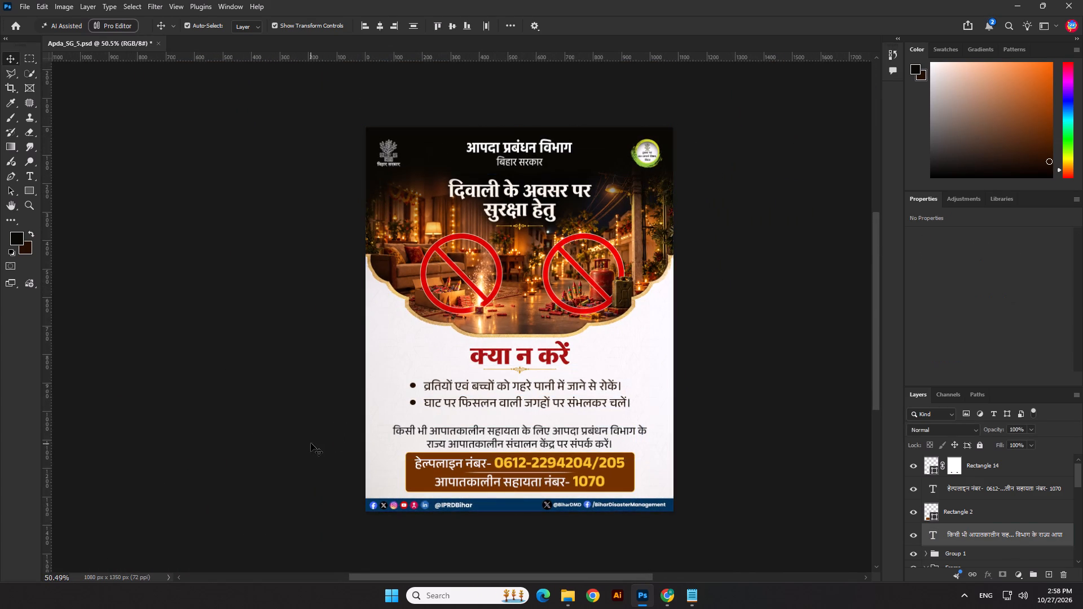
pyautogui.click(388, 372)
pyautogui.scroll(-1, 1010, 537)
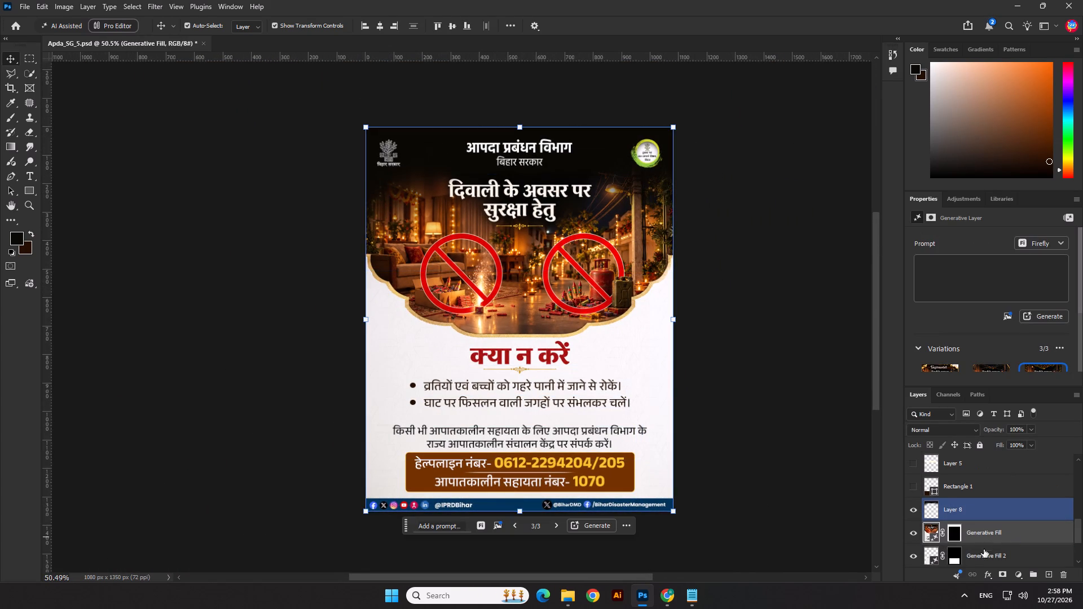
pyautogui.keyDown('ctrl'); pyautogui.click(981, 555); pyautogui.keyUp('ctrl')
pyautogui.keyDown('ctrl'); pyautogui.click(977, 510); pyautogui.keyUp('ctrl')
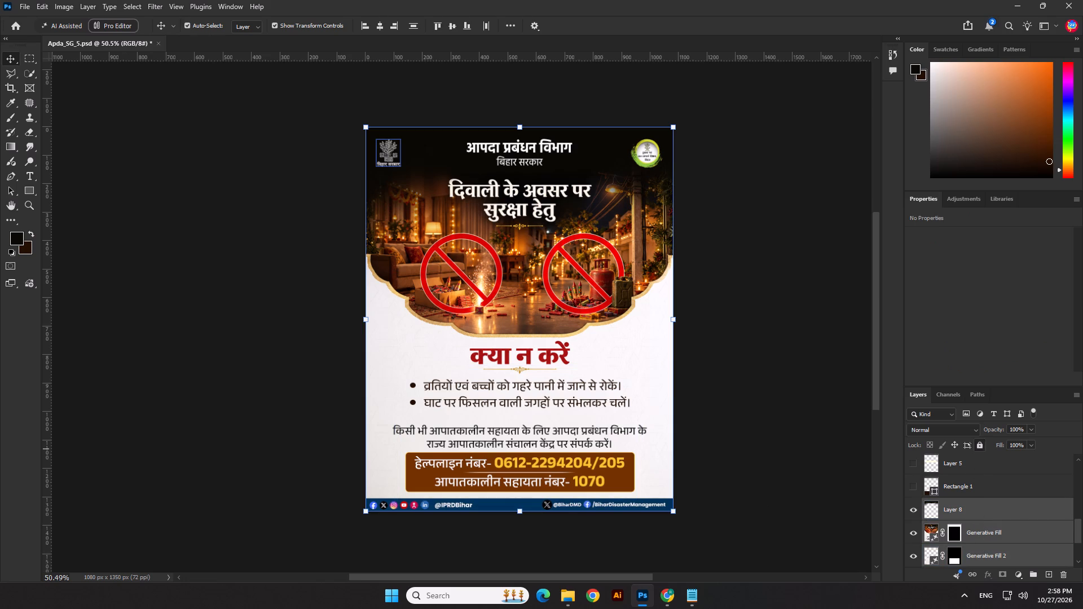
pyautogui.click(976, 448)
pyautogui.click(820, 463)
# Move the emergency text, helpline text, Rectangle 2 and Rectangle 14 up together by 20 px.
pyautogui.moveTo(337, 426); pyautogui.dragTo(456, 453)
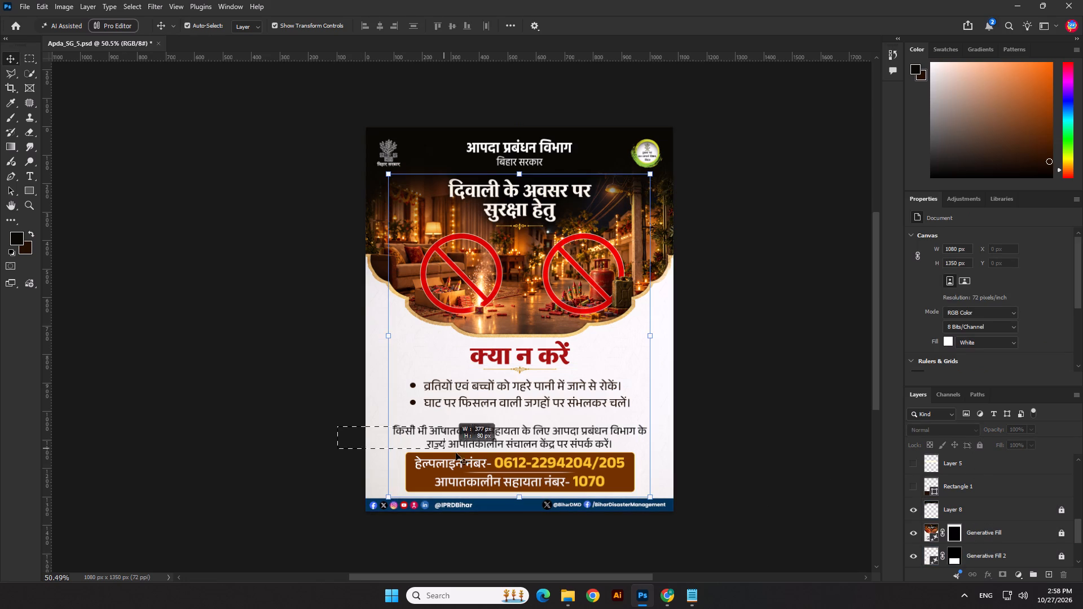
pyautogui.moveTo(456, 453); pyautogui.dragTo(653, 484)
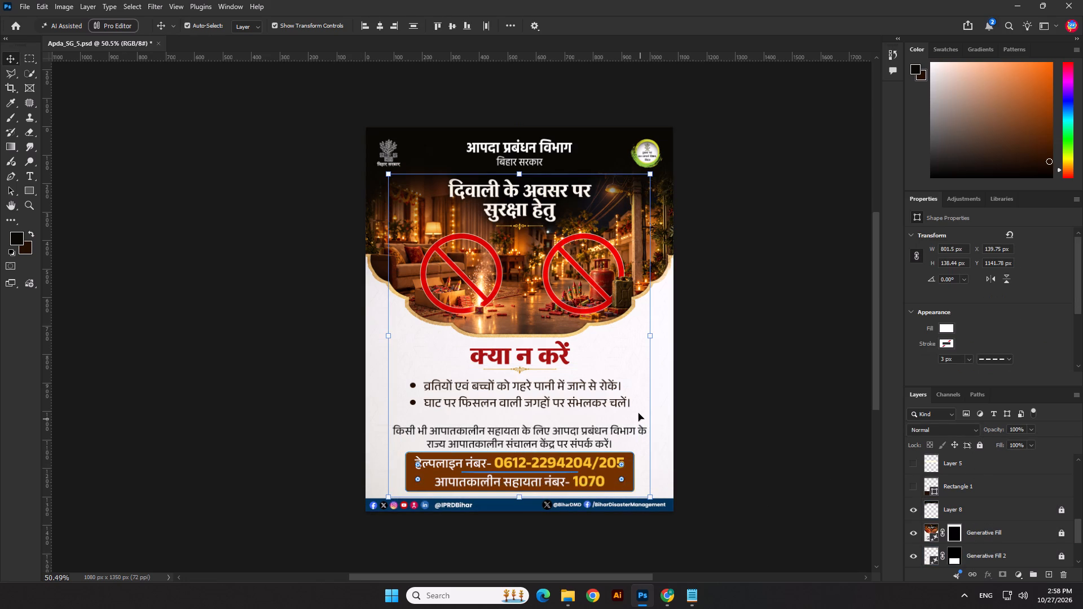
pyautogui.keyDown('shift'); pyautogui.click(639, 410); pyautogui.keyUp('shift')
pyautogui.hotkey('shift', 'Up')
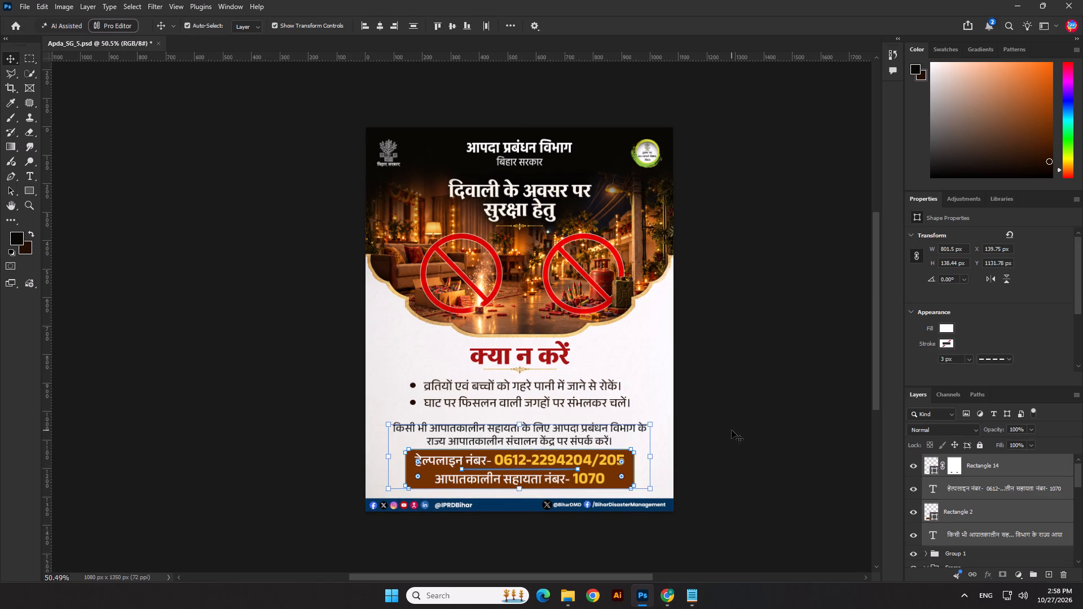
pyautogui.hotkey('shift', 'Up')
pyautogui.click(739, 426)
# Draw a rectangle about 819 by 137 px around the two bullet lines.
pyautogui.scroll(2, 607, 430)
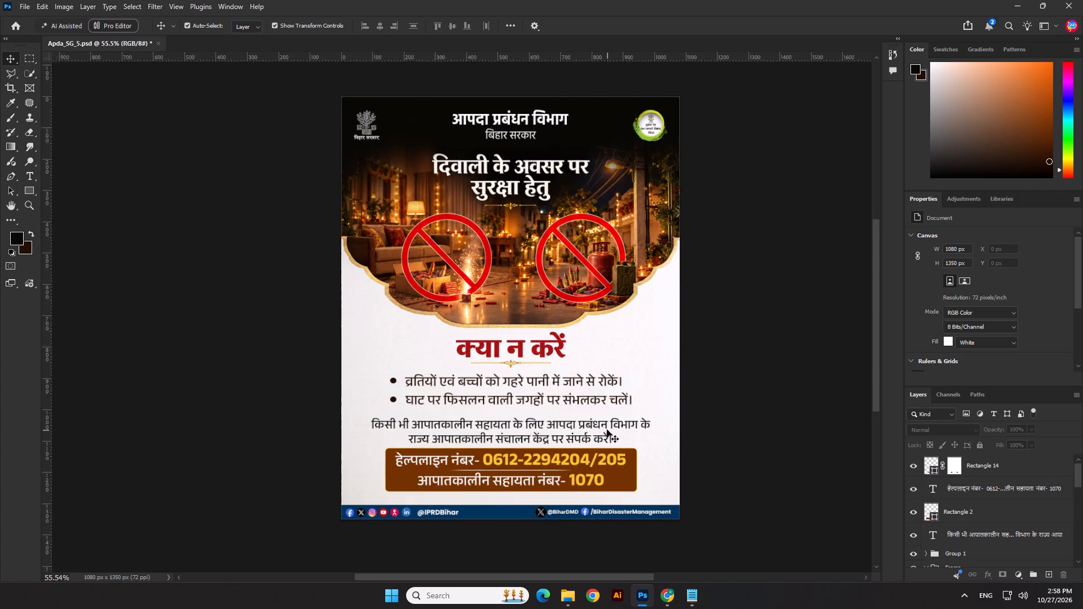
pyautogui.scroll(3, 600, 420)
pyautogui.click(31, 186)
pyautogui.scroll(1, 333, 332)
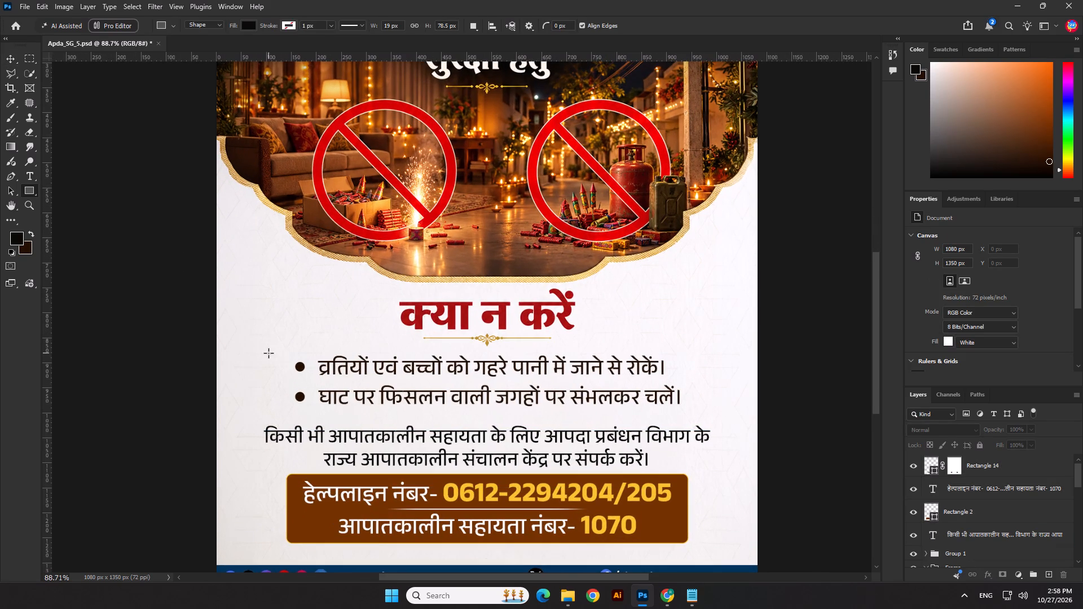
pyautogui.moveTo(274, 352); pyautogui.dragTo(684, 420)
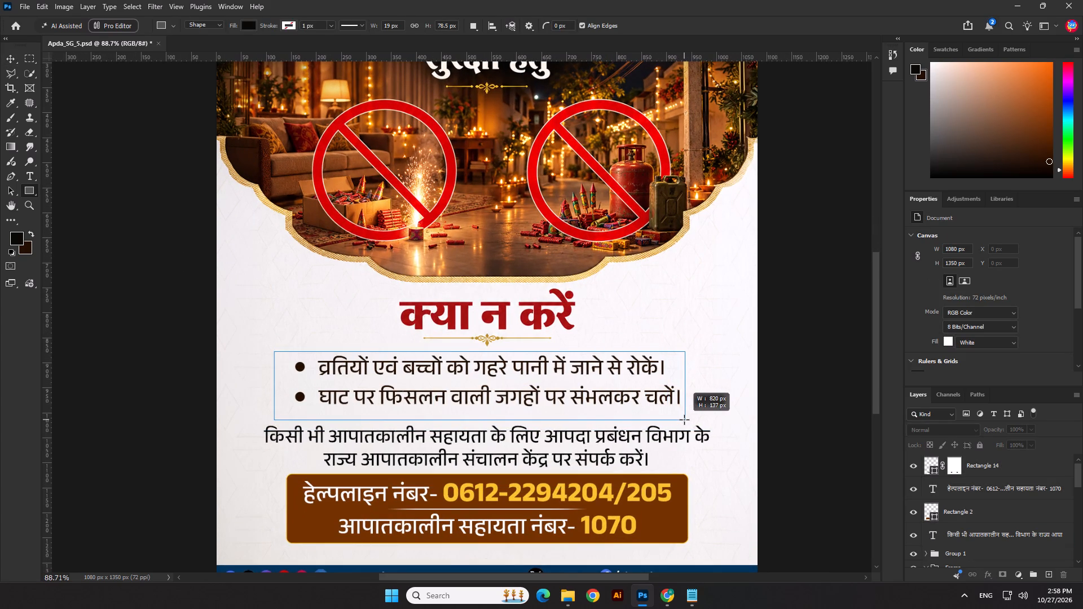
pyautogui.moveTo(684, 420); pyautogui.dragTo(684, 420)
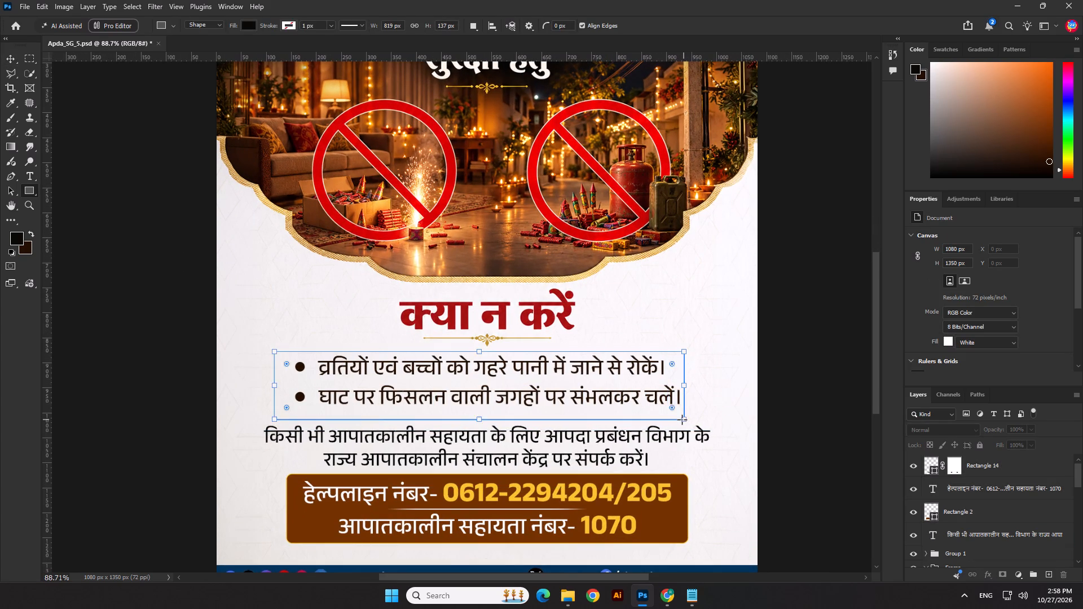
# Give the new rectangle around the bullets no fill and a very dark brown dashed stroke.
pyautogui.click(944, 328)
pyautogui.click(926, 347)
pyautogui.click(963, 319)
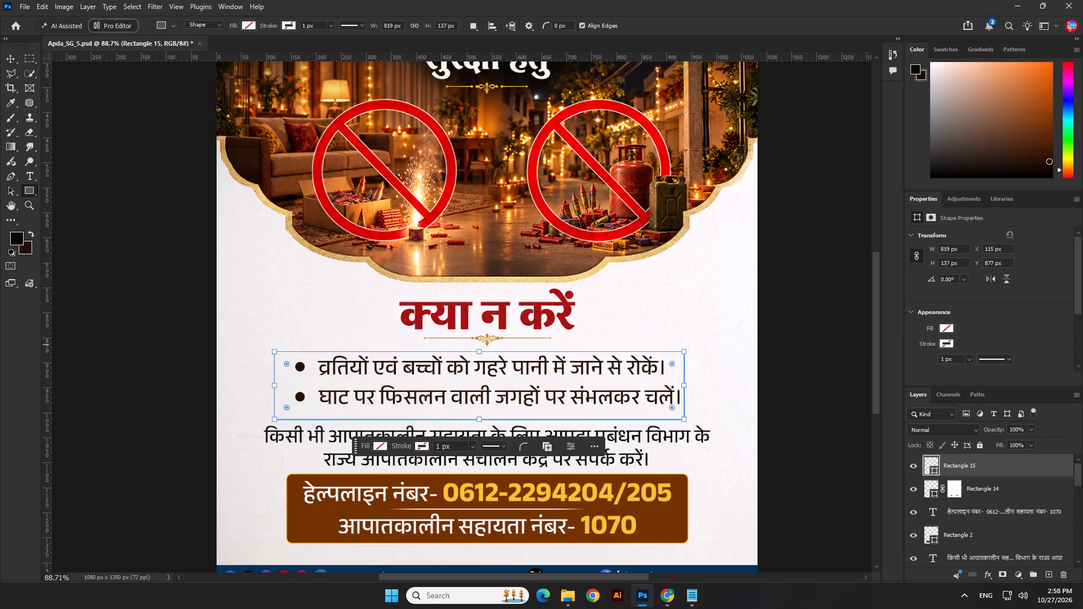
pyautogui.doubleClick(949, 337)
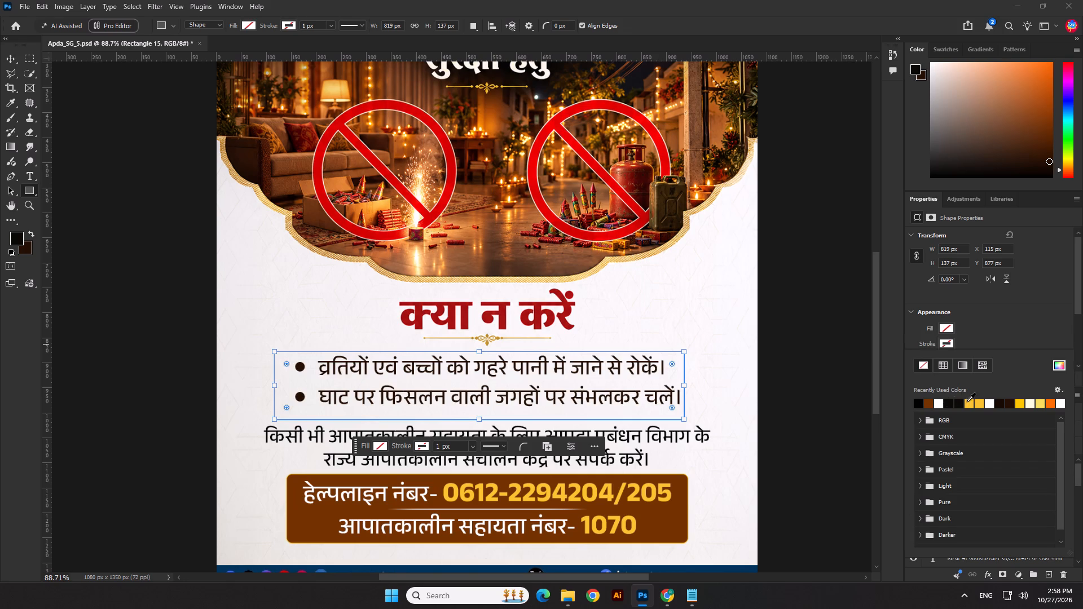
pyautogui.click(1009, 404)
pyautogui.scroll(-2, 965, 275)
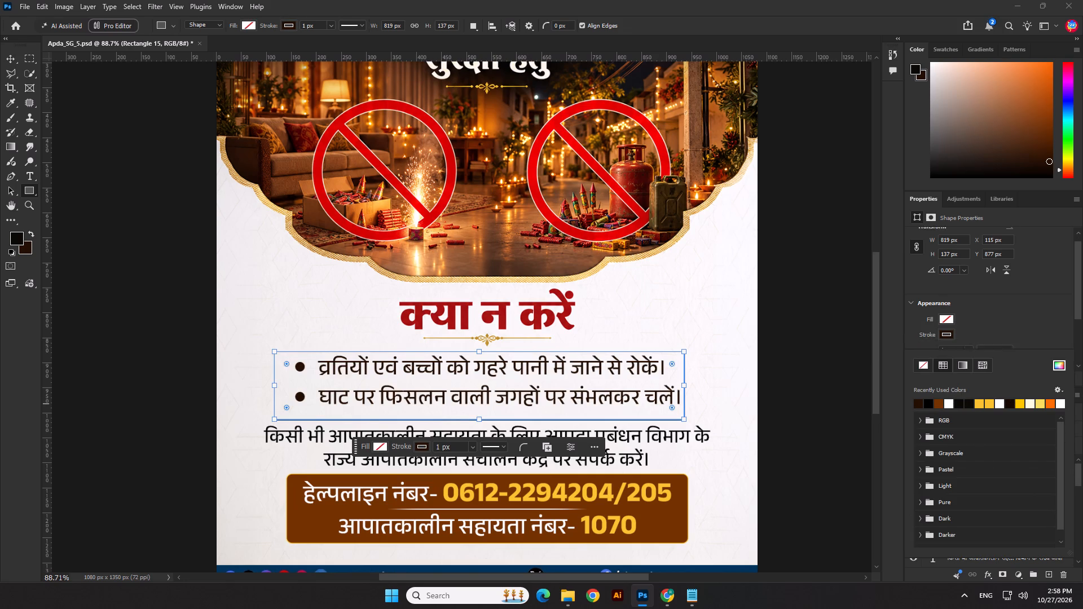
pyautogui.scroll(-3, 976, 319)
pyautogui.click(1002, 316)
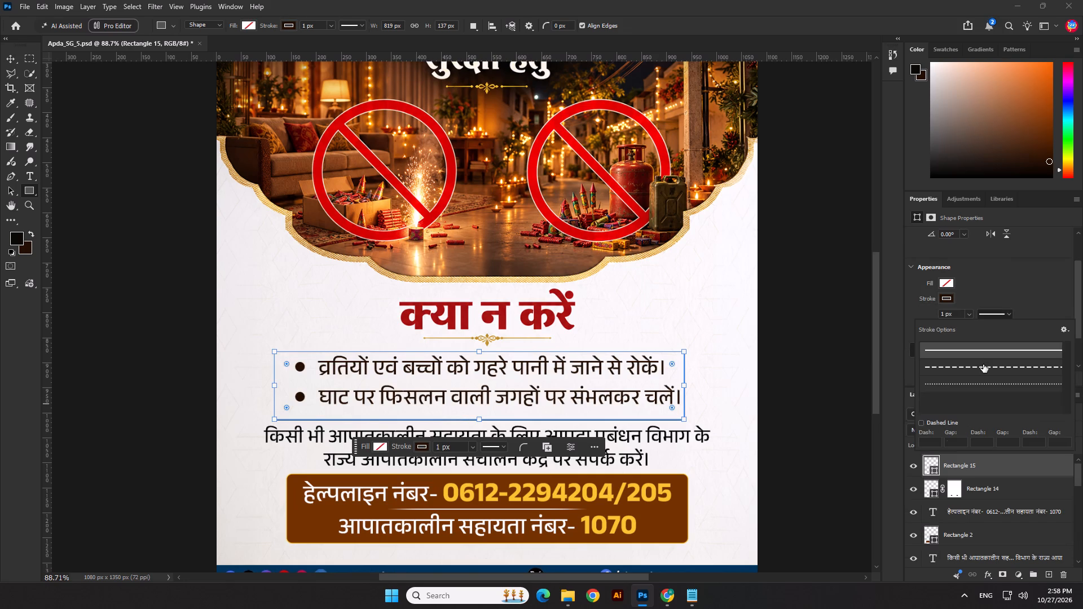
pyautogui.click(983, 364)
pyautogui.click(1014, 302)
# Set all corner radii of the bullet frame rectangle to 20 px.
pyautogui.scroll(-2, 970, 335)
pyautogui.moveTo(961, 336); pyautogui.dragTo(909, 341)
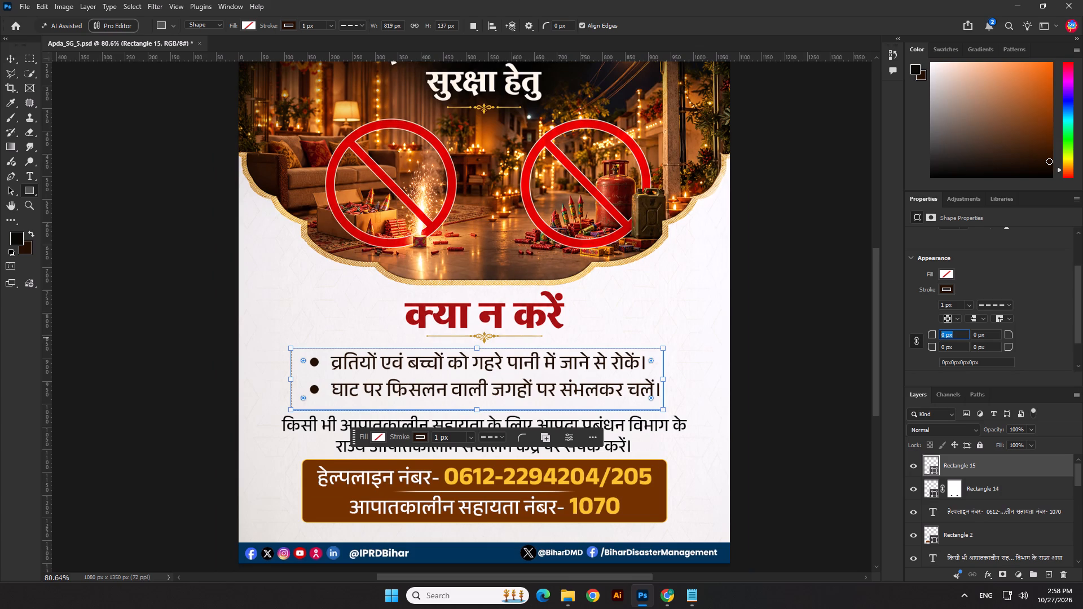
pyautogui.write('20')
pyautogui.press('Return')
# Centre the bullet frame rectangle horizontally on the canvas.
pyautogui.click(10, 61)
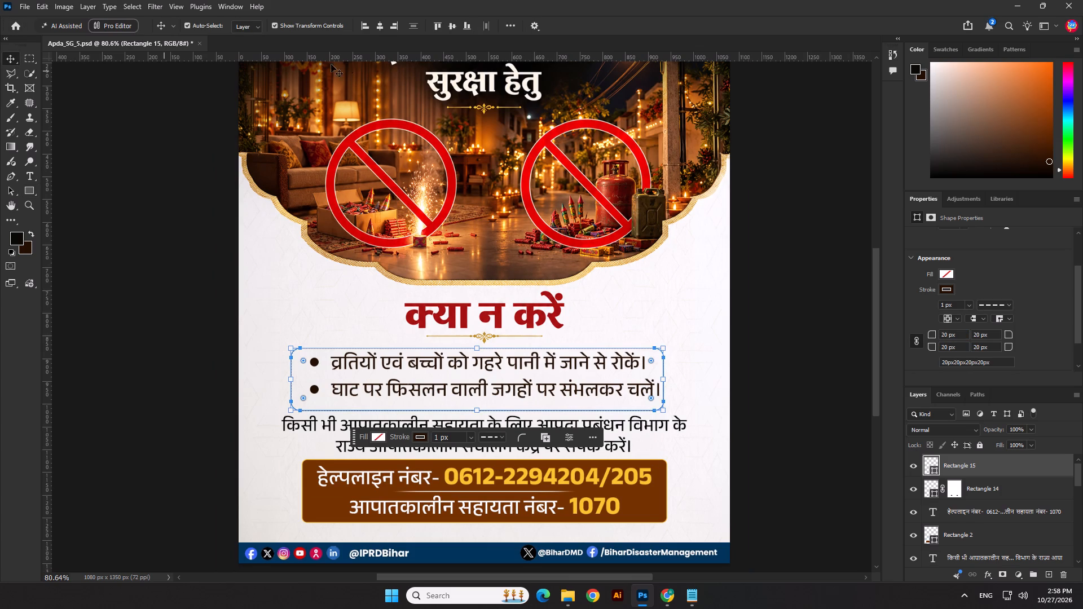
pyautogui.click(376, 29)
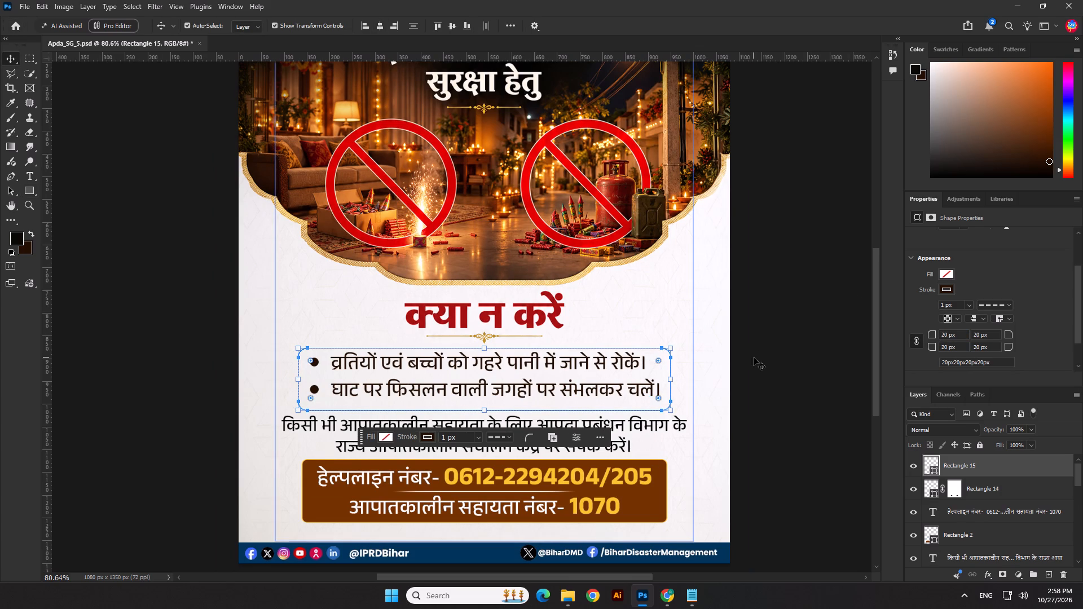
# Shorten the bullet frame to about 93% of its height by raising its bottom edge.
pyautogui.scroll(2, 504, 420)
pyautogui.keyDown('shift'); pyautogui.moveTo(474, 409); pyautogui.dragTo(476, 407); pyautogui.keyUp('shift')
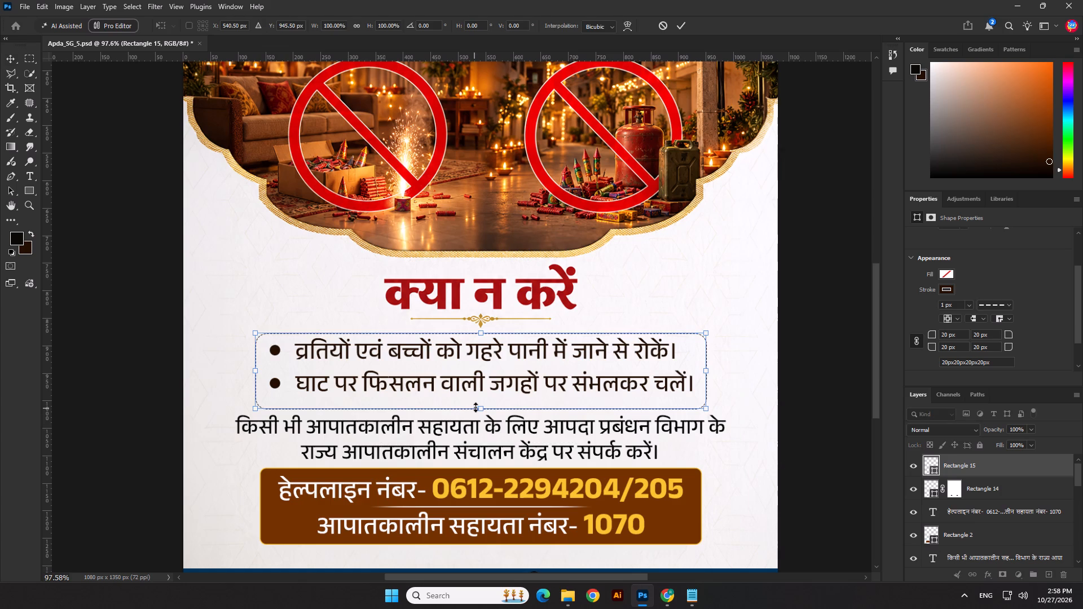
pyautogui.keyDown('shift'); pyautogui.moveTo(476, 407); pyautogui.dragTo(487, 403); pyautogui.keyUp('shift')
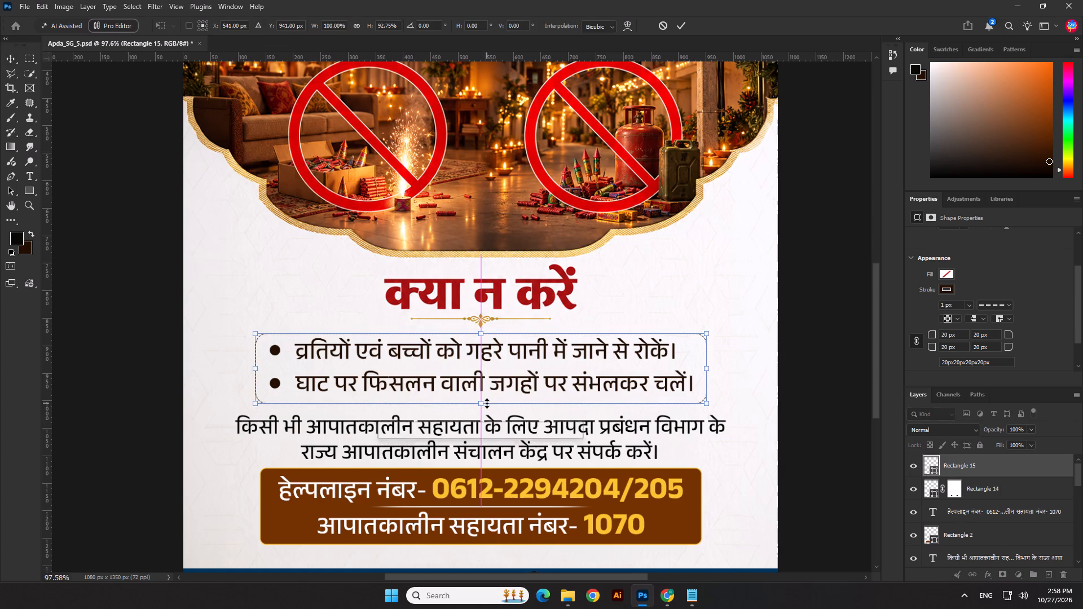
pyautogui.press('Return')
# Align Group 1 and the dashed frame, Rectangle 15, to each other by horizontal and vertical centres, using the selection as reference.
pyautogui.scroll(2, 971, 498)
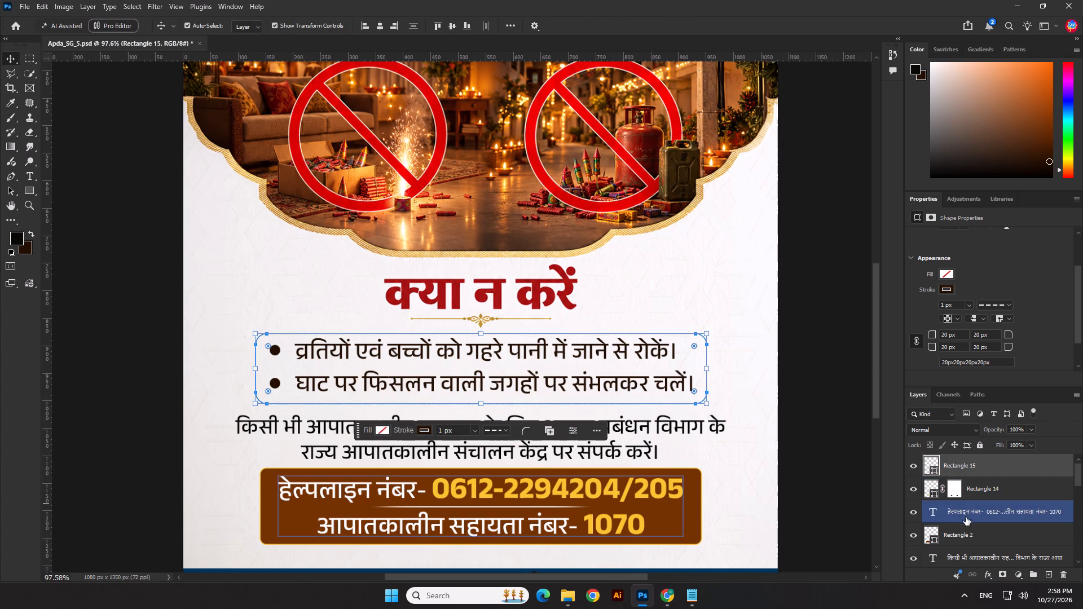
pyautogui.scroll(4, 961, 524)
pyautogui.scroll(-3, 966, 510)
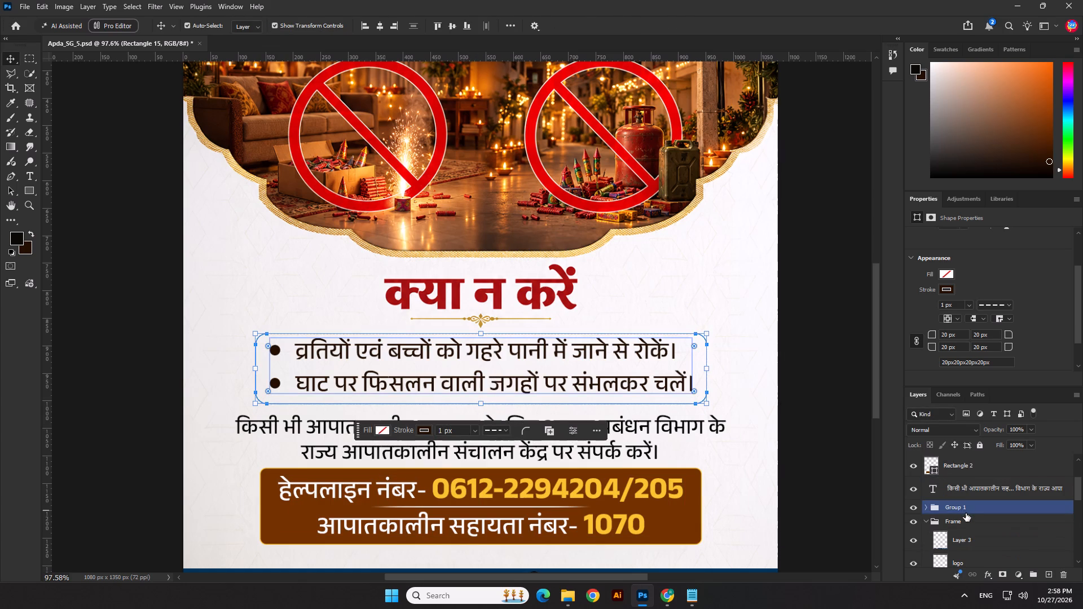
pyautogui.keyDown('ctrl'); pyautogui.click(965, 513); pyautogui.keyUp('ctrl')
pyautogui.doubleClick(501, 23)
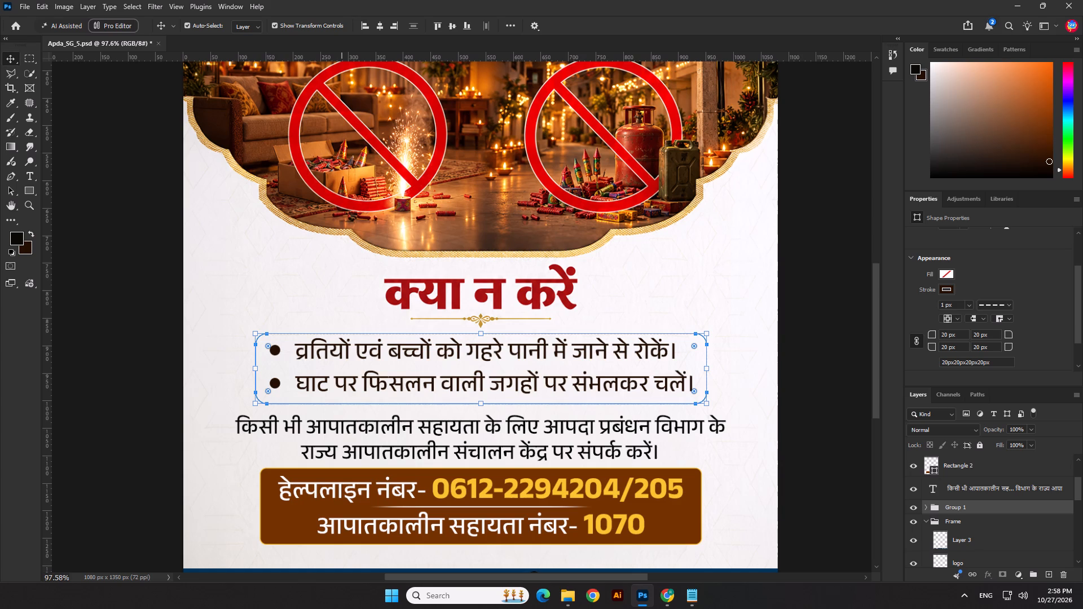
pyautogui.doubleClick(512, 17)
pyautogui.click(538, 133)
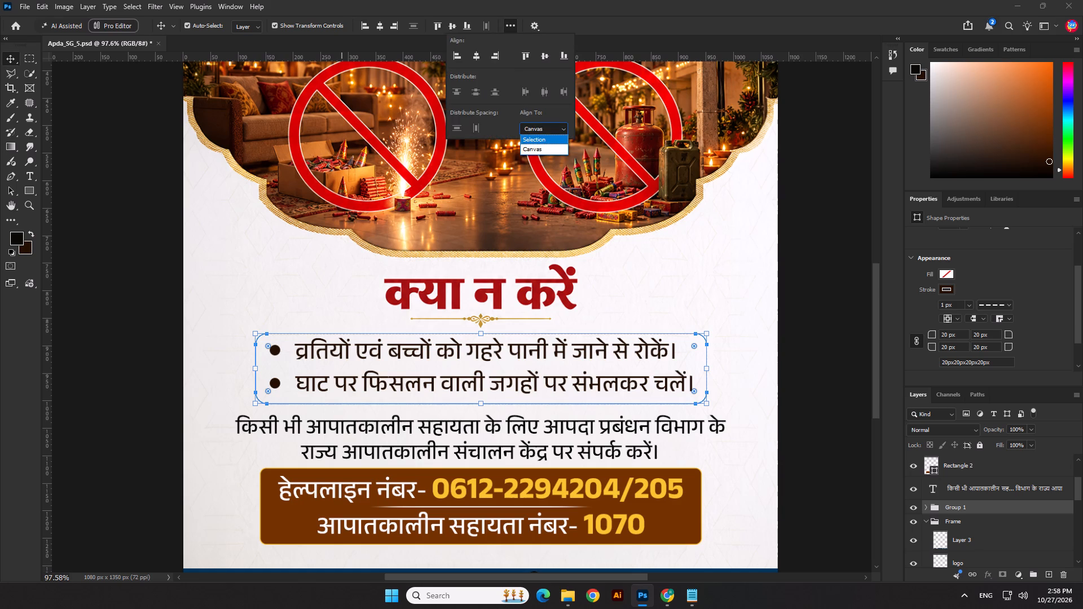
pyautogui.click(540, 137)
pyautogui.click(379, 25)
pyautogui.click(448, 27)
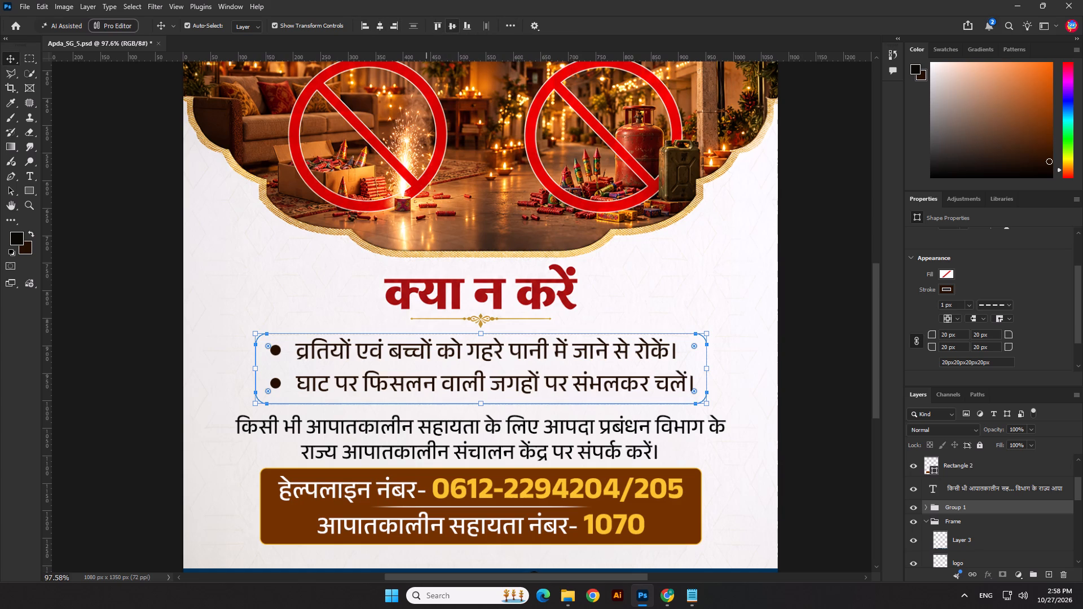
# Move Group 1 and the dashed frame, Rectangle 15, together to the top of the layer stack.
pyautogui.scroll(-5, 566, 288)
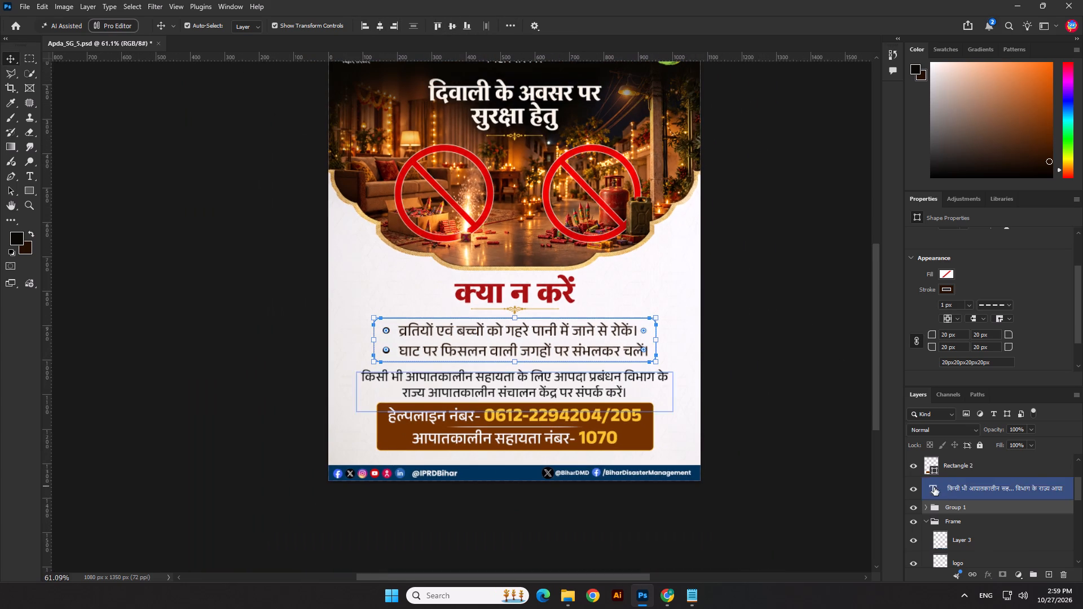
pyautogui.moveTo(954, 508); pyautogui.dragTo(952, 438)
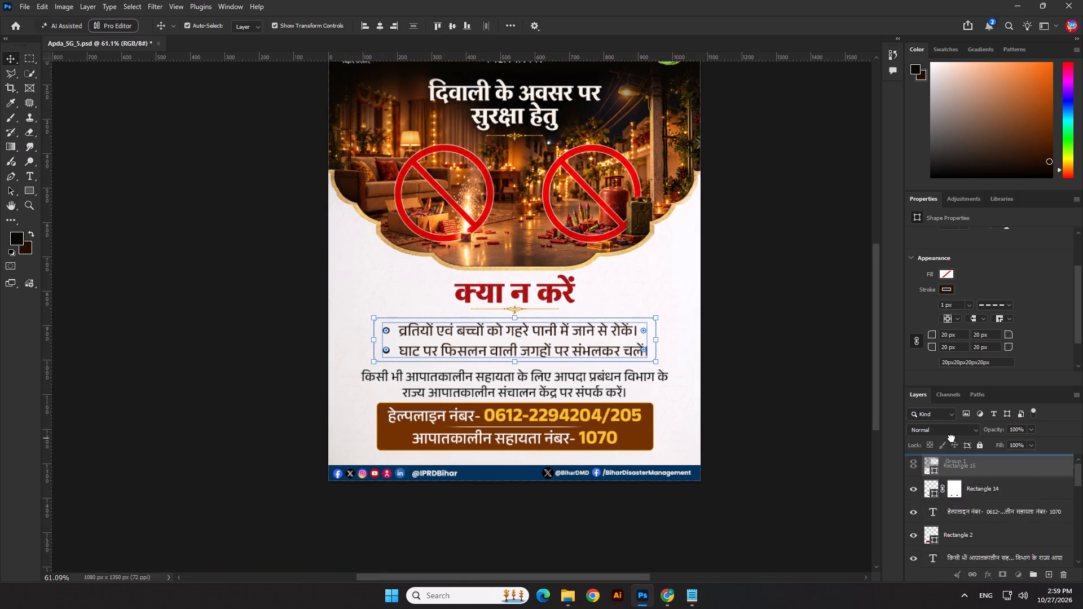
pyautogui.moveTo(952, 438); pyautogui.dragTo(950, 456)
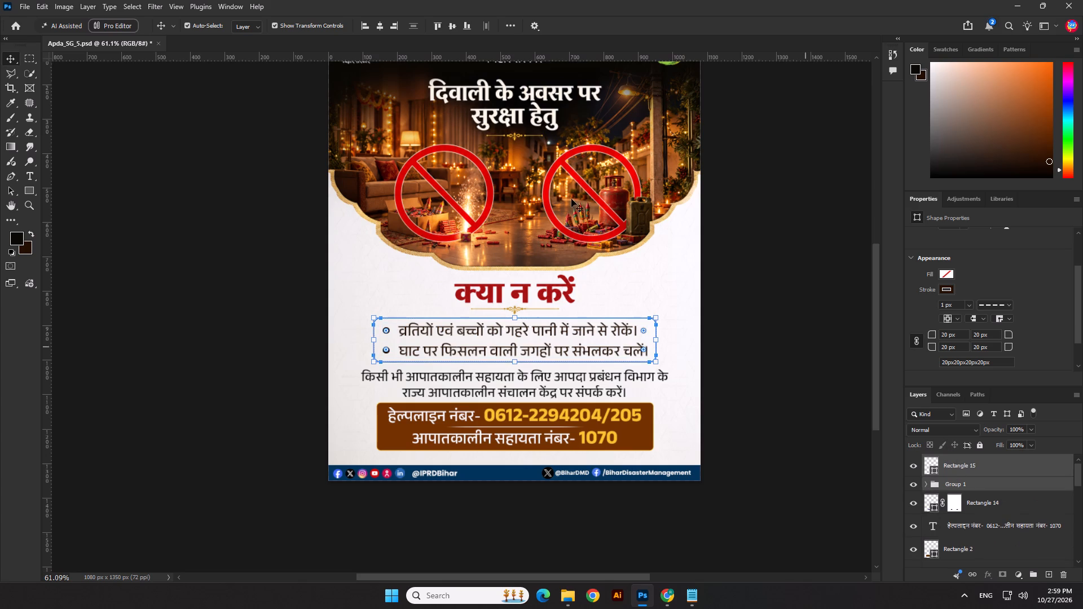
# Set the alignment reference to the canvas and centre the bullet group and its frame horizontally on it.
pyautogui.click(515, 29)
pyautogui.click(541, 127)
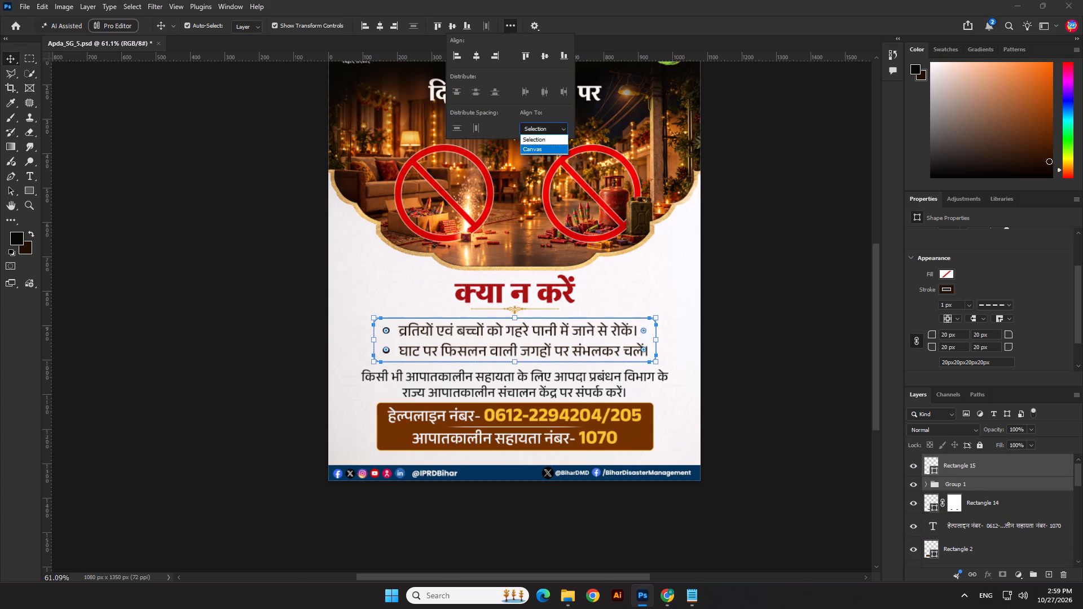
pyautogui.click(544, 150)
pyautogui.click(377, 28)
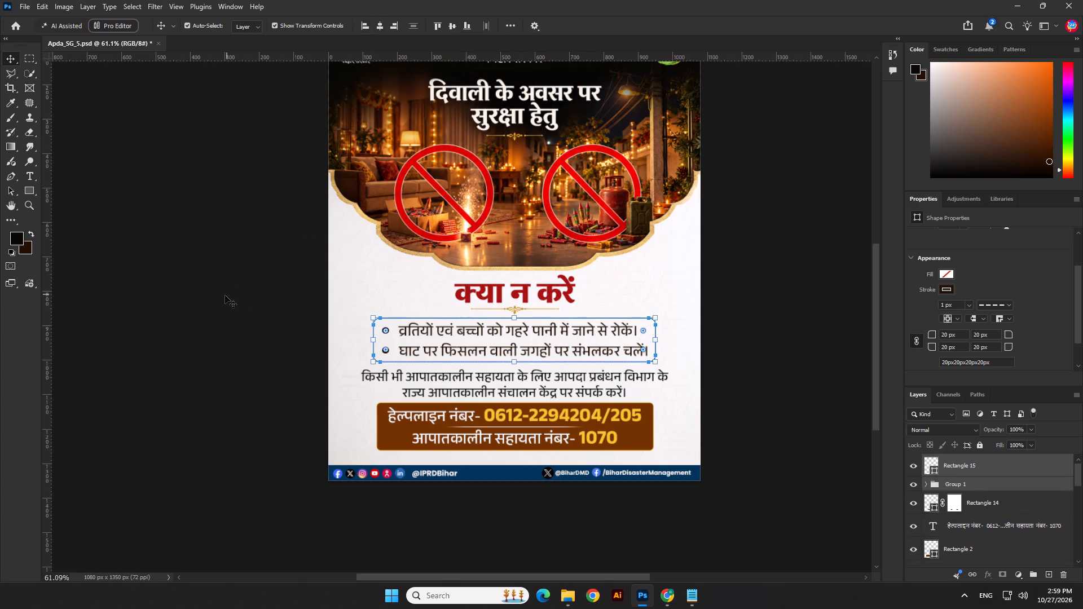
pyautogui.click(225, 295)
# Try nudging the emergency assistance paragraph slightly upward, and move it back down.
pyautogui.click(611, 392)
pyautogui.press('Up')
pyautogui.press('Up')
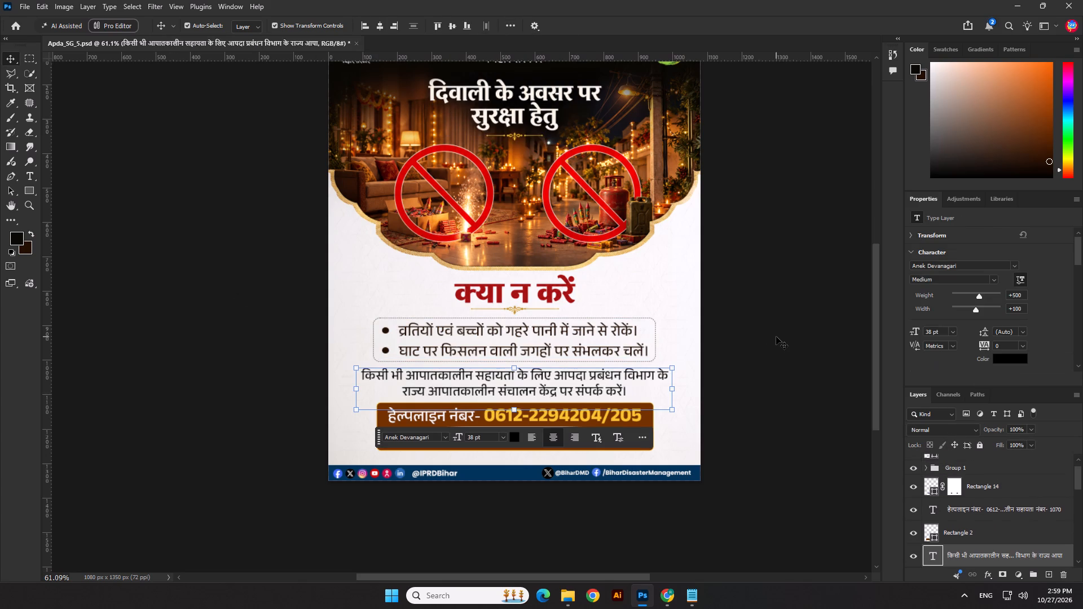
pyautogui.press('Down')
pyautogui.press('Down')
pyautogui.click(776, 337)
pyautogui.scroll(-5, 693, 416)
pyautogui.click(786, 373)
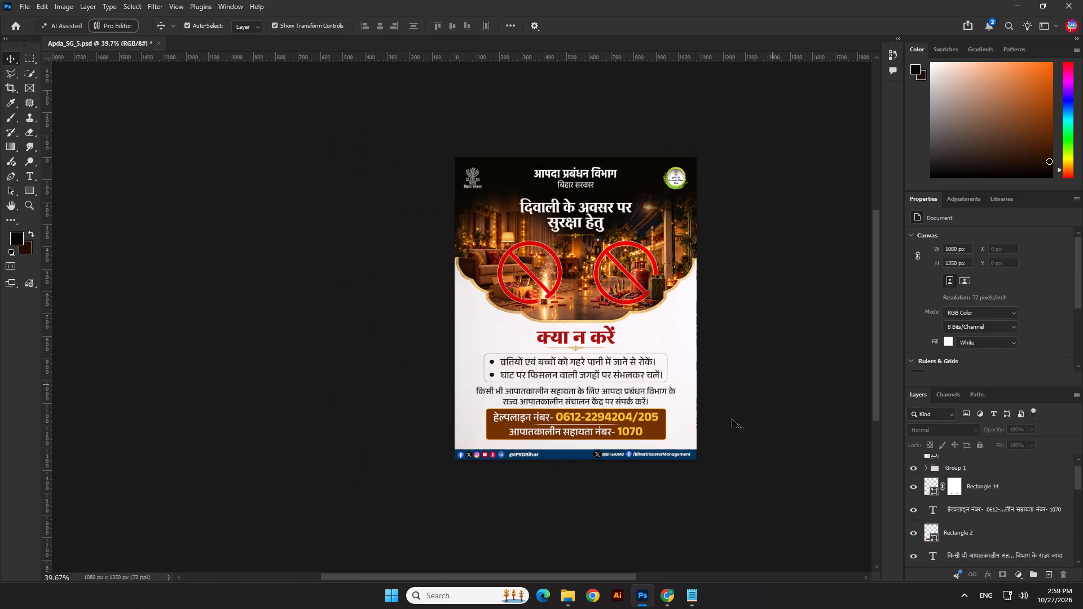
# Lock Layer 7, the generated design behind the text.
pyautogui.click(508, 332)
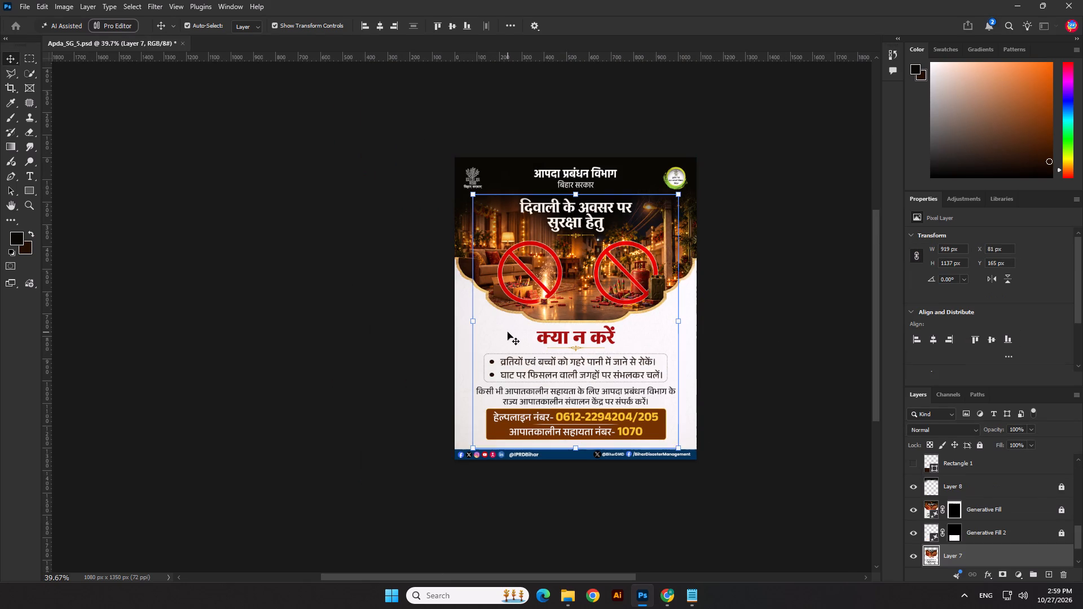
pyautogui.click(978, 447)
pyautogui.click(748, 405)
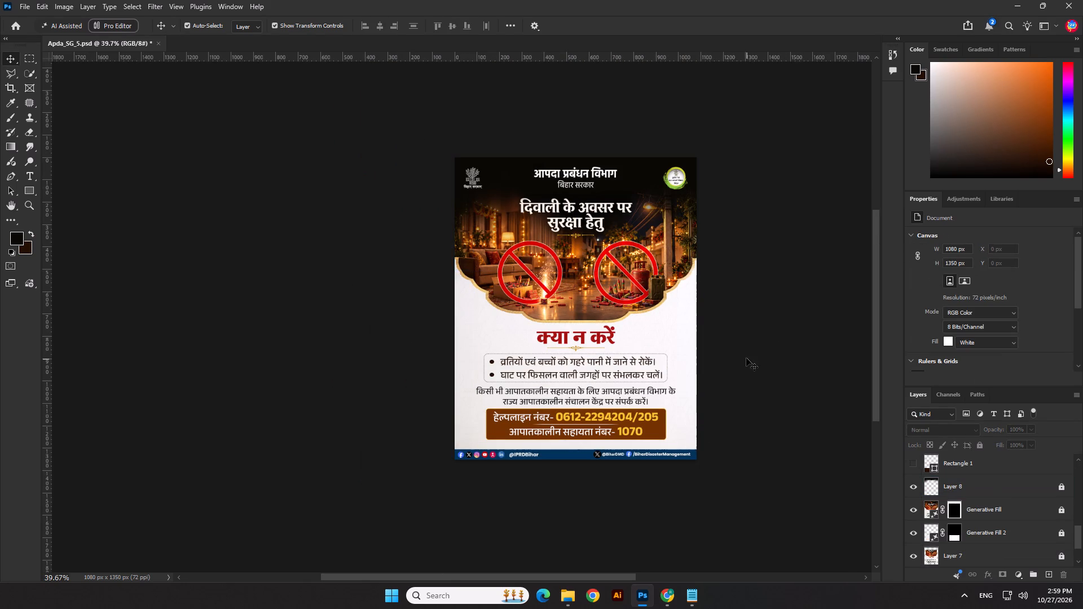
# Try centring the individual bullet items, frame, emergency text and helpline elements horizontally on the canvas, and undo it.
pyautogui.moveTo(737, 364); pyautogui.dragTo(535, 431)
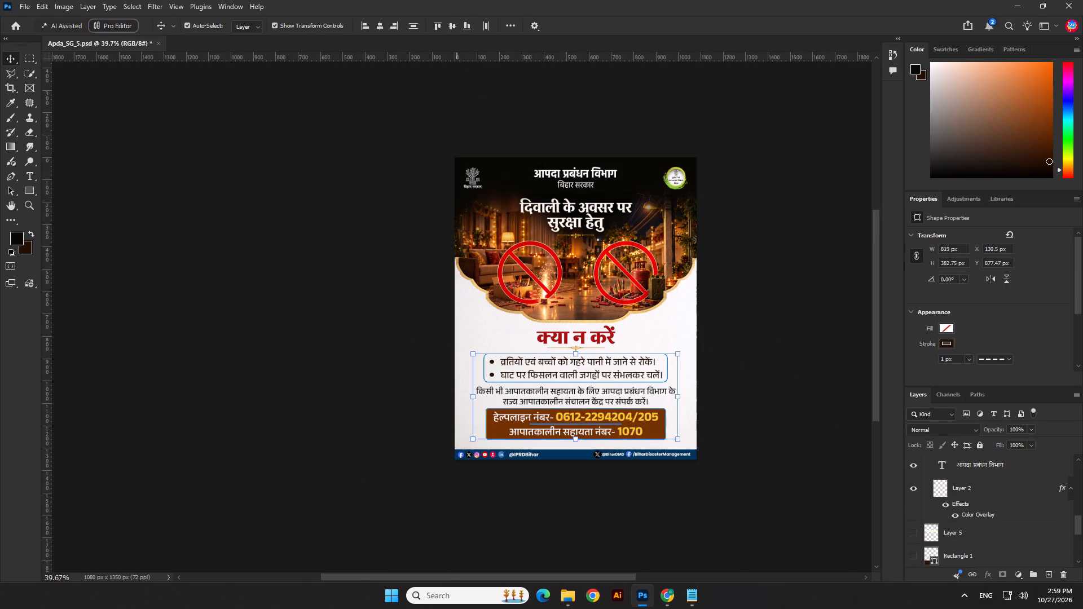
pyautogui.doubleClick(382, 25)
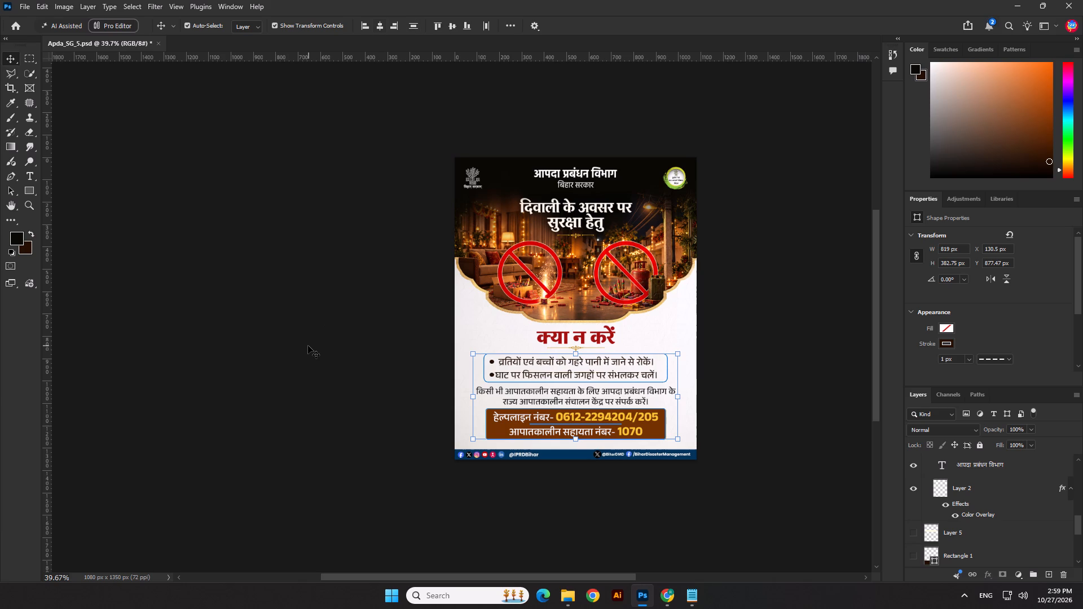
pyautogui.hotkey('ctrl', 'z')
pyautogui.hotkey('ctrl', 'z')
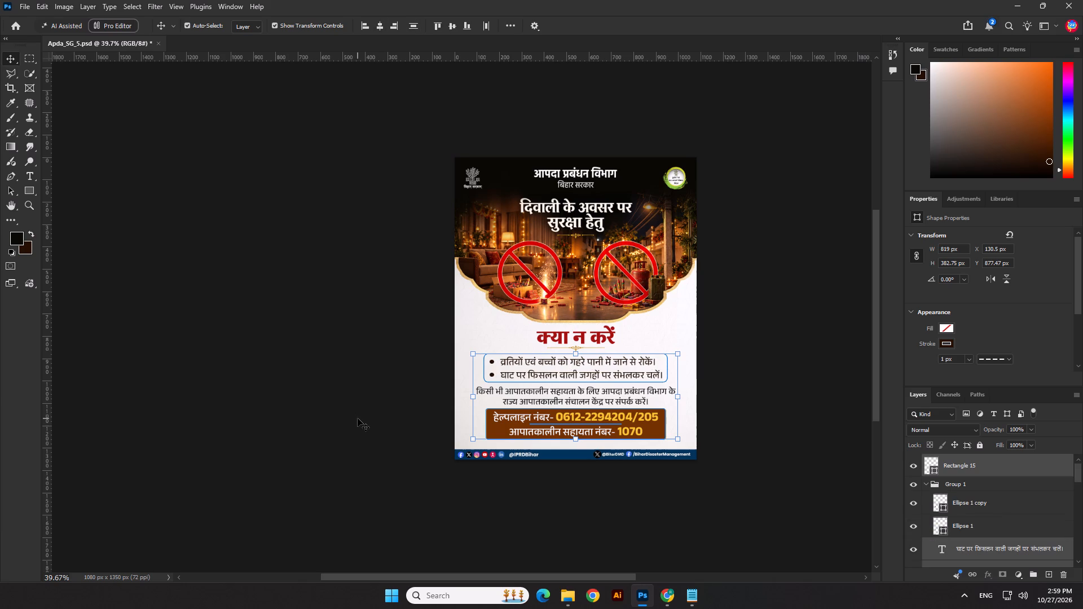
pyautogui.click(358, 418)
# Centre Group 1, the emergency text and the helpline box elements horizontally on the canvas, treating the bullets as one group.
pyautogui.scroll(2, 966, 519)
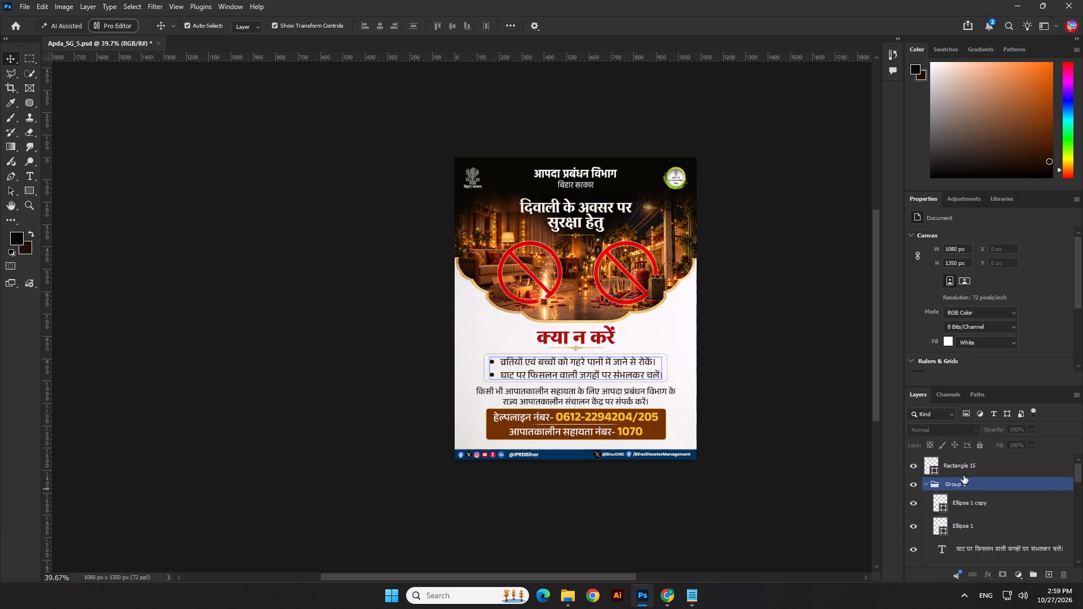
pyautogui.moveTo(765, 351); pyautogui.dragTo(593, 435)
pyautogui.keyDown('shift'); pyautogui.click(957, 487); pyautogui.keyUp('shift')
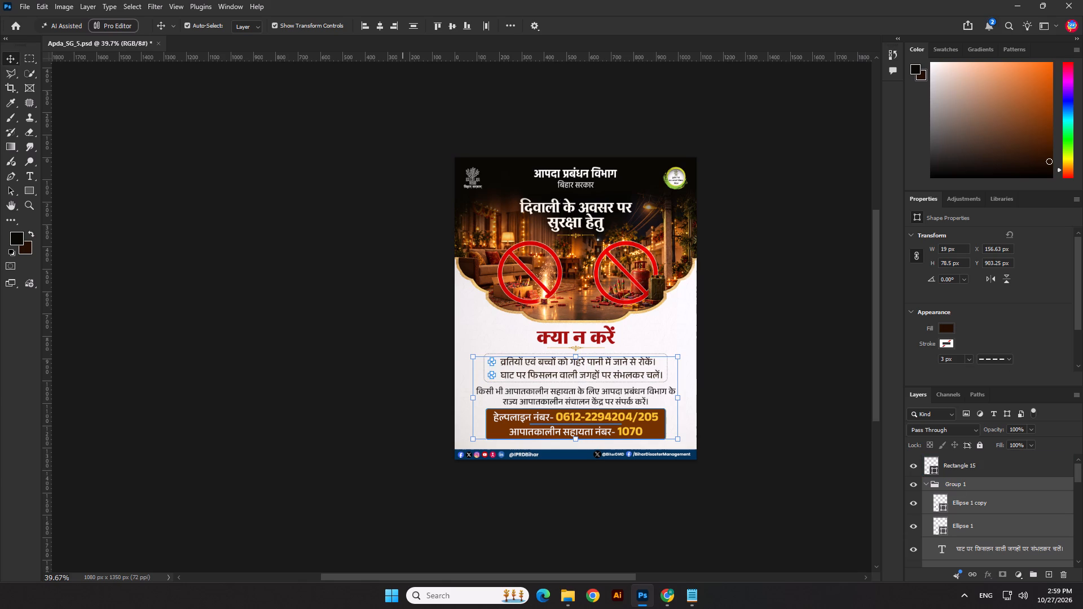
pyautogui.click(380, 23)
pyautogui.click(380, 23)
pyautogui.click(247, 393)
# Recolour the helpline box, Rectangle 2, by sampling the red of the क्या न करें heading and darkening it to #810606.
pyautogui.scroll(3, 747, 449)
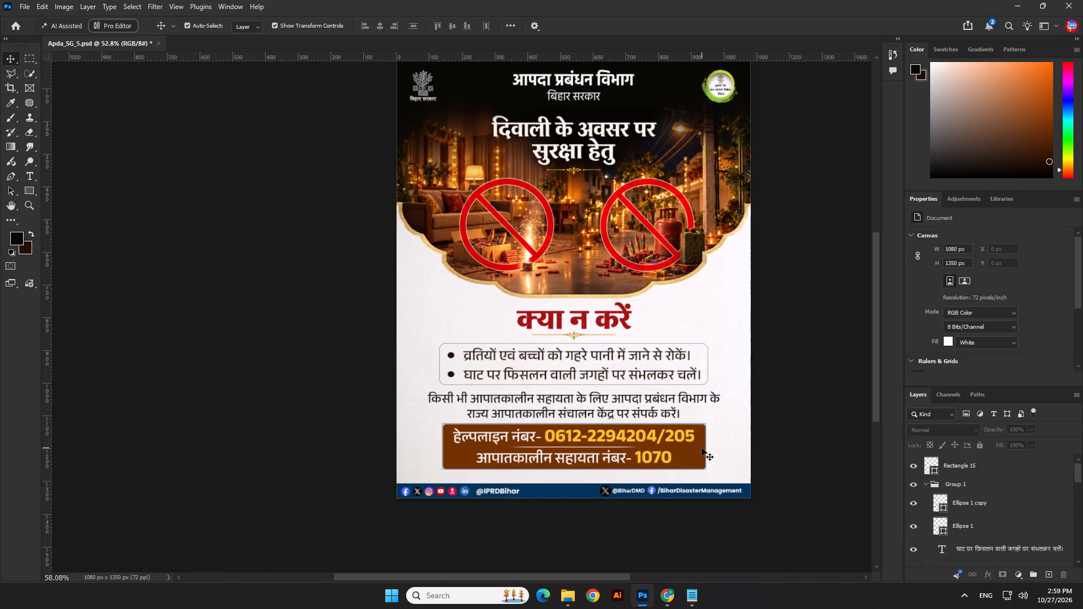
pyautogui.scroll(1, 702, 448)
pyautogui.click(702, 448)
pyautogui.doubleClick(936, 563)
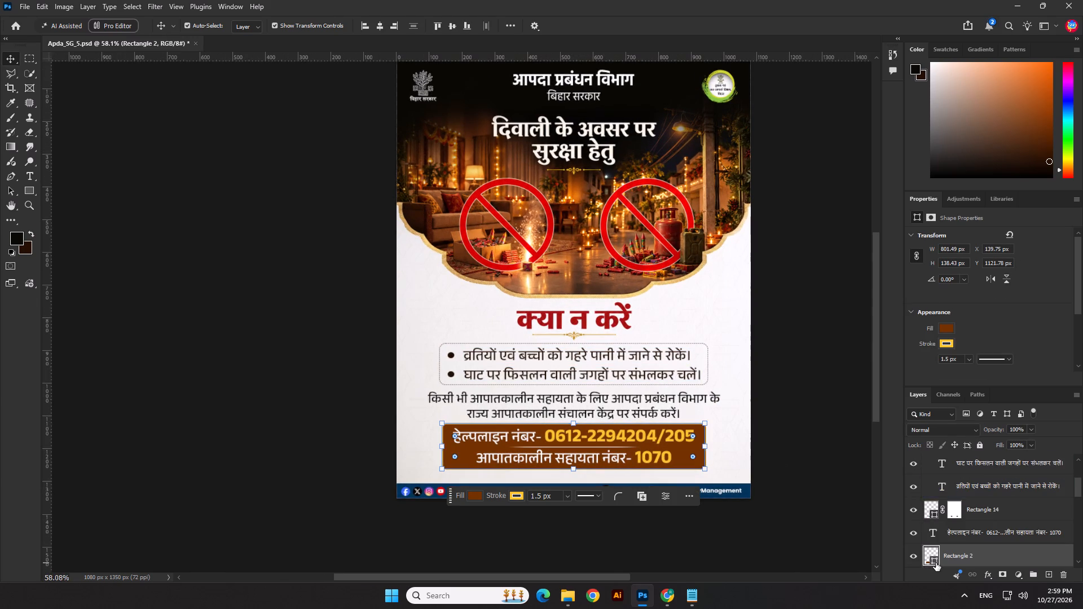
pyautogui.click(607, 318)
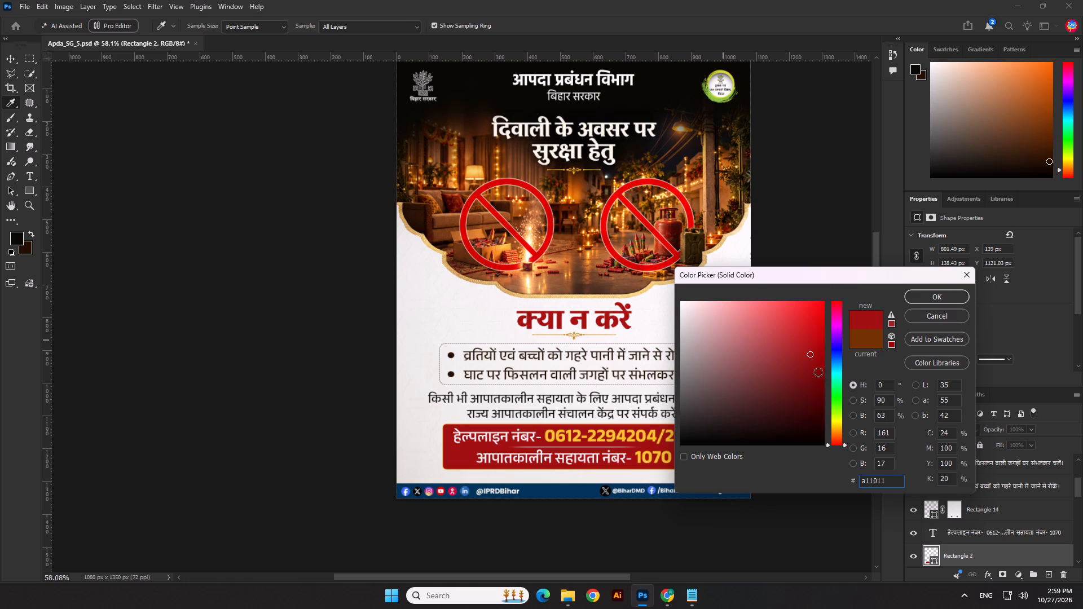
pyautogui.click(818, 372)
pyautogui.click(919, 292)
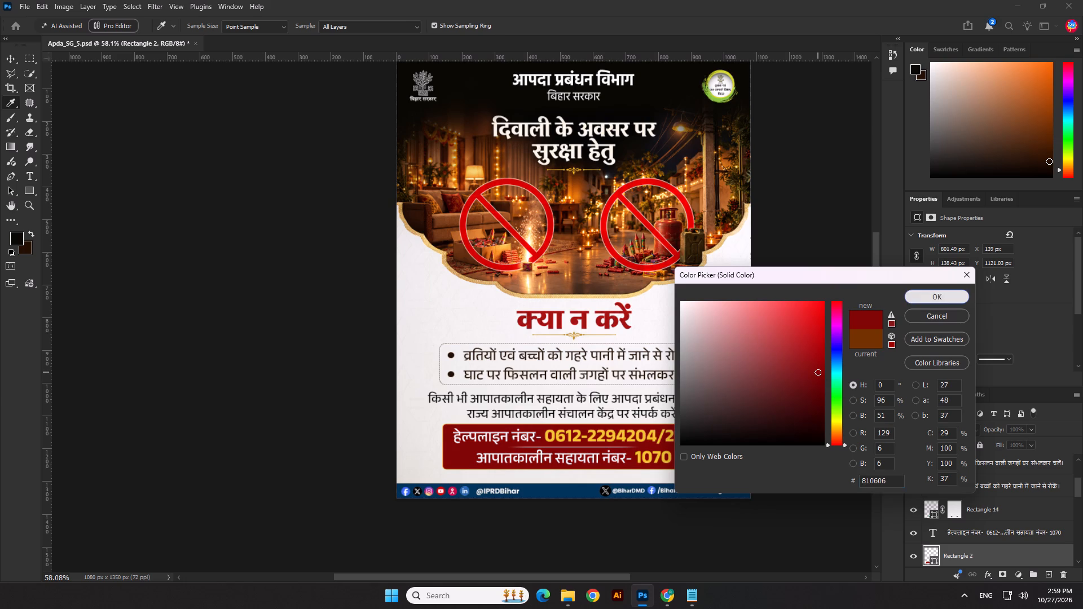
pyautogui.click(837, 337)
pyautogui.scroll(-4, 562, 423)
pyautogui.click(756, 363)
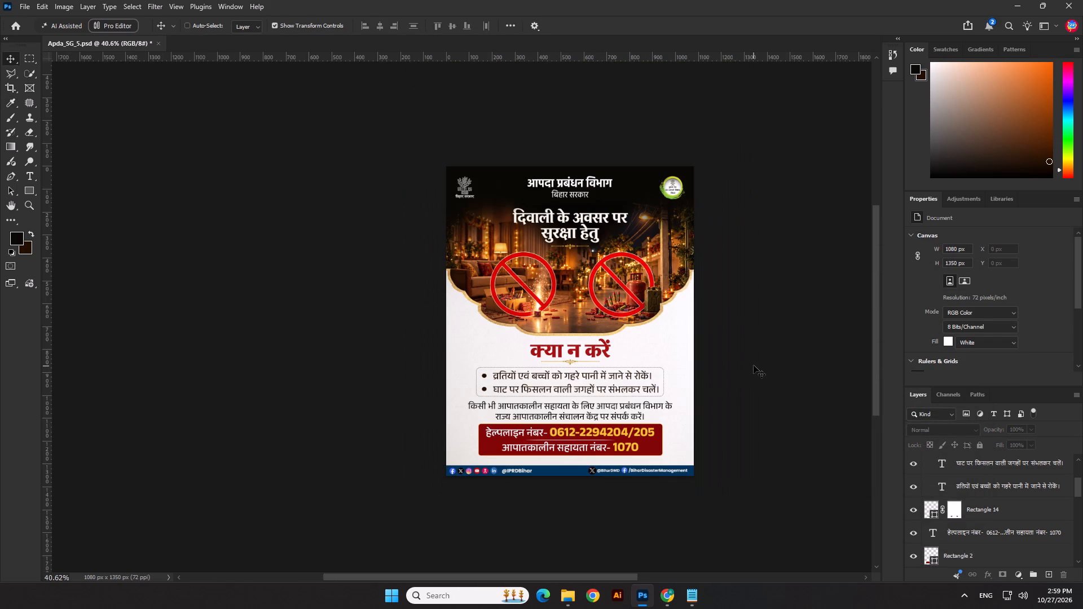
# Save the document.
pyautogui.hotkey('ctrl', 's')
pyautogui.click(755, 385)
pyautogui.scroll(3, 715, 402)
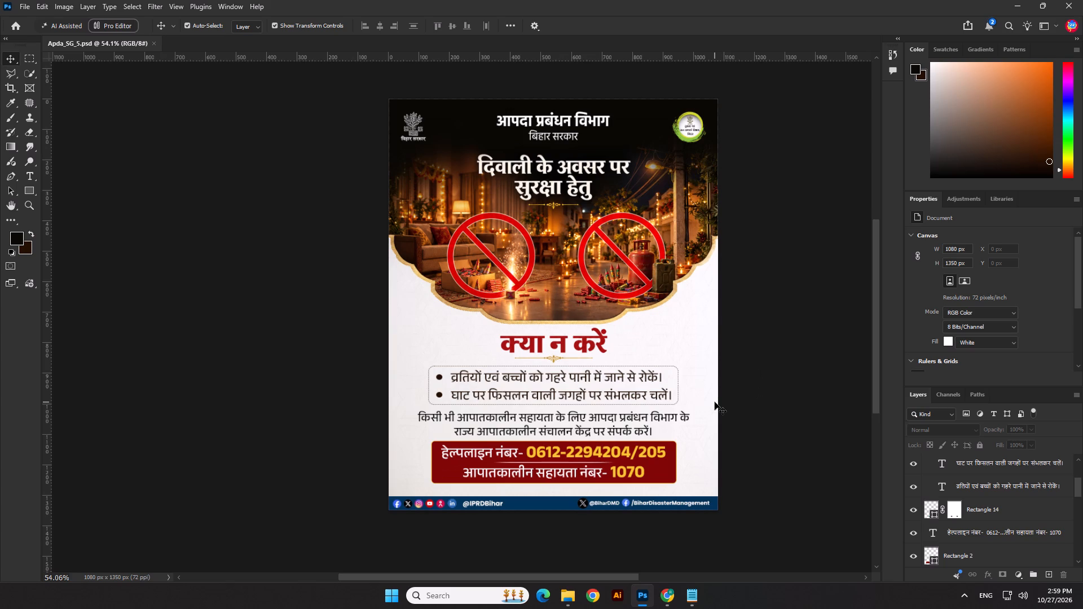
pyautogui.scroll(-2, 715, 402)
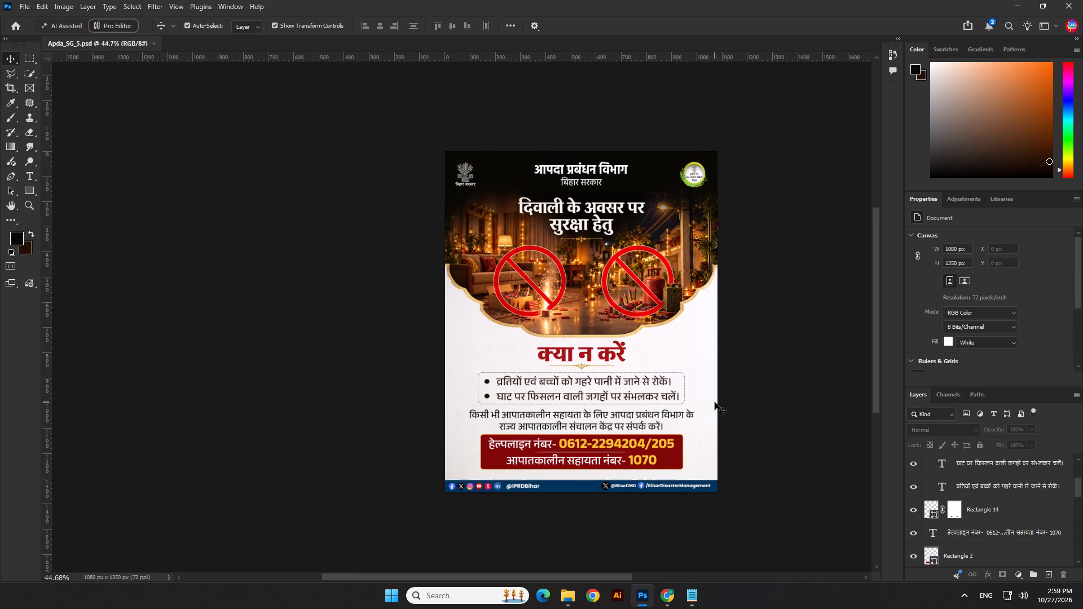
pyautogui.scroll(5, 670, 341)
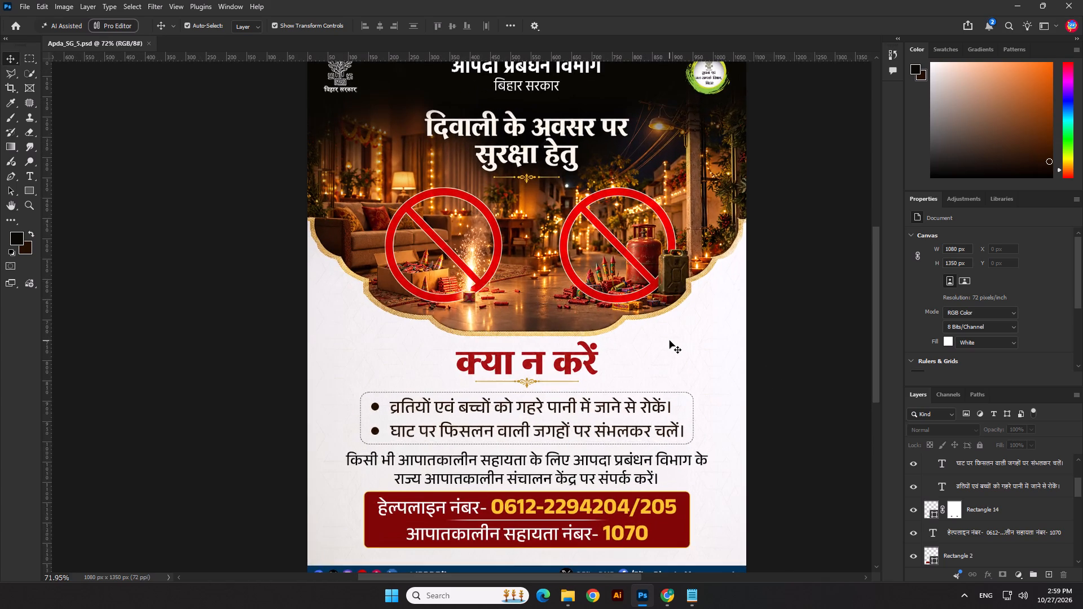
pyautogui.scroll(2, 670, 341)
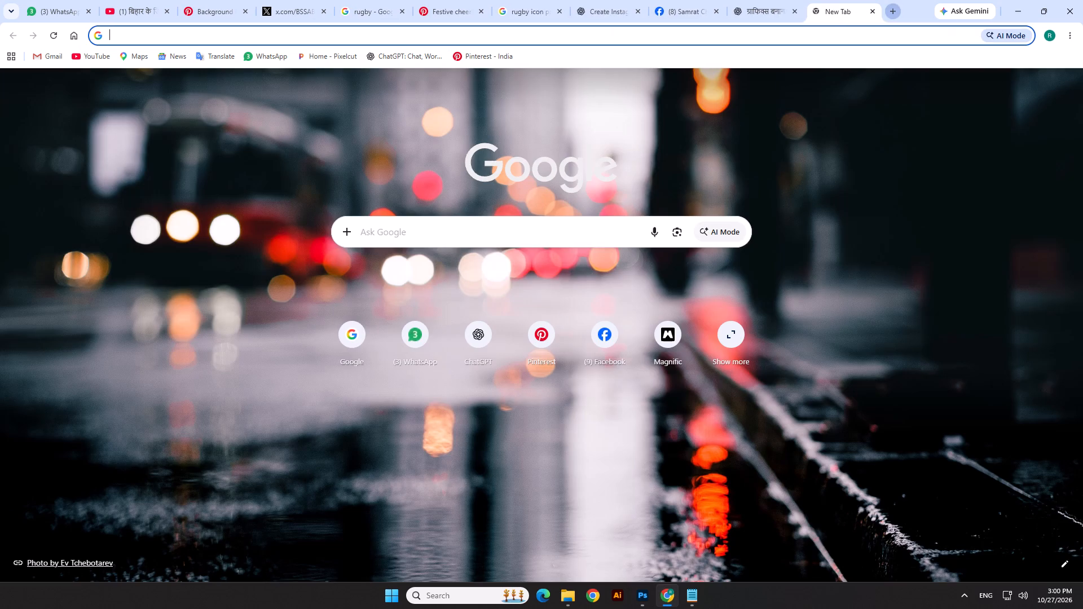
pyautogui.click(73, 38)
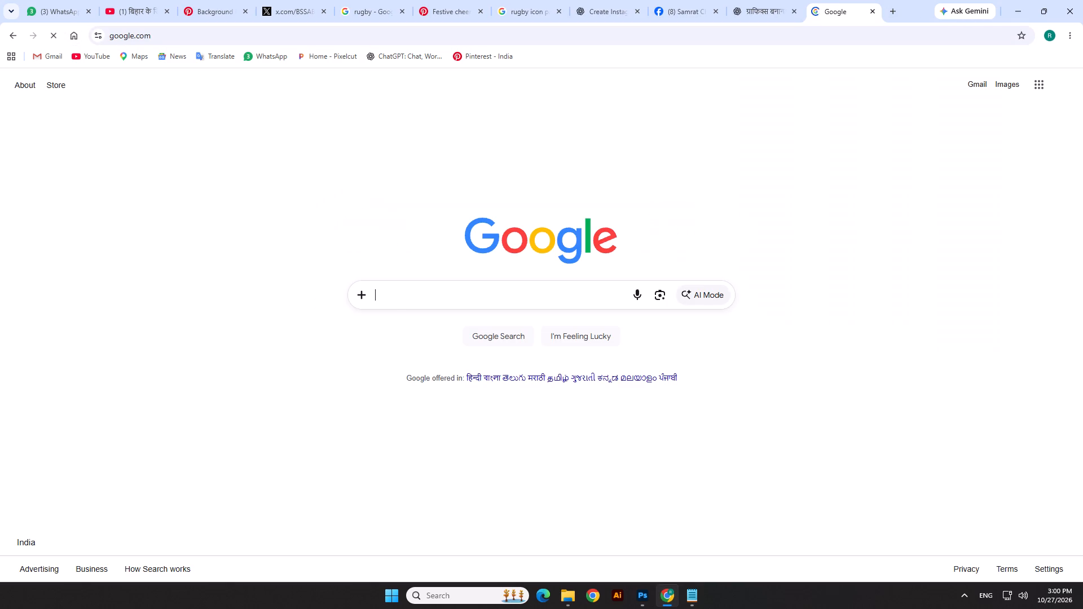
pyautogui.click(410, 296)
pyautogui.write('cross icon')
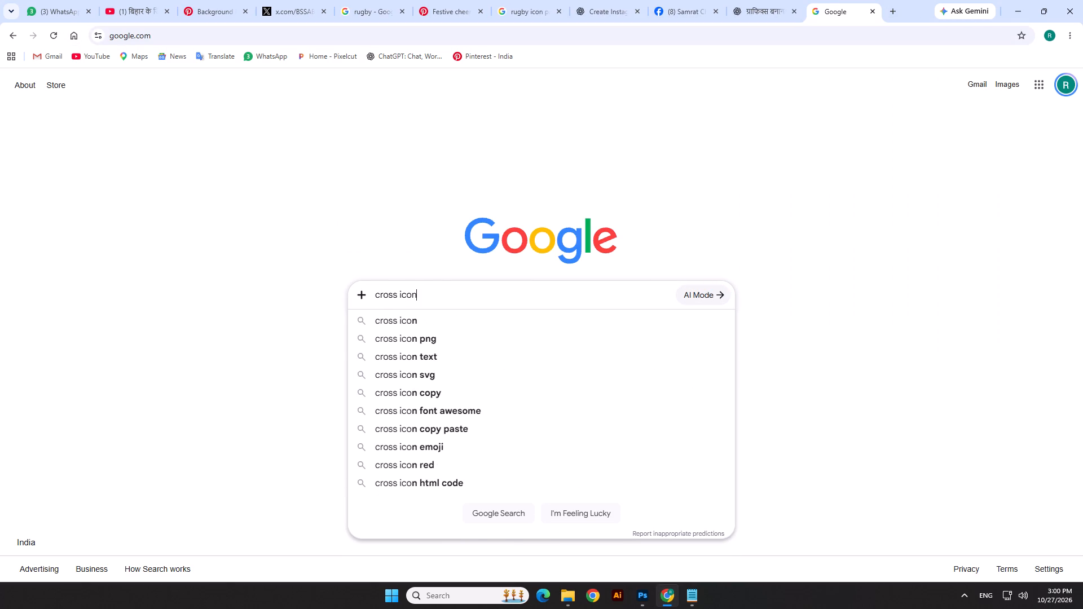
pyautogui.press('Down')
pyautogui.press('Return')
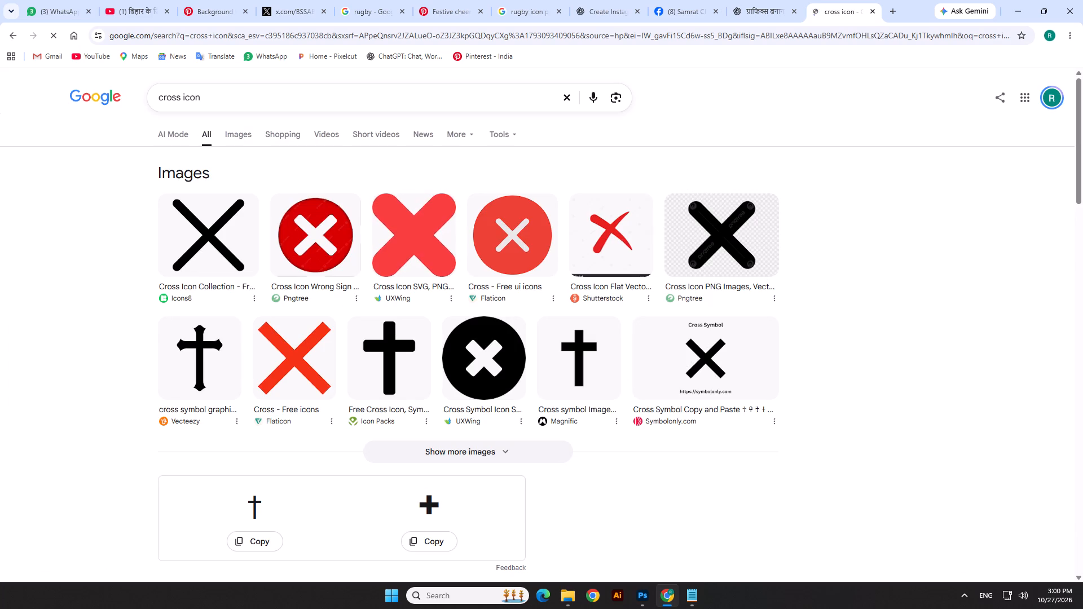
pyautogui.click(227, 136)
pyautogui.scroll(-5, 400, 348)
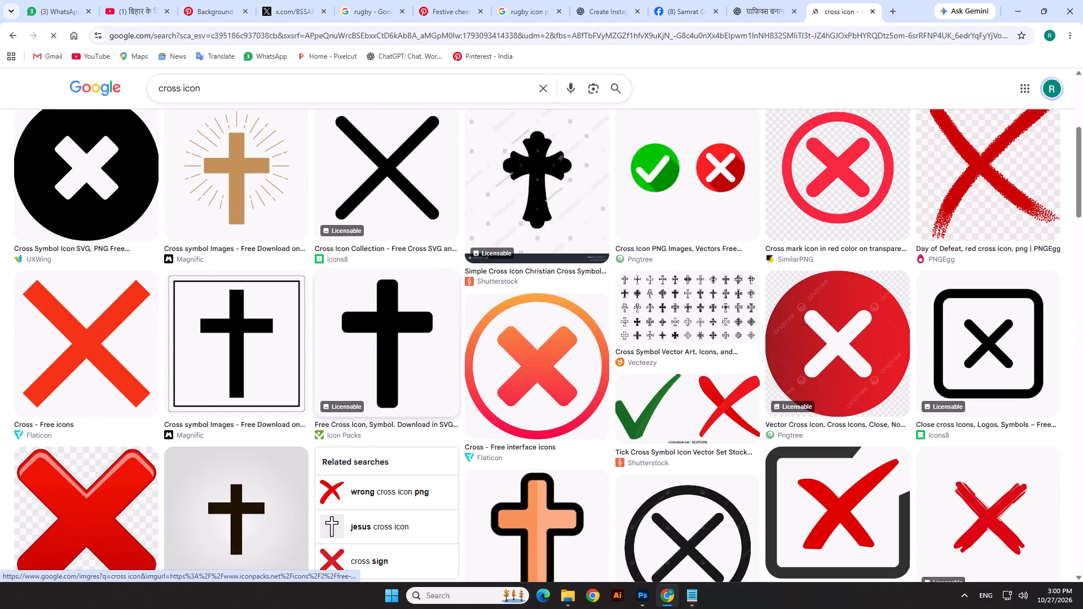
pyautogui.scroll(-16, 400, 348)
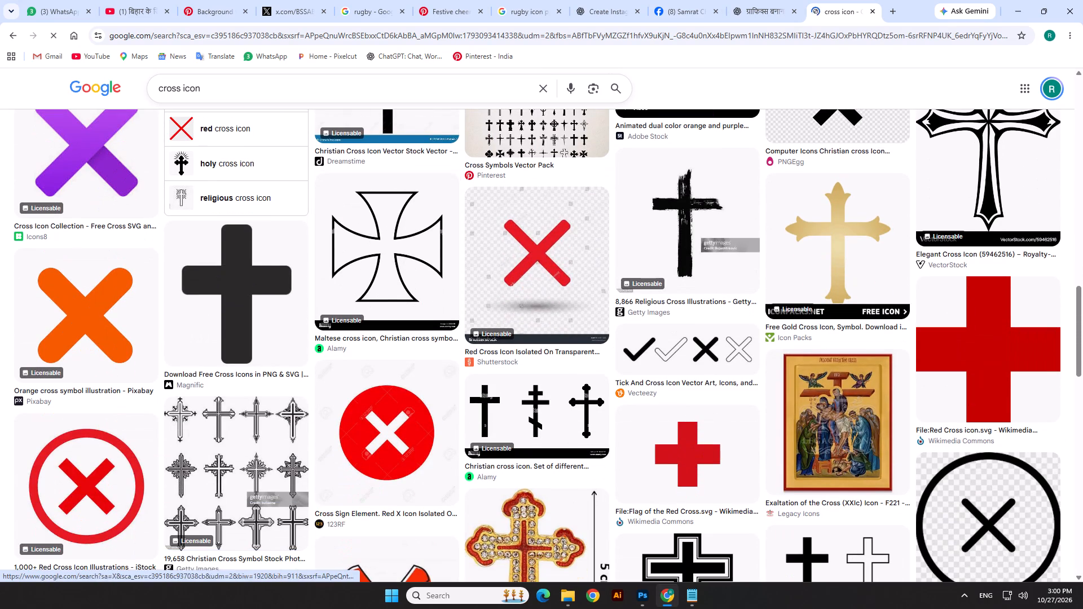
# Refine the image search to "circle cross icon" and look through the results.
pyautogui.click(159, 87)
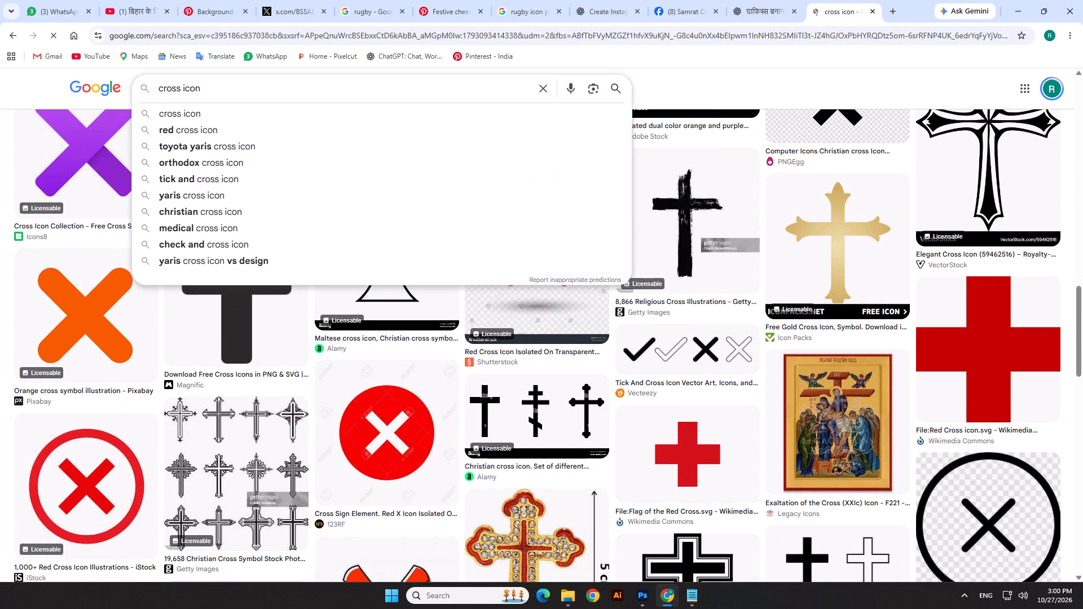
pyautogui.write('circle')
pyautogui.press('space')
pyautogui.press('Return')
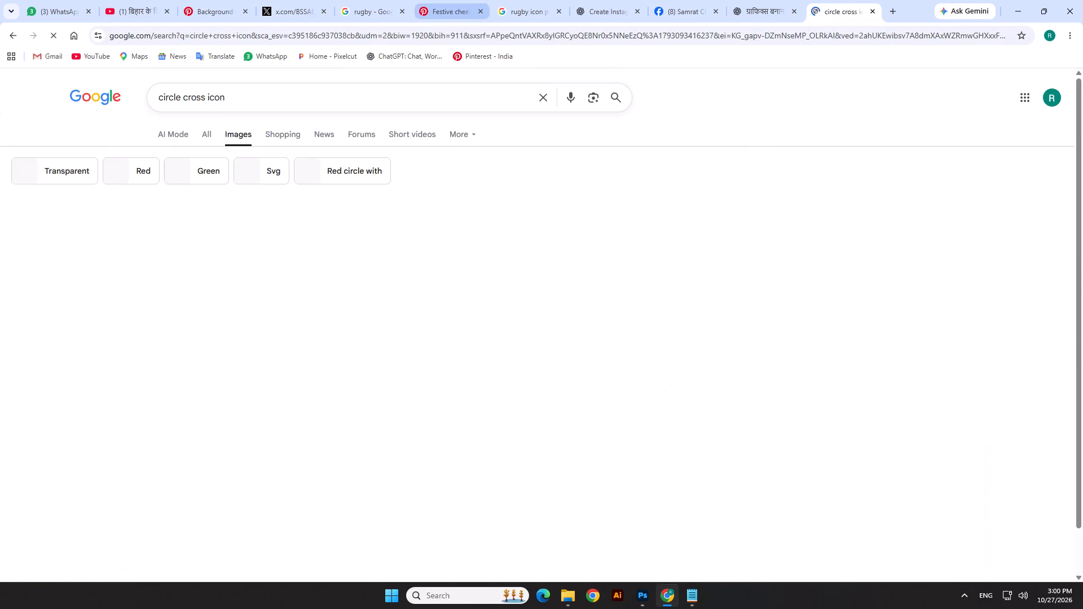
pyautogui.scroll(-9, 432, 156)
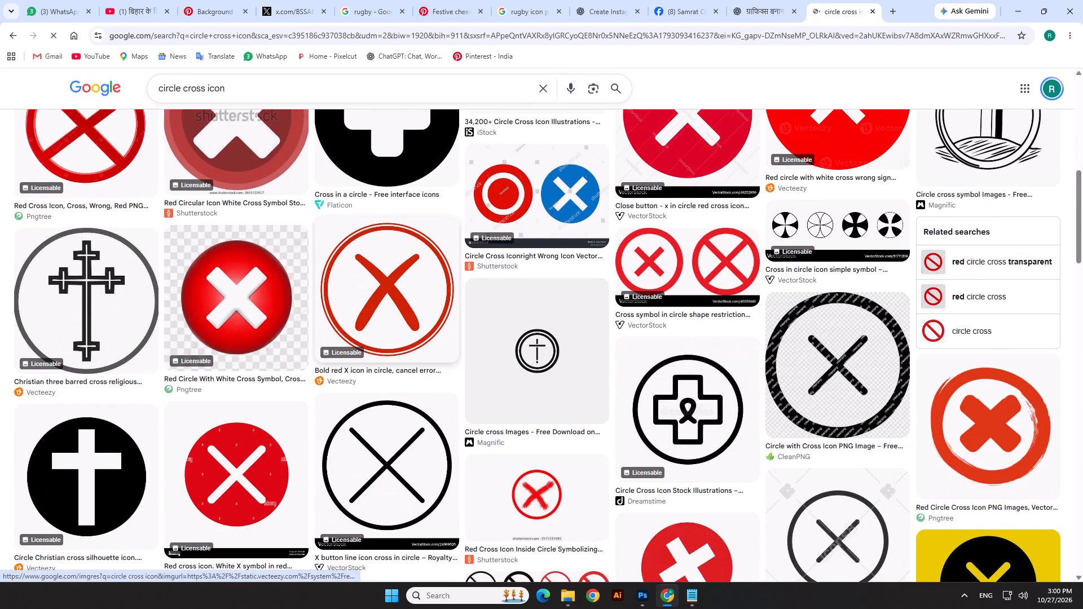
# Back in Photoshop, draw an unfilled circle about 254 px across over the prohibition sign on the box of firecrackers.
pyautogui.hotkey('alt', 'Tab')
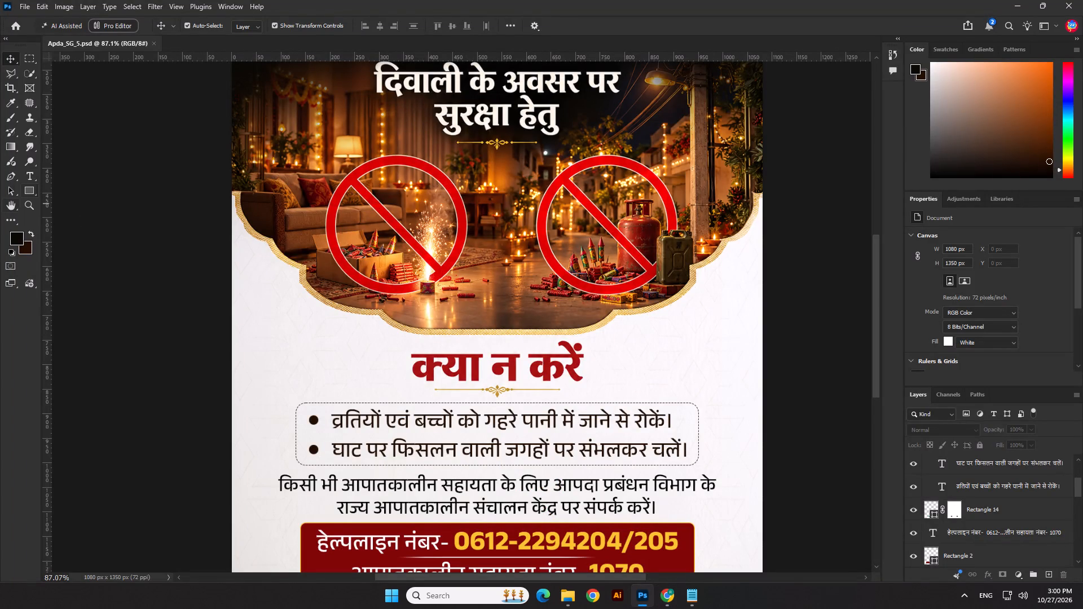
pyautogui.click(28, 194)
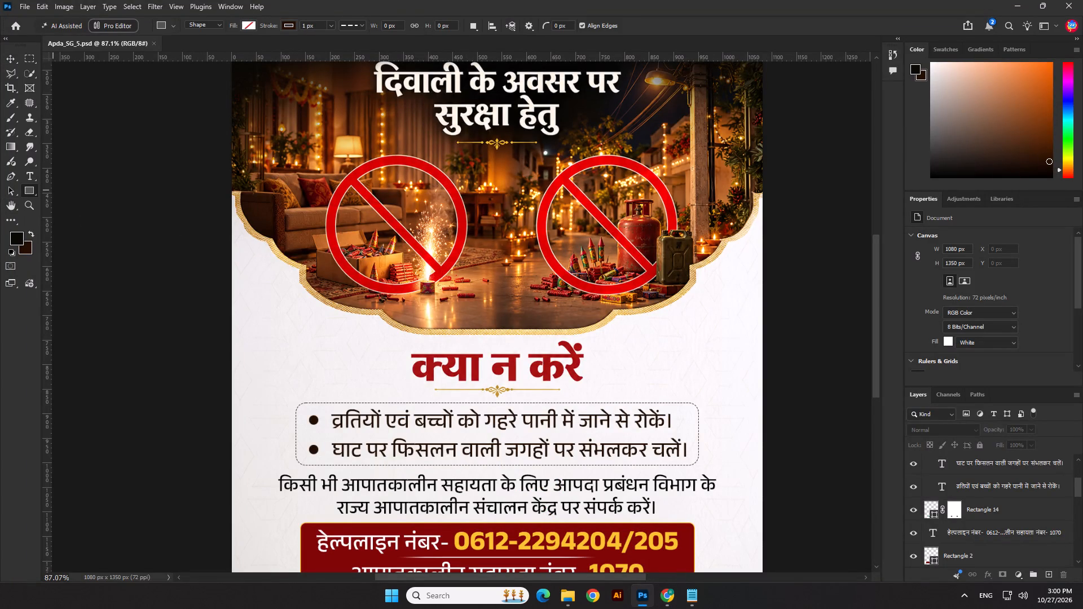
pyautogui.rightClick(29, 191)
pyautogui.click(74, 204)
pyautogui.scroll(2, 272, 177)
pyautogui.moveTo(357, 160); pyautogui.dragTo(508, 352)
pyautogui.click(12, 60)
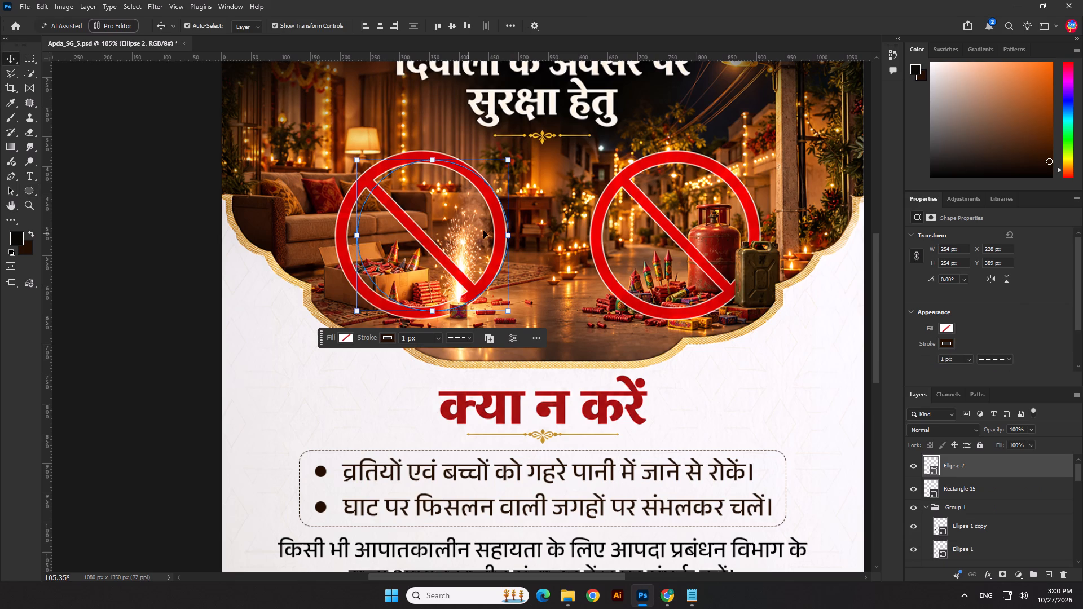
# Give the new circle a solid stroke in the recently used dark red, about 36 px wide.
pyautogui.scroll(2, 485, 228)
pyautogui.scroll(-7, 1005, 295)
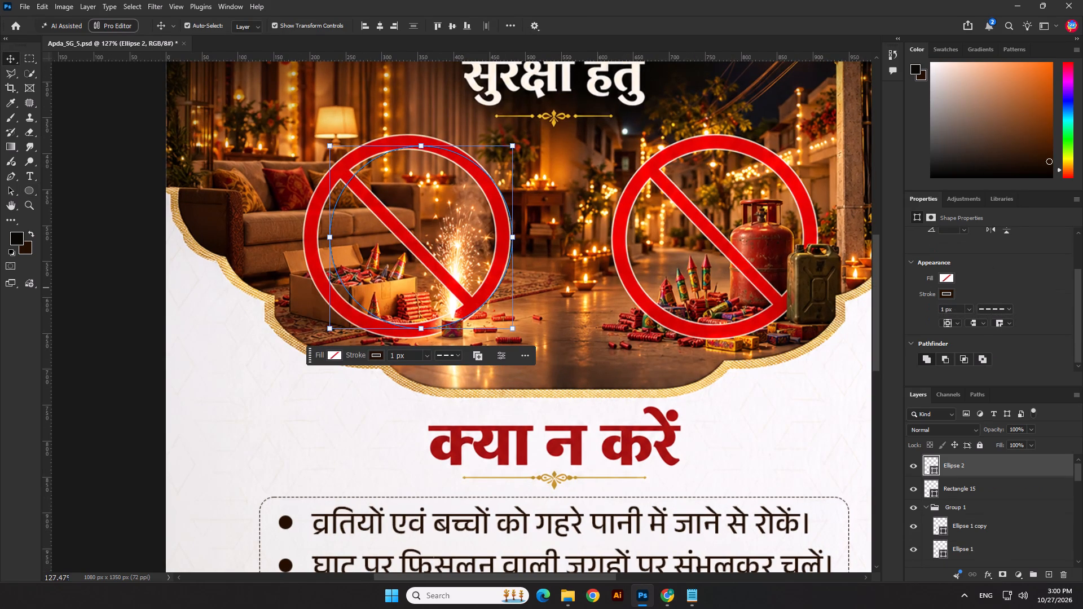
pyautogui.click(949, 295)
pyautogui.click(921, 354)
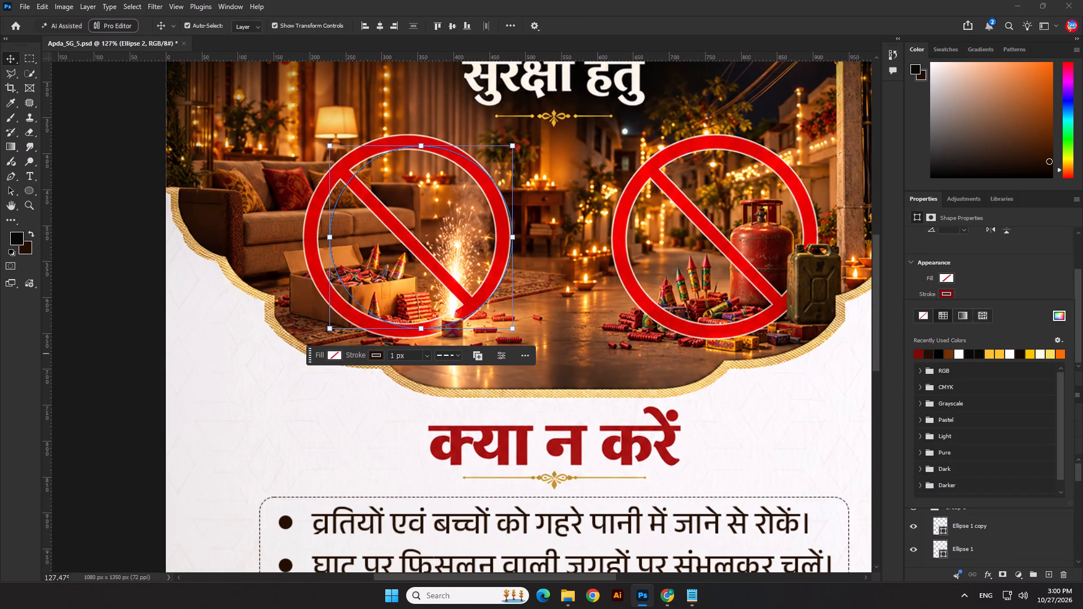
pyautogui.scroll(-6, 960, 272)
pyautogui.click(986, 251)
pyautogui.scroll(-2, 948, 279)
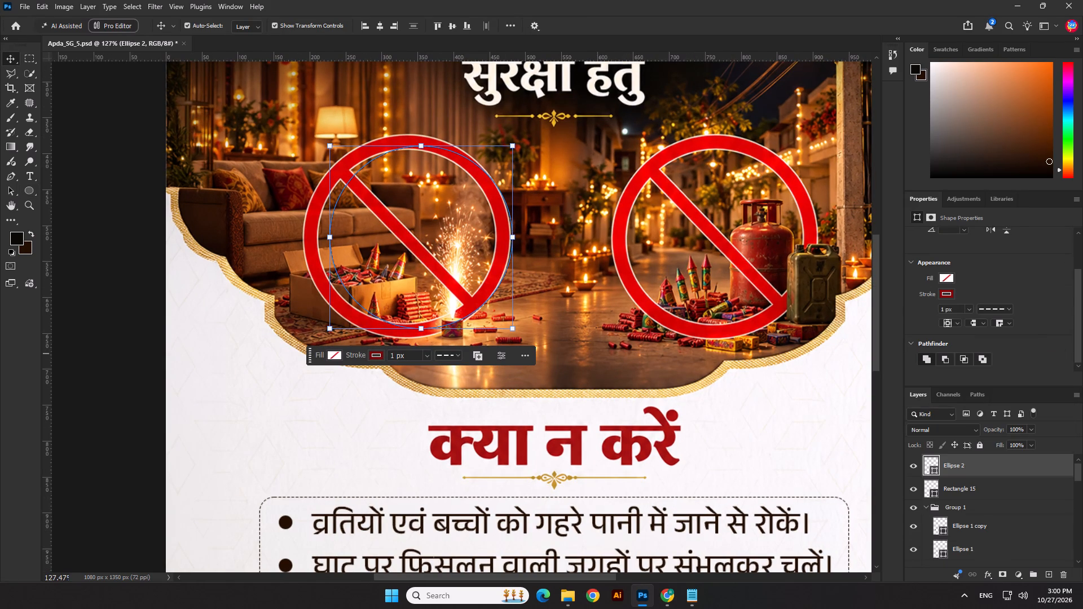
pyautogui.click(979, 282)
pyautogui.click(974, 310)
pyautogui.moveTo(973, 324); pyautogui.dragTo(1000, 324)
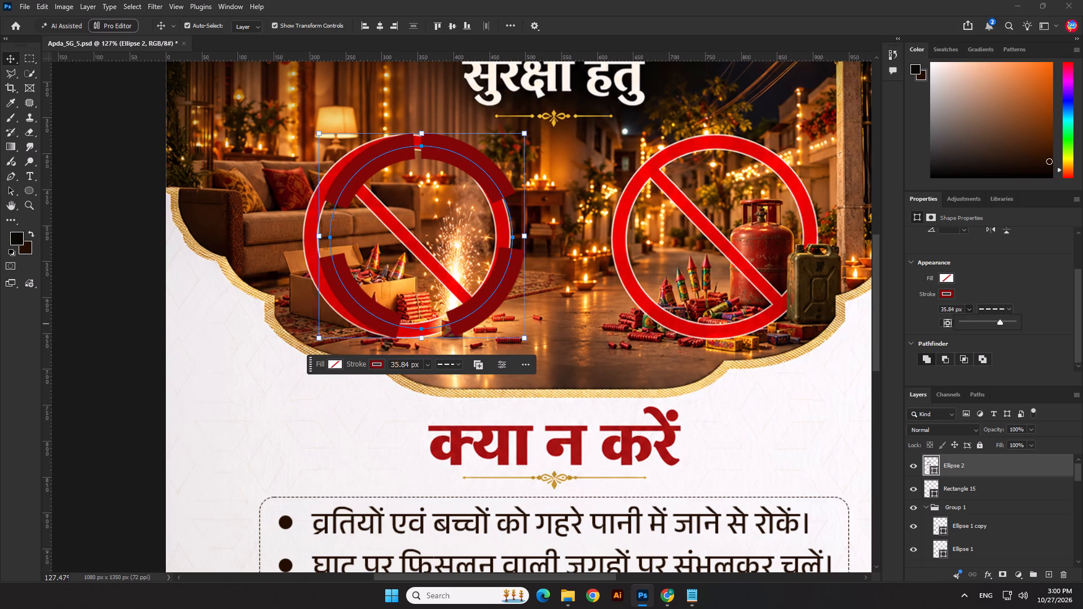
pyautogui.click(990, 307)
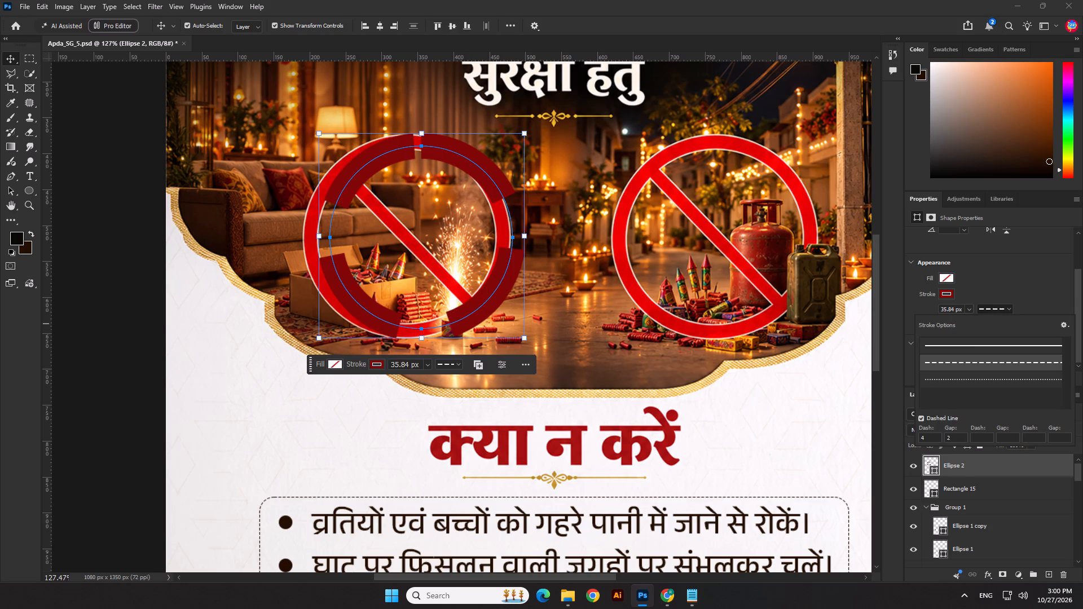
pyautogui.click(976, 341)
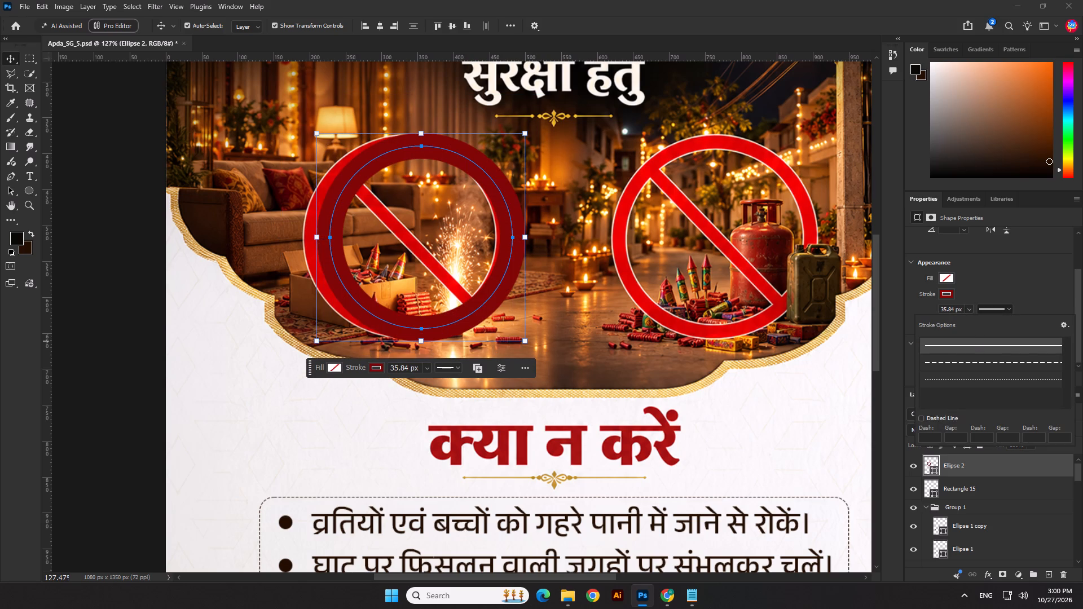
pyautogui.click(967, 283)
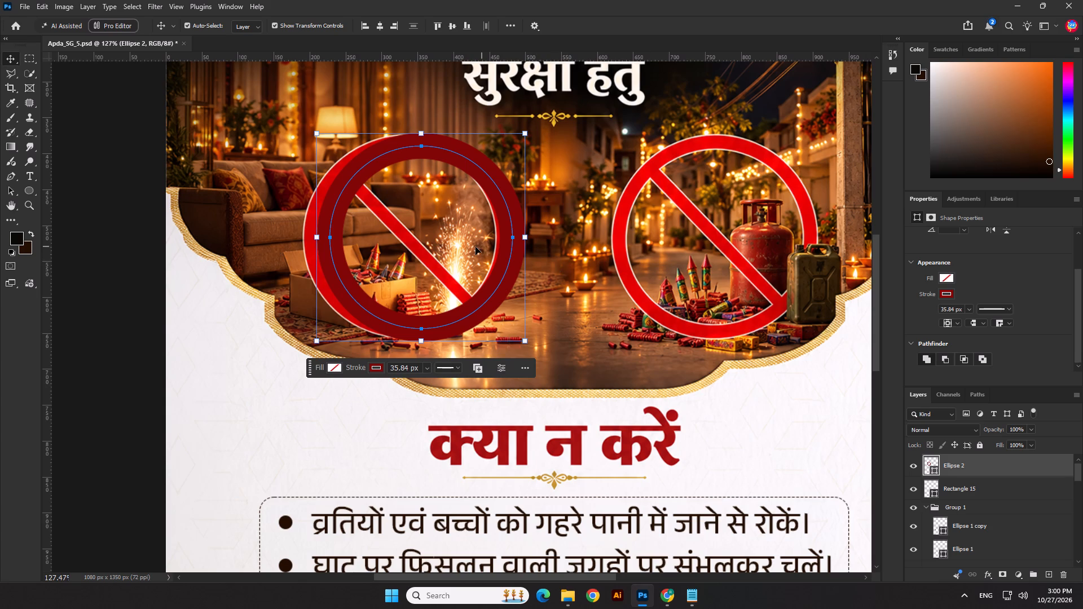
# Move the circle about 23 px left so it sits over the firecracker box's prohibition sign.
pyautogui.moveTo(512, 245); pyautogui.dragTo(497, 245)
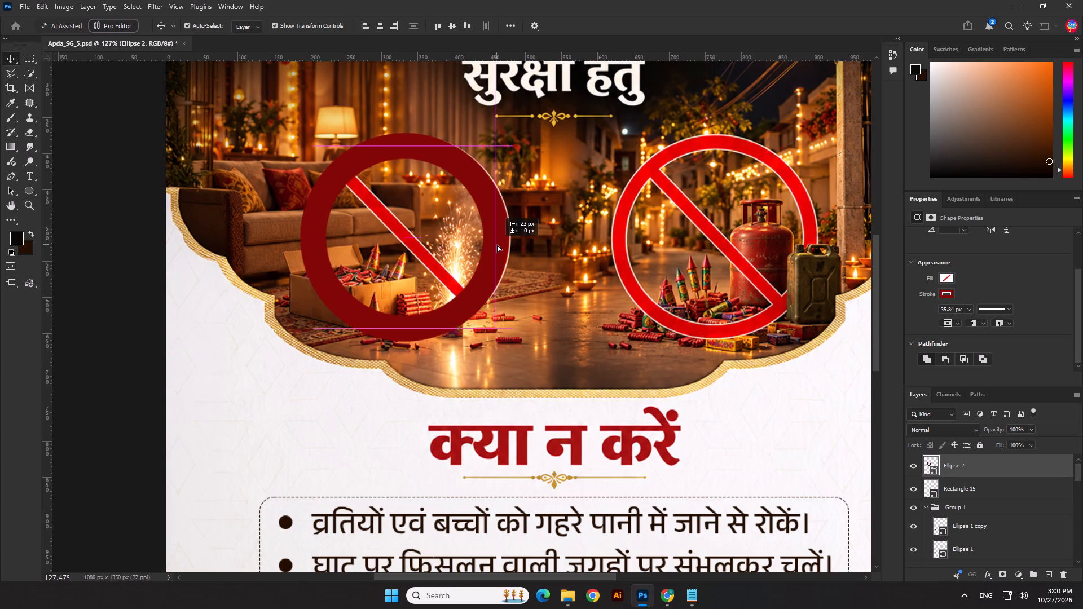
pyautogui.moveTo(497, 245); pyautogui.dragTo(497, 244)
# Reduce the circle's stroke width to 25.58 px to match the thickness of the prohibition ring underneath.
pyautogui.scroll(-7, 984, 237)
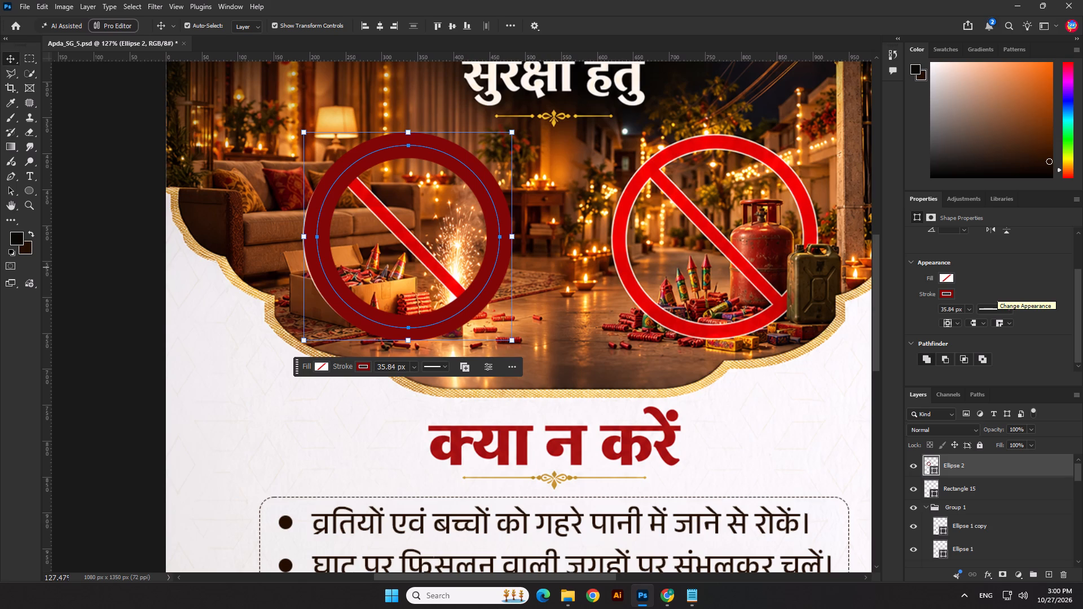
pyautogui.scroll(-3, 990, 289)
pyautogui.click(967, 312)
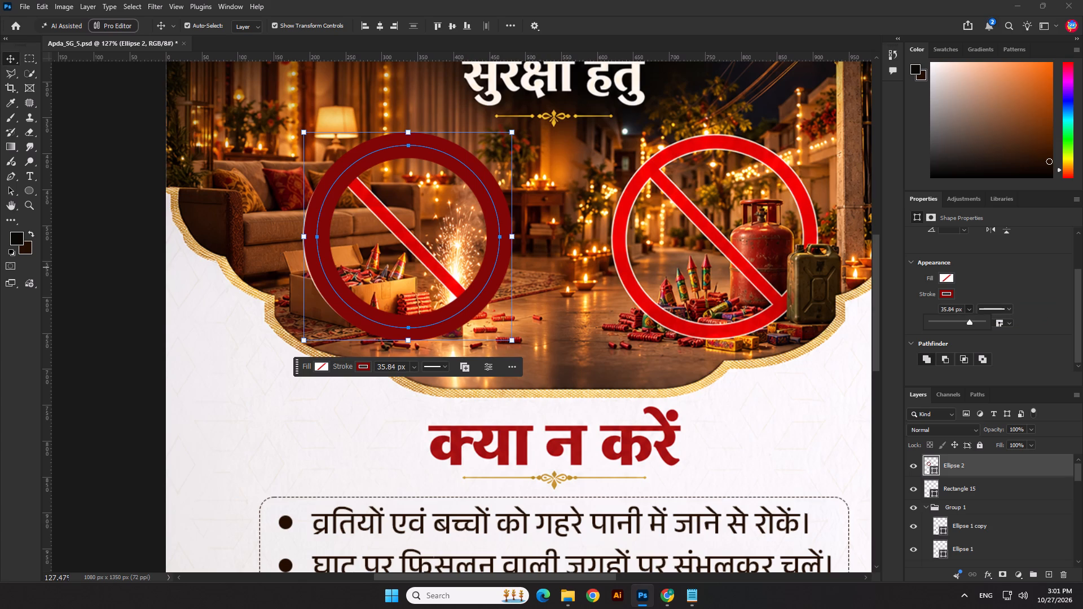
pyautogui.moveTo(969, 324); pyautogui.dragTo(962, 325)
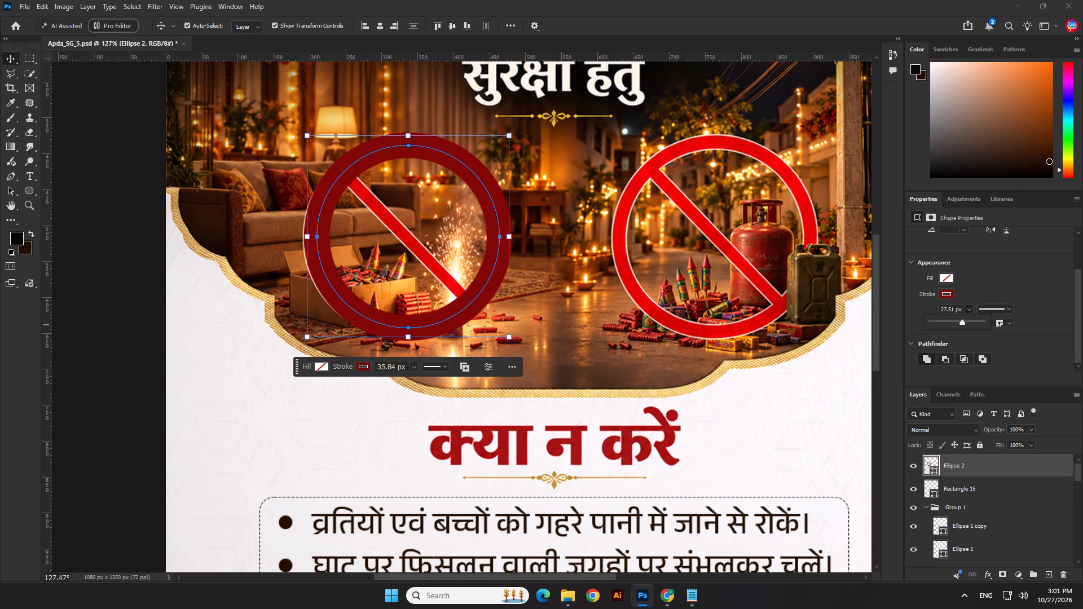
pyautogui.moveTo(962, 325); pyautogui.dragTo(953, 326)
pyautogui.click(953, 326)
pyautogui.click(954, 321)
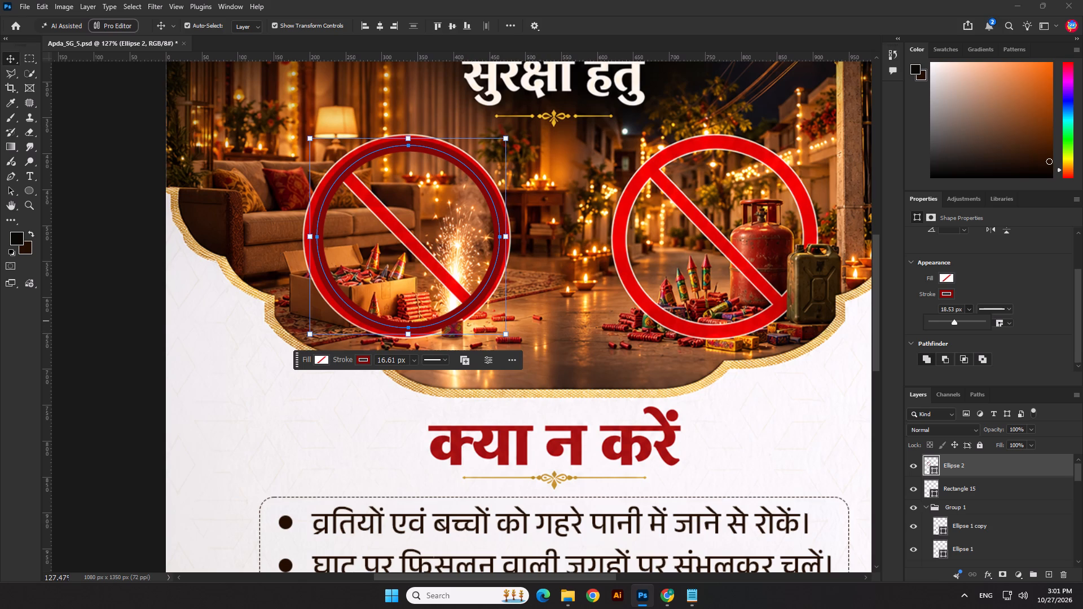
pyautogui.click(957, 320)
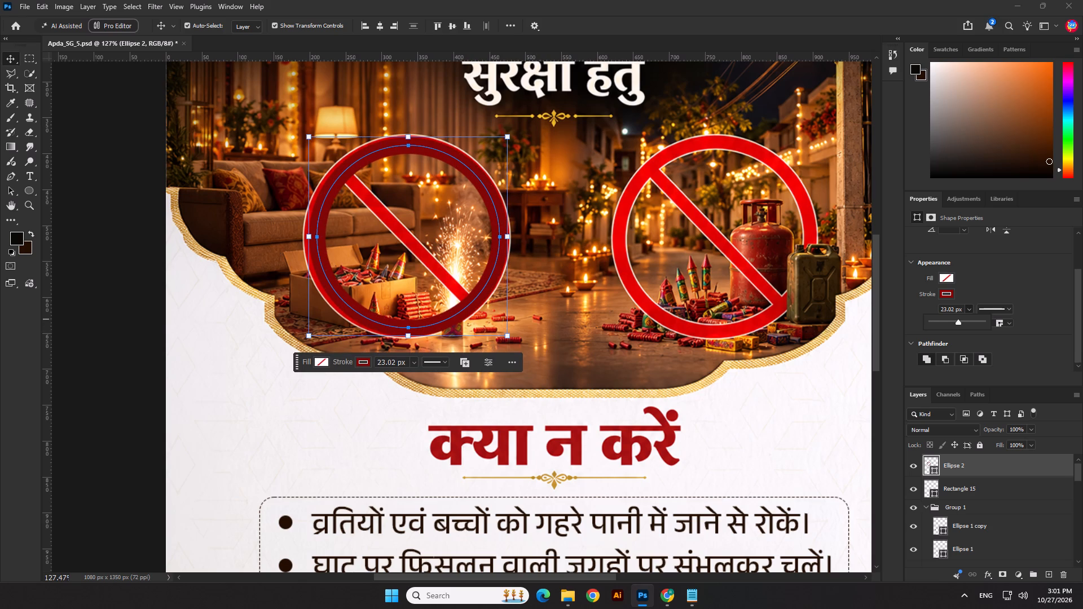
pyautogui.click(958, 323)
# Nudge the circle left in small steps until its edge meets the left outer edge of the prohibition ring.
pyautogui.scroll(3, 611, 214)
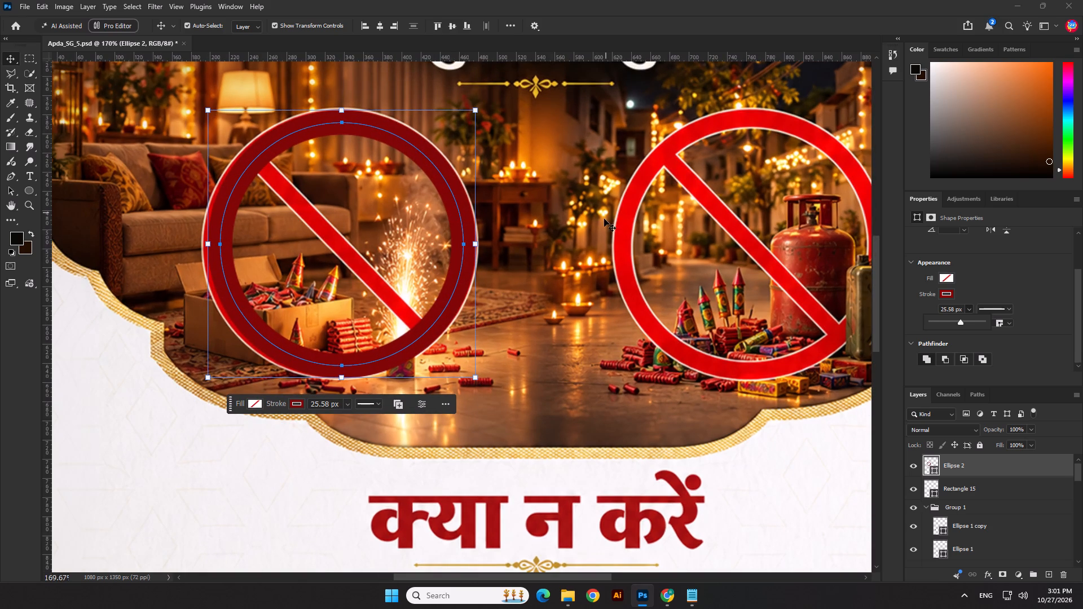
pyautogui.press('Left')
pyautogui.press('Left')
pyautogui.press('Left')
pyautogui.press('Return')
pyautogui.press('Left')
pyautogui.press('Left')
pyautogui.press('Left')
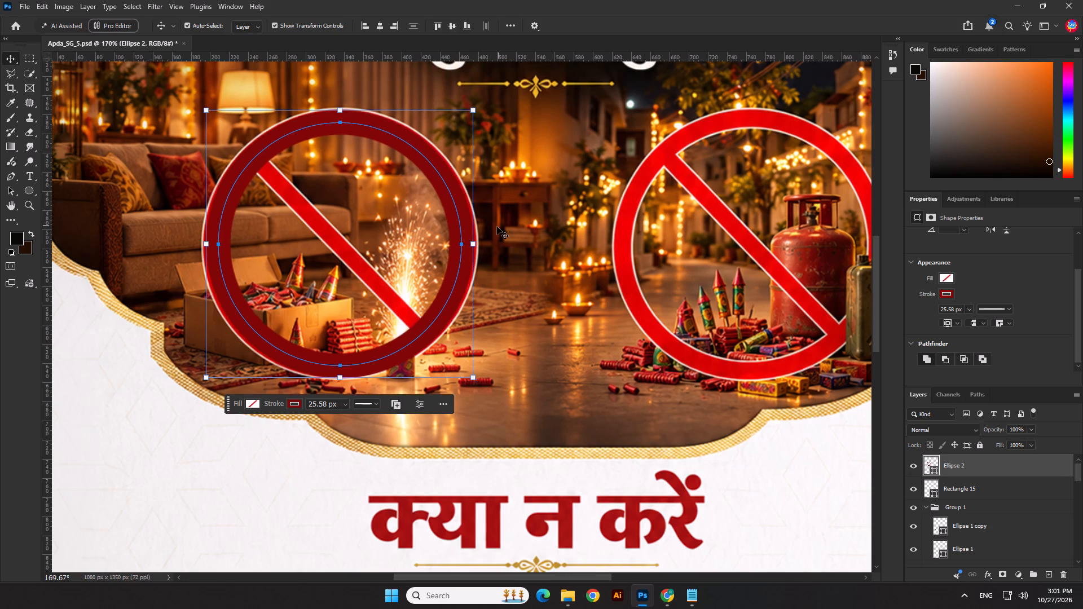
pyautogui.press('Left')
pyautogui.press('Left')
pyautogui.press('Left')
# Scale the circle up proportionally to about 102.74% and shift it down 1 px so it covers the prohibition ring.
pyautogui.moveTo(470, 248); pyautogui.dragTo(474, 248)
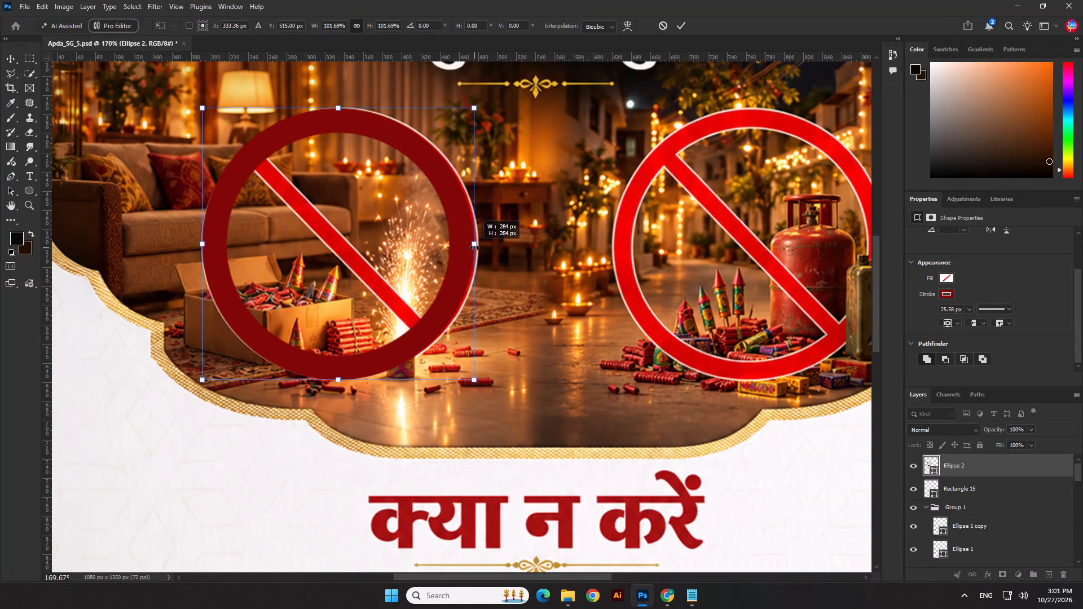
pyautogui.moveTo(474, 248); pyautogui.dragTo(477, 248)
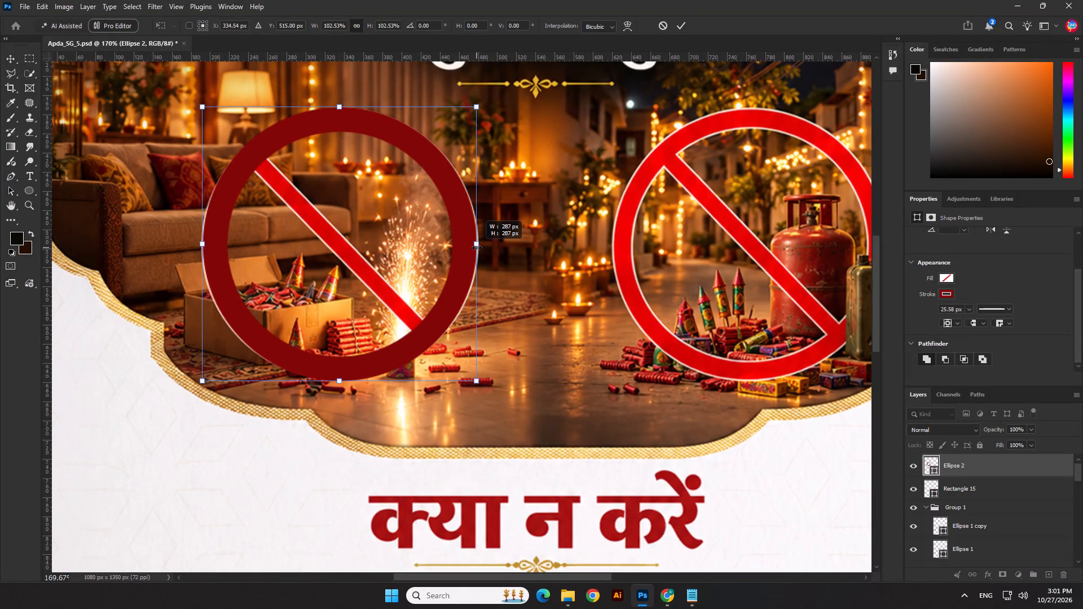
pyautogui.moveTo(477, 248); pyautogui.dragTo(477, 248)
pyautogui.press('Left')
pyautogui.press('Down')
pyautogui.press('Right')
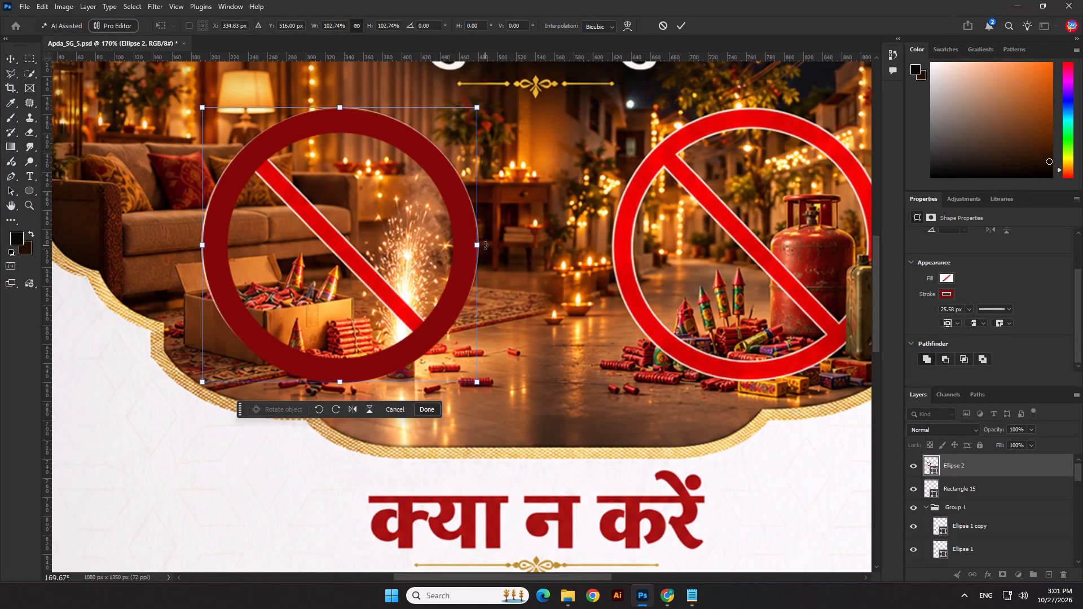
pyautogui.press('Return')
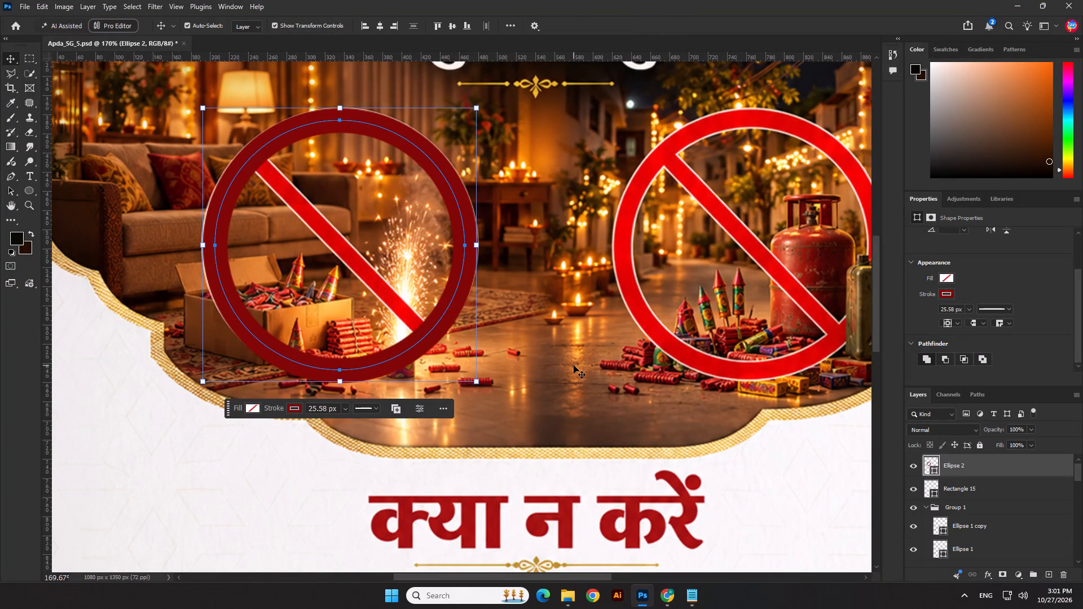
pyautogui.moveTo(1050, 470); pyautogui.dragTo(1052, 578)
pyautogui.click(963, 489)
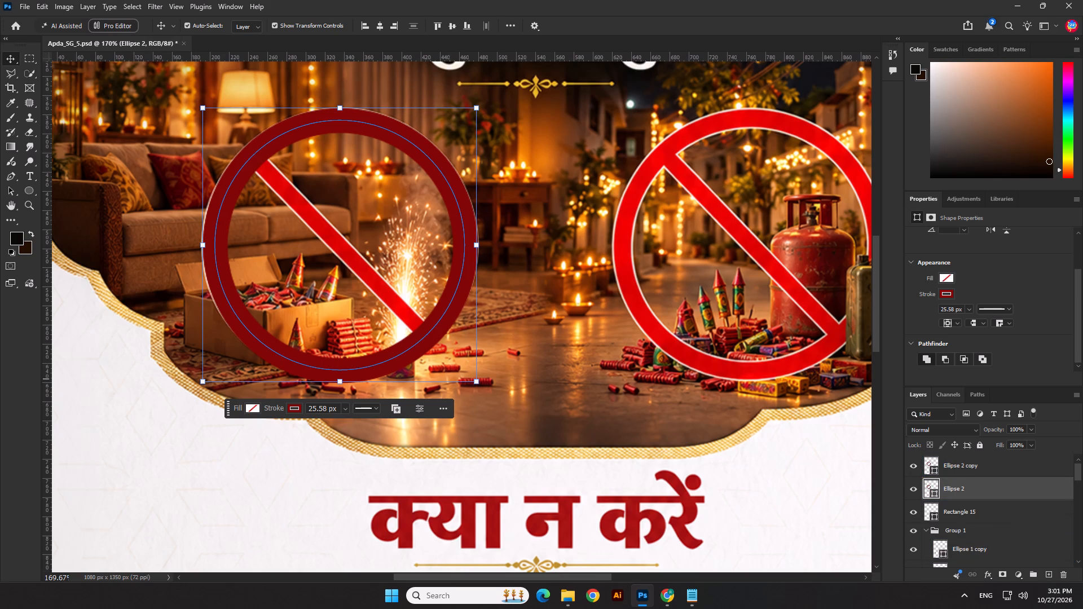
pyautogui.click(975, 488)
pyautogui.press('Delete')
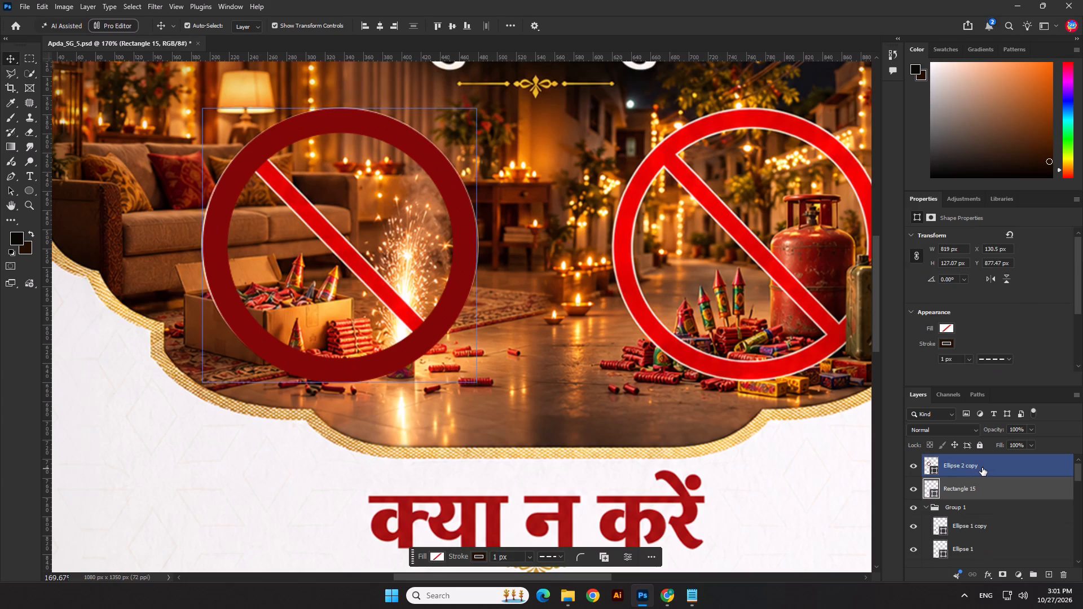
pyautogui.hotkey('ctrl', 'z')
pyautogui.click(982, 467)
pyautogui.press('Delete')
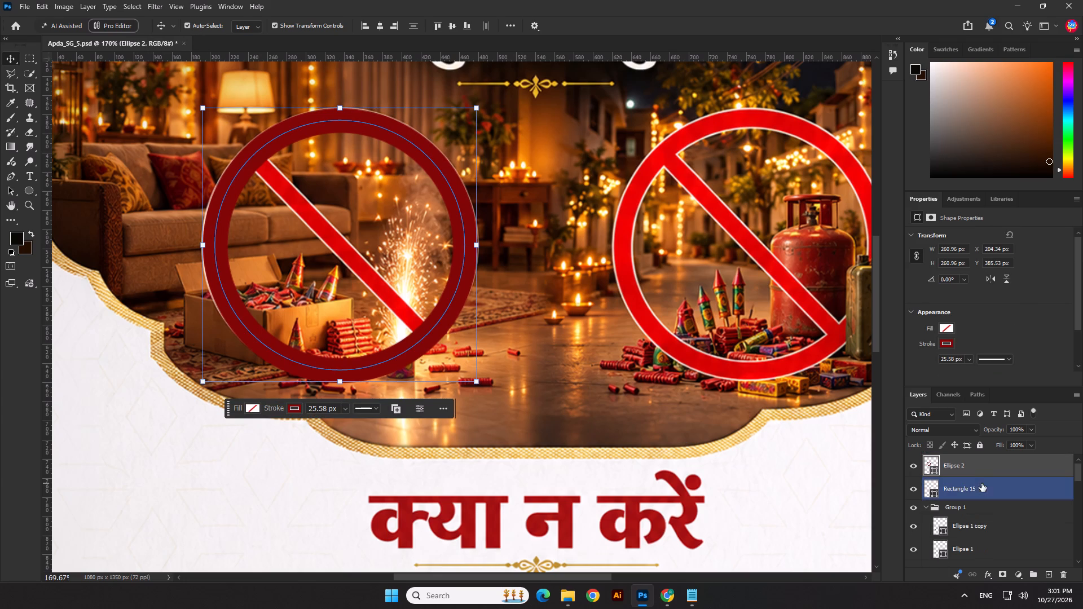
# Add a white (ffffff) outside Stroke effect of 3 px to the dark red circle over the firecracker box.
pyautogui.click(990, 464)
pyautogui.doubleClick(1027, 465)
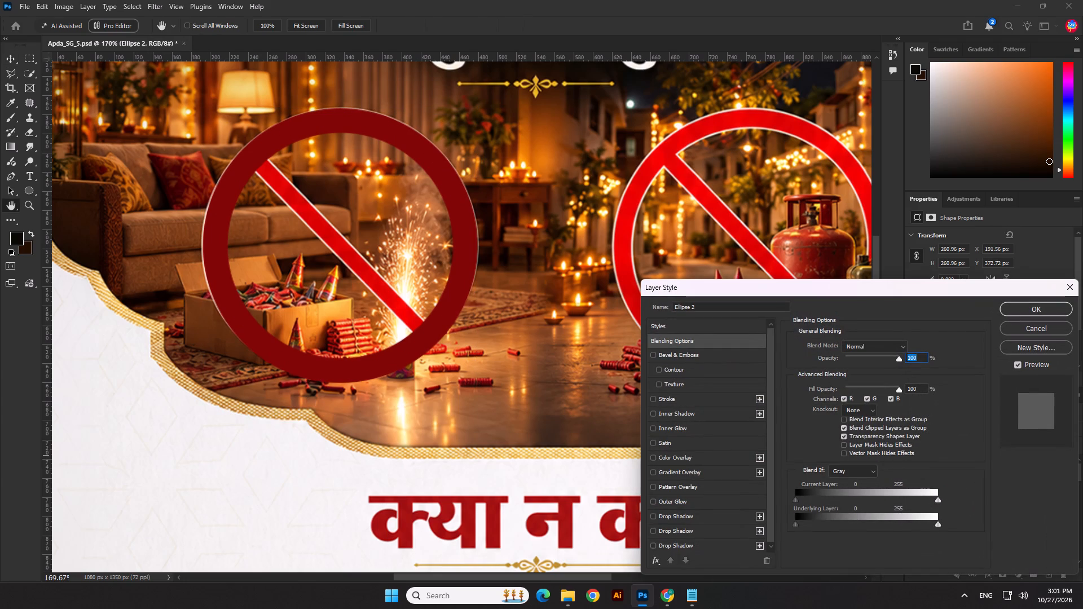
pyautogui.click(674, 399)
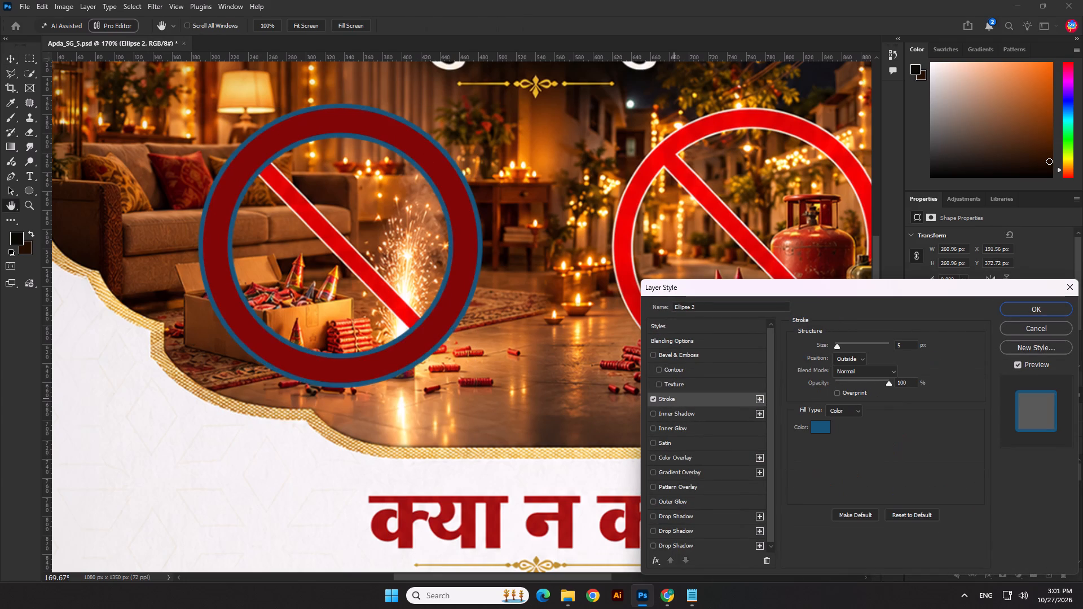
pyautogui.click(822, 426)
pyautogui.moveTo(708, 364); pyautogui.dragTo(638, 249)
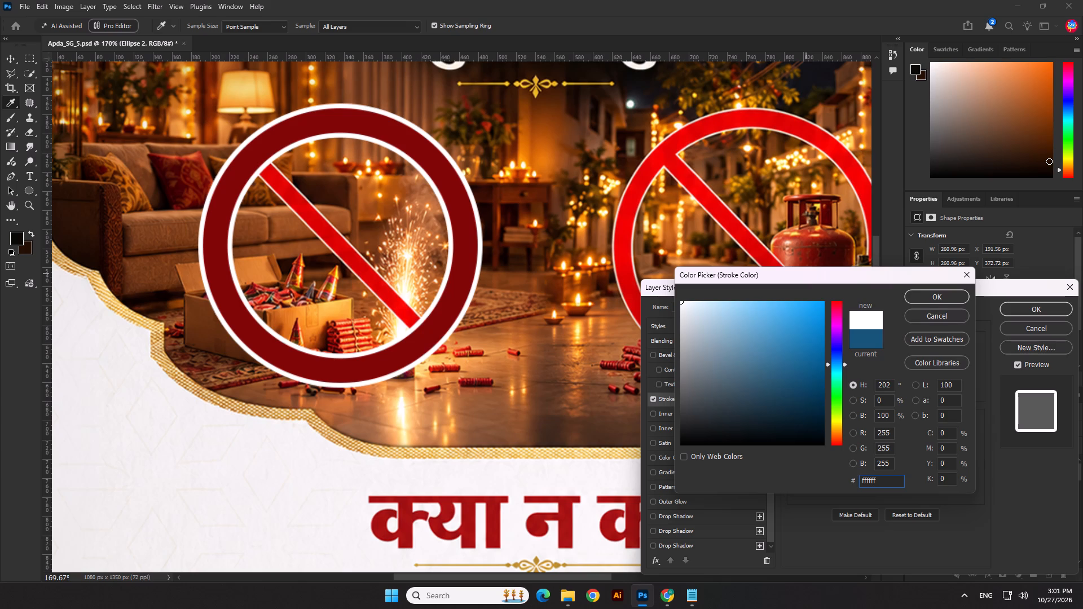
pyautogui.click(956, 295)
pyautogui.moveTo(907, 349); pyautogui.dragTo(877, 349)
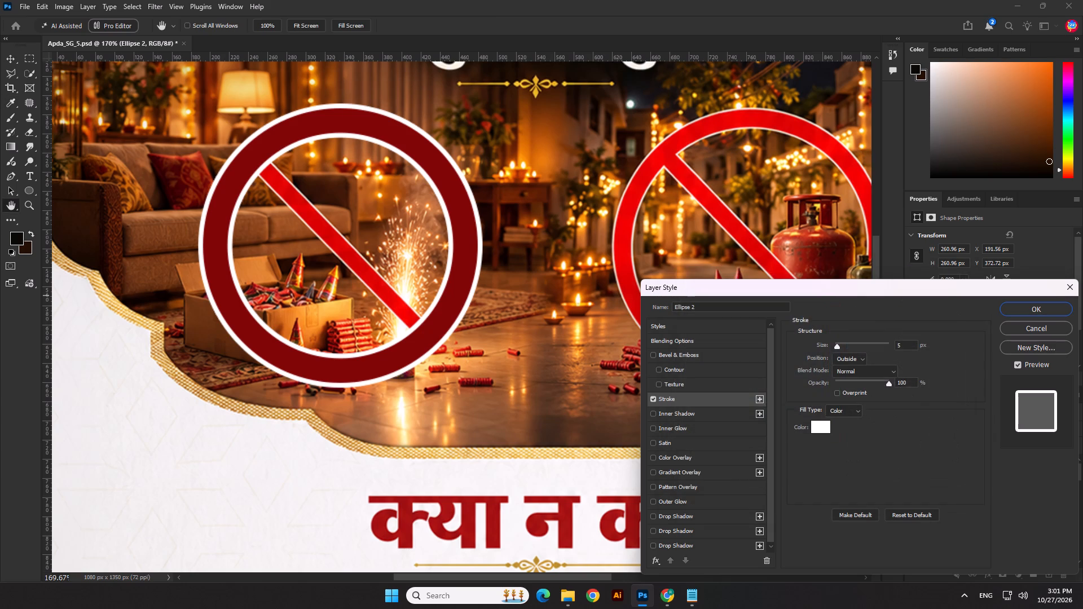
pyautogui.moveTo(904, 342); pyautogui.dragTo(877, 346)
pyautogui.press('3')
pyautogui.click(1041, 311)
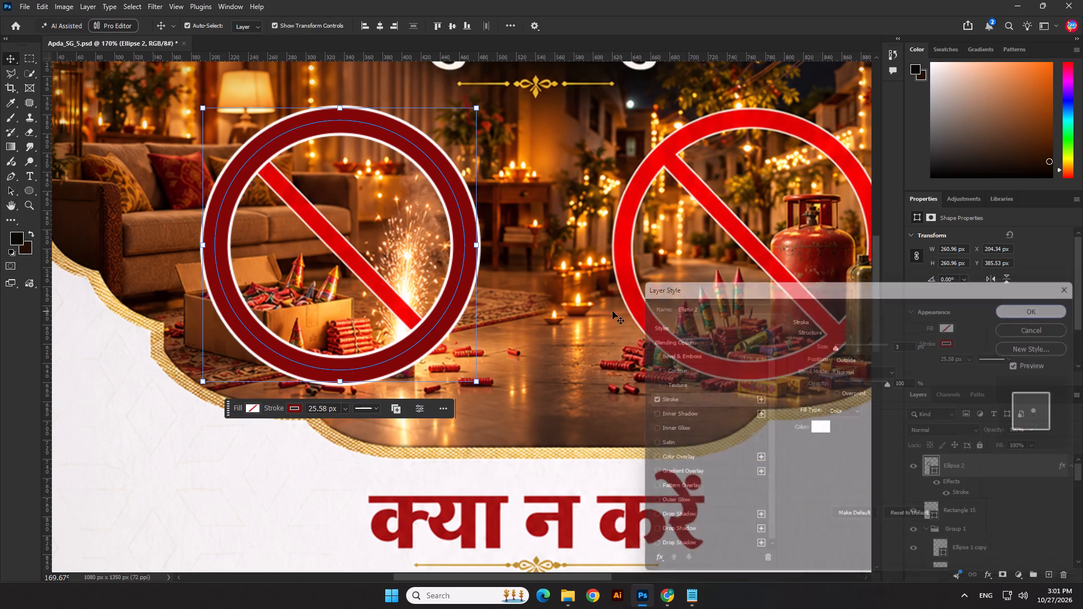
pyautogui.click(527, 309)
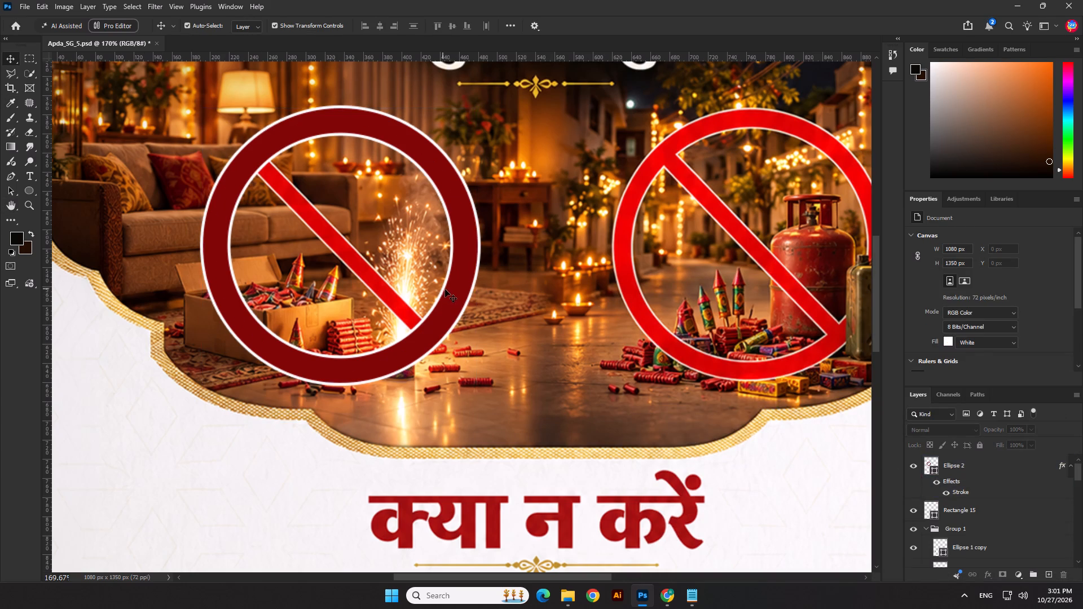
# Reduce the size of the circle's white Stroke effect to 2 px.
pyautogui.click(446, 292)
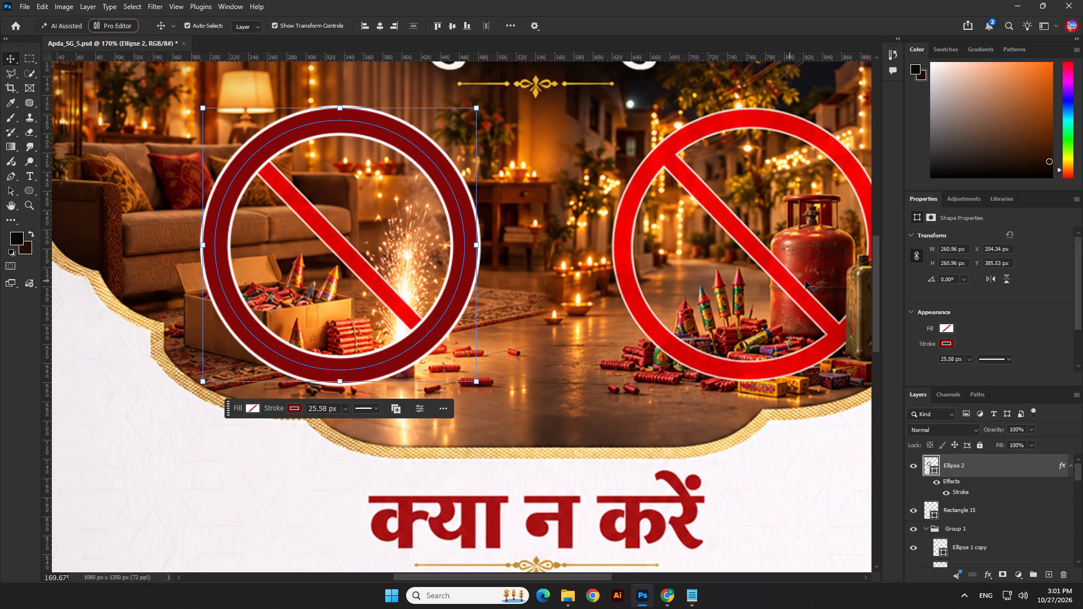
pyautogui.doubleClick(959, 491)
pyautogui.press('2')
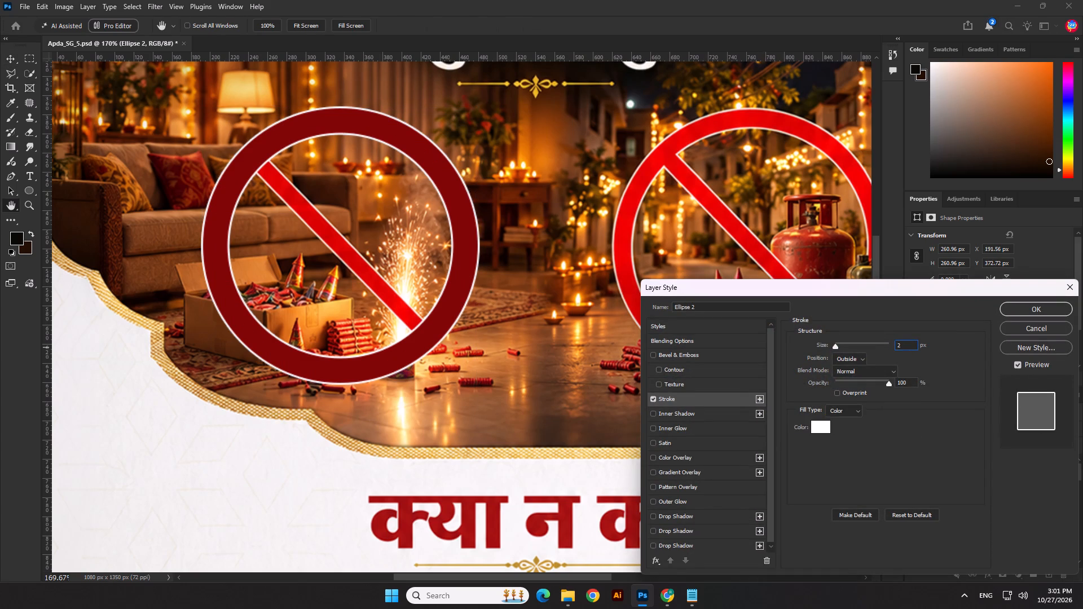
pyautogui.click(1059, 306)
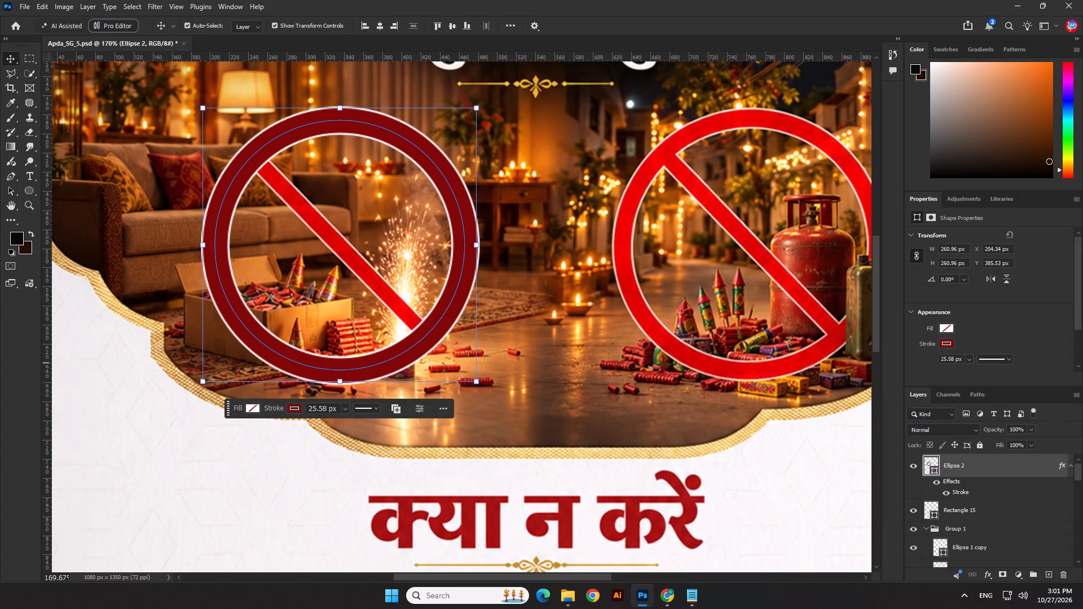
# Set the circle shape's dark red stroke width to 22 px.
pyautogui.scroll(-2, 924, 341)
pyautogui.moveTo(955, 341); pyautogui.dragTo(940, 341)
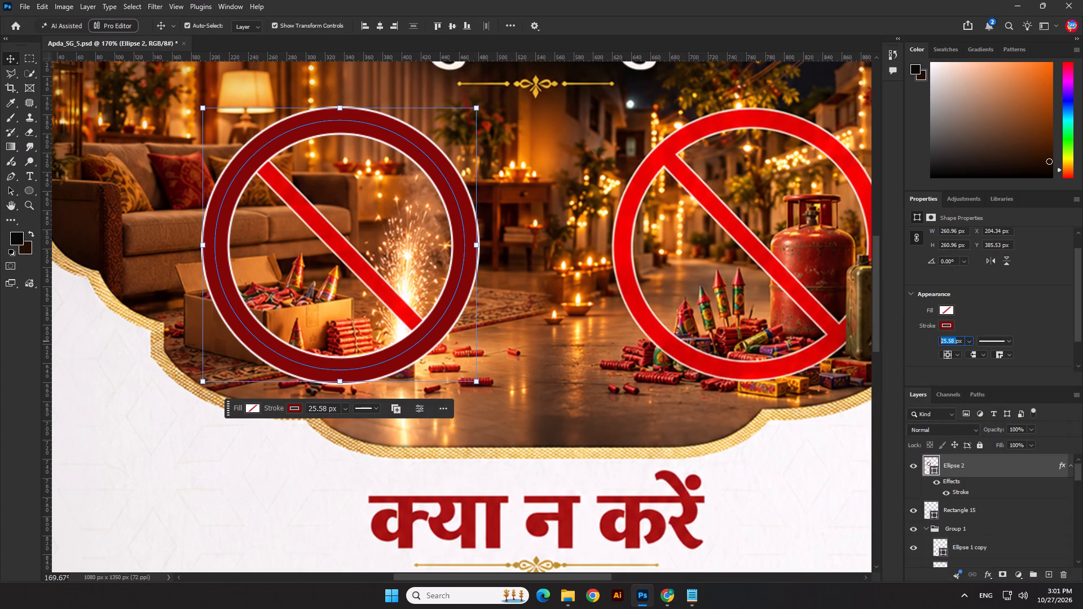
pyautogui.moveTo(940, 341); pyautogui.dragTo(887, 347)
pyautogui.write('22')
pyautogui.press('Return')
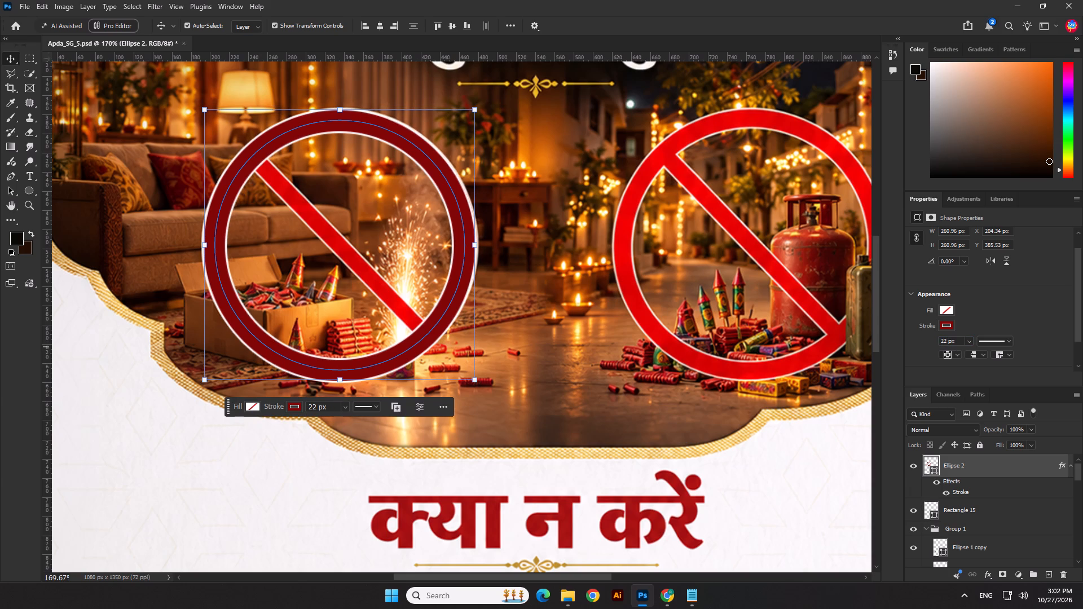
pyautogui.click(607, 351)
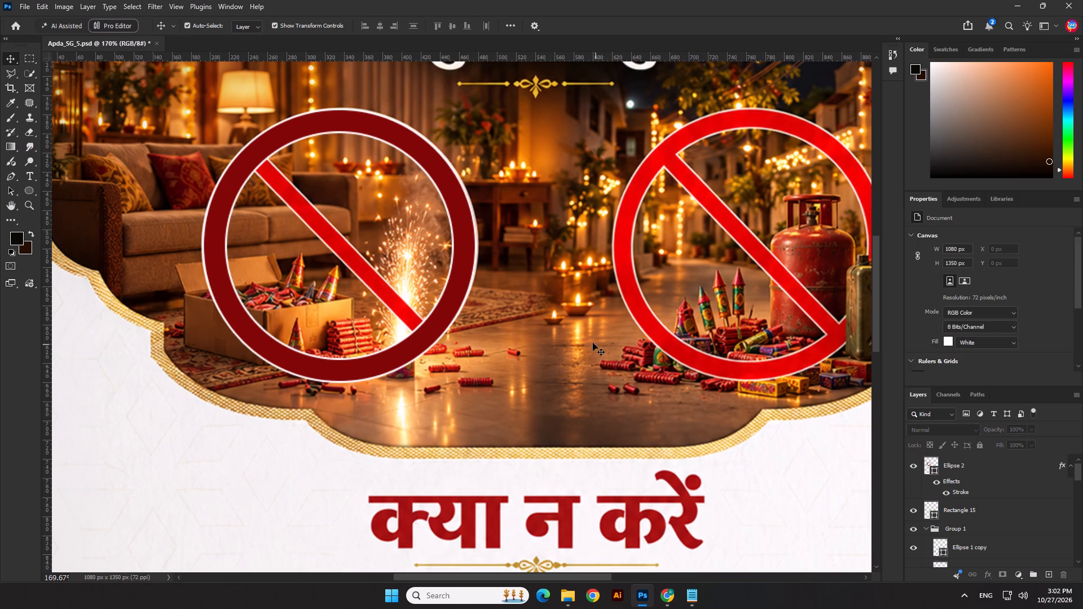
# Scale the circle up proportionally to about 100.94% and nudge it horizontally so it covers the old prohibition ring.
pyautogui.click(457, 253)
pyautogui.press('Right')
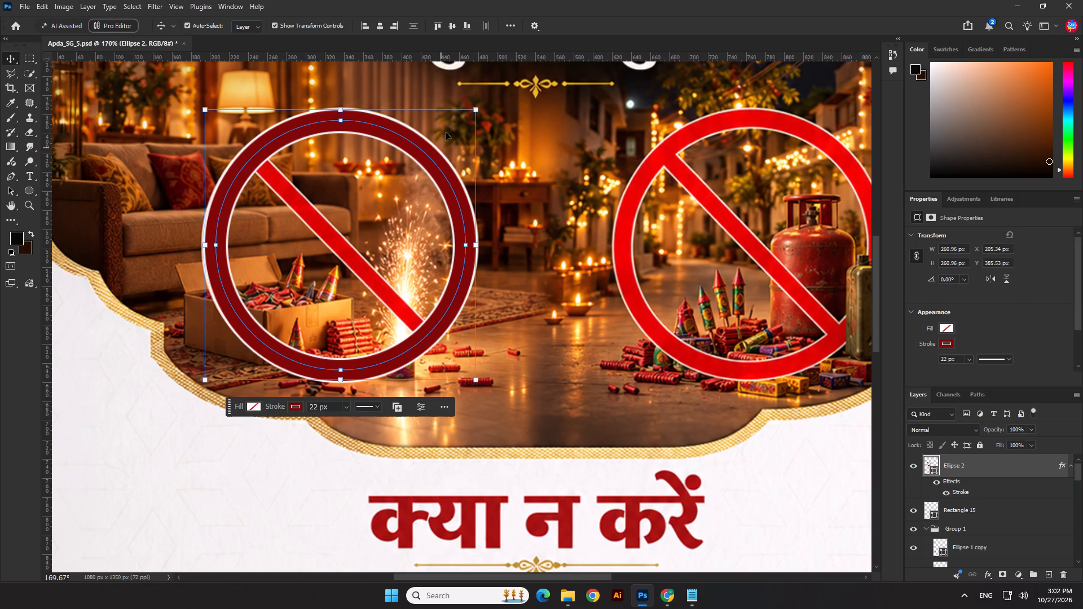
pyautogui.click(474, 106)
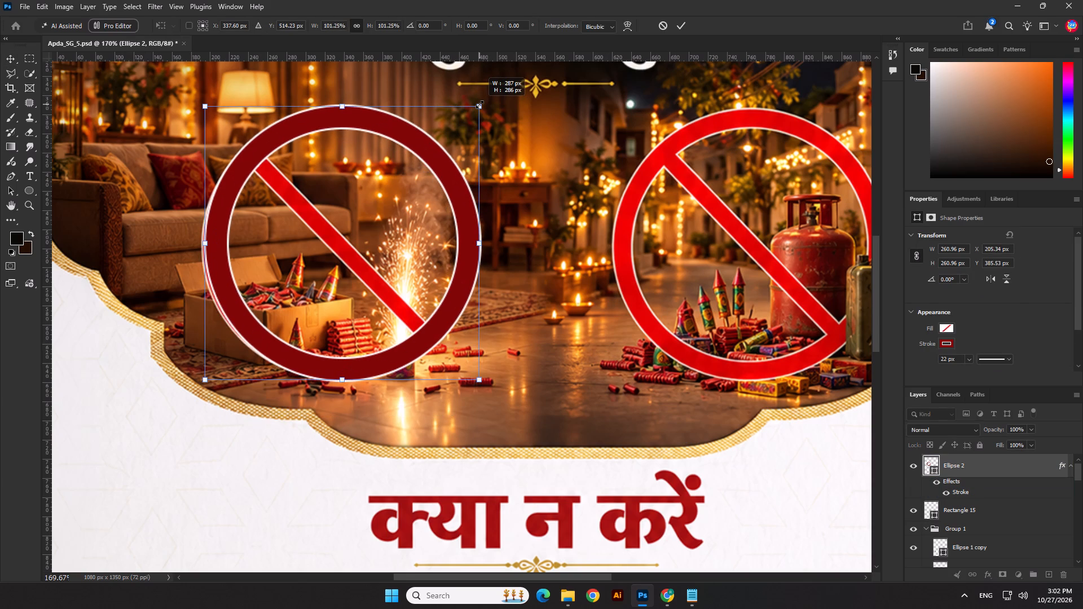
pyautogui.press('Left')
pyautogui.press('Left')
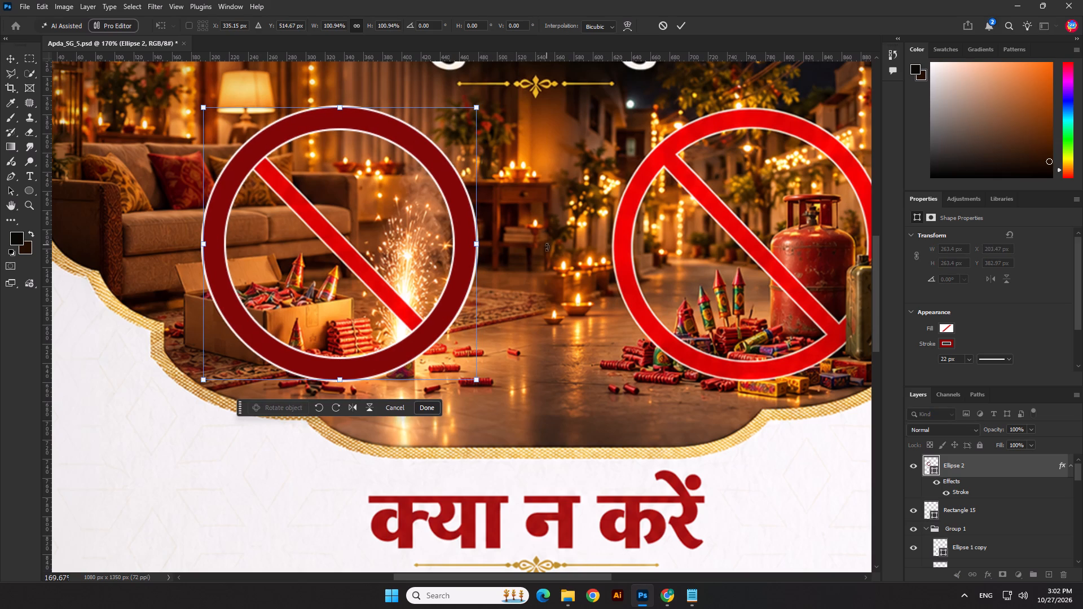
pyautogui.press('Return')
pyautogui.click(547, 257)
# Duplicate the dark red circle and place the copy over the prohibition sign at the gas cylinder, nudging it up slightly.
pyautogui.scroll(-7, 438, 281)
pyautogui.click(143, 310)
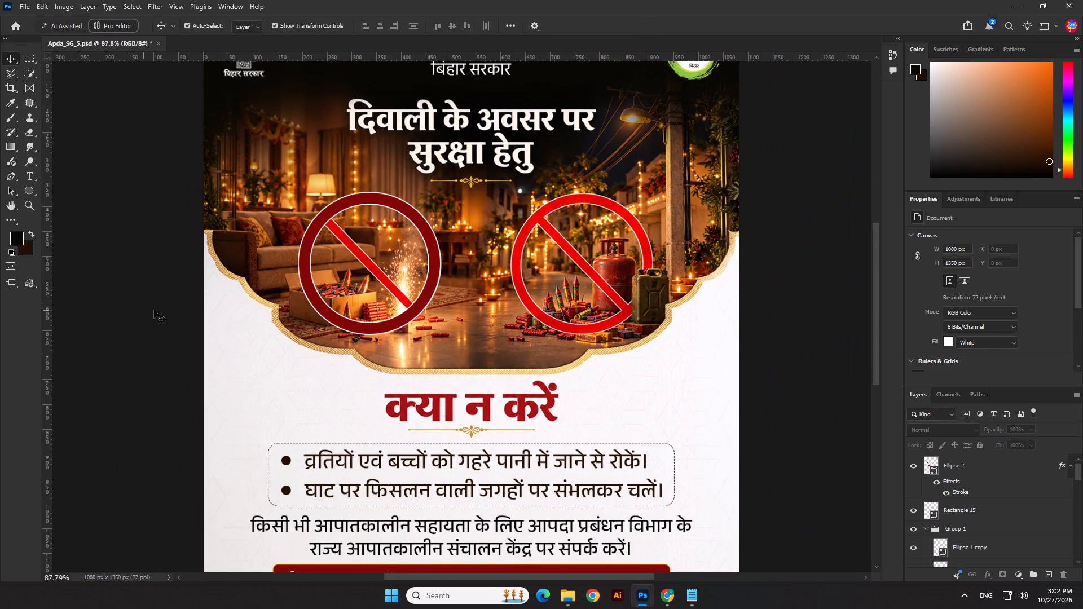
pyautogui.scroll(1, 497, 286)
pyautogui.click(430, 272)
pyautogui.keyDown('alt'); pyautogui.keyDown('shift'); pyautogui.moveTo(422, 285); pyautogui.dragTo(500, 300); pyautogui.keyUp('shift'); pyautogui.keyUp('alt')
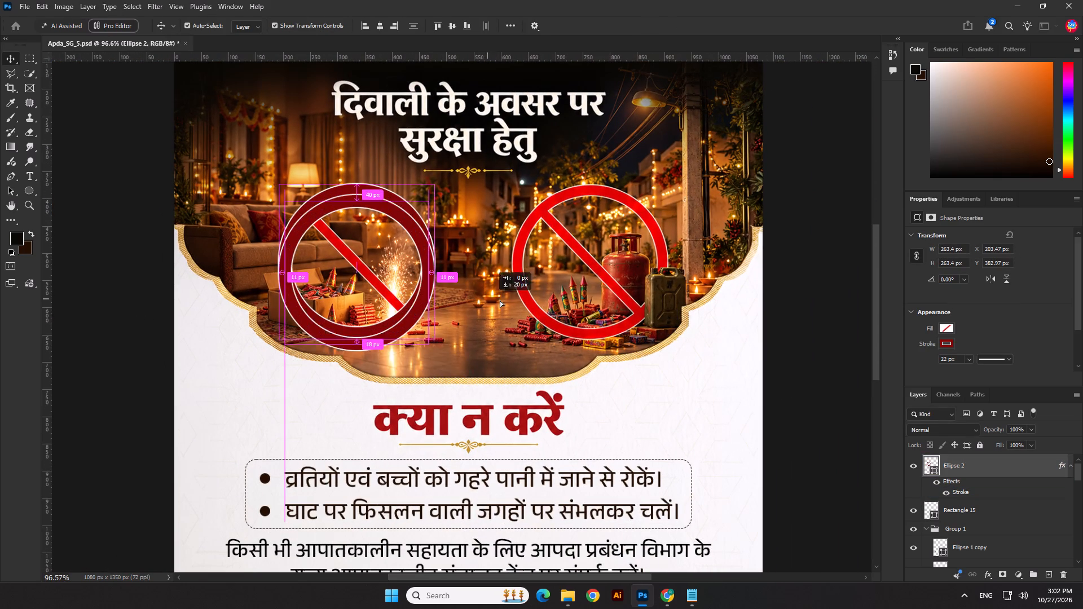
pyautogui.keyDown('alt'); pyautogui.keyDown('shift'); pyautogui.moveTo(500, 300); pyautogui.dragTo(656, 288); pyautogui.keyUp('shift'); pyautogui.keyUp('alt')
pyautogui.press('Up')
pyautogui.press('Up')
pyautogui.press('Return')
pyautogui.click(835, 323)
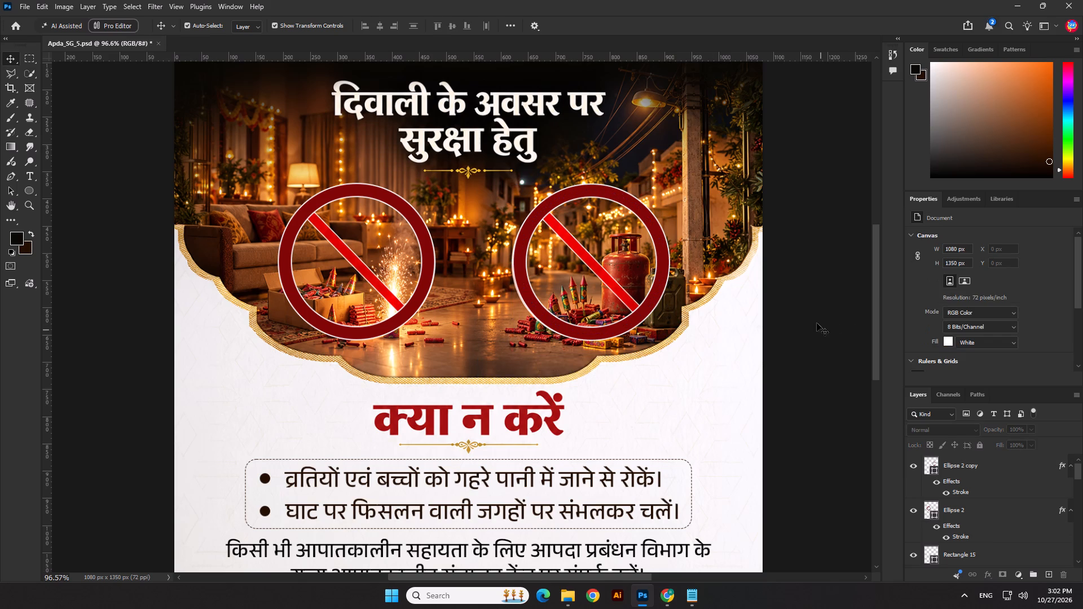
# Nudge the copied circle left by 2 px so it lines up with the gas cylinder's prohibition ring.
pyautogui.scroll(4, 605, 183)
pyautogui.scroll(3, 544, 242)
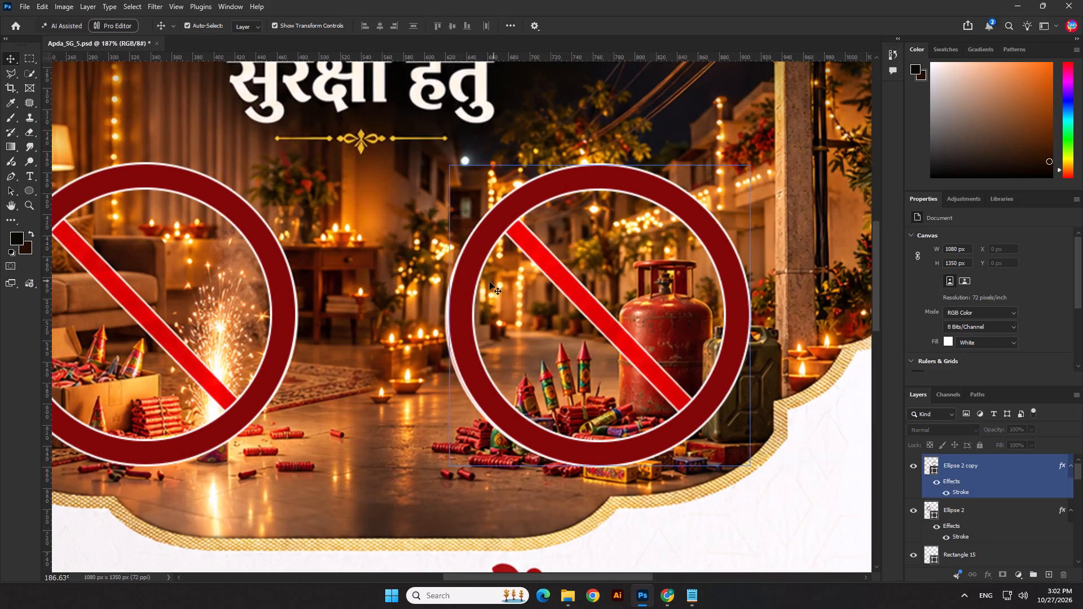
pyautogui.click(472, 283)
pyautogui.press('Left')
pyautogui.press('Left')
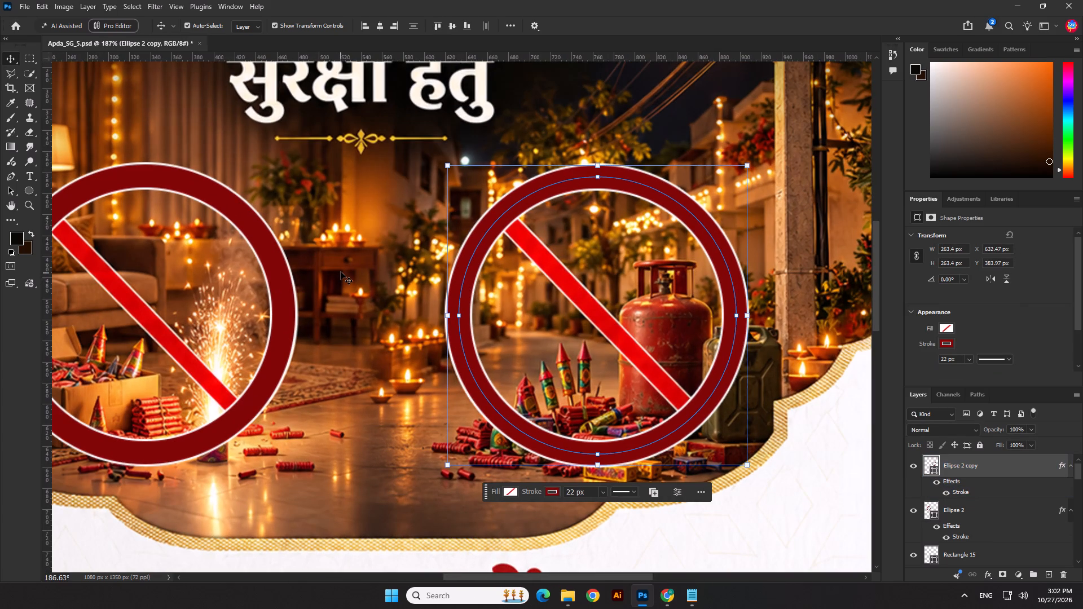
pyautogui.press('Down')
pyautogui.press('Up')
pyautogui.click(341, 272)
# Draw a narrow vertical rectangle of about 15 × 236 px across the firecracker box's prohibition circle.
pyautogui.scroll(-2, 595, 322)
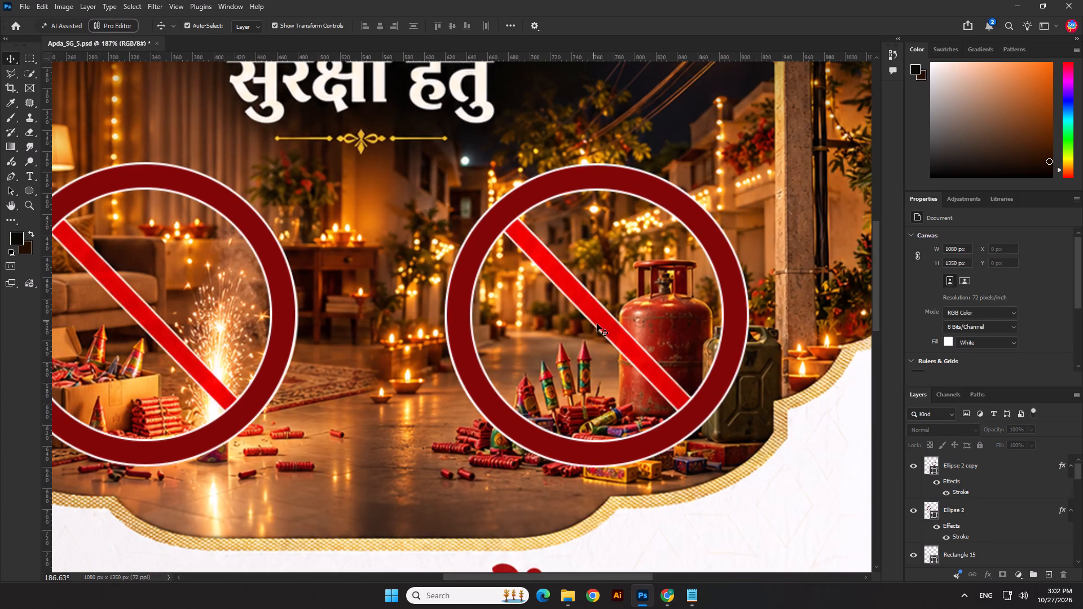
pyautogui.scroll(-10, 597, 324)
pyautogui.click(26, 188)
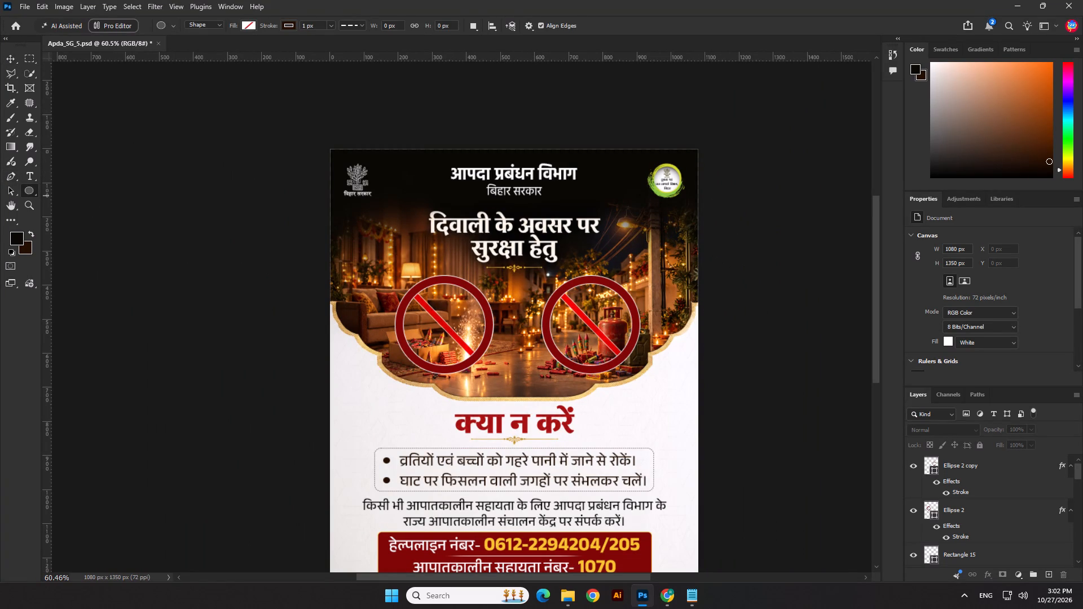
pyautogui.rightClick(30, 195)
pyautogui.click(62, 192)
pyautogui.scroll(7, 363, 293)
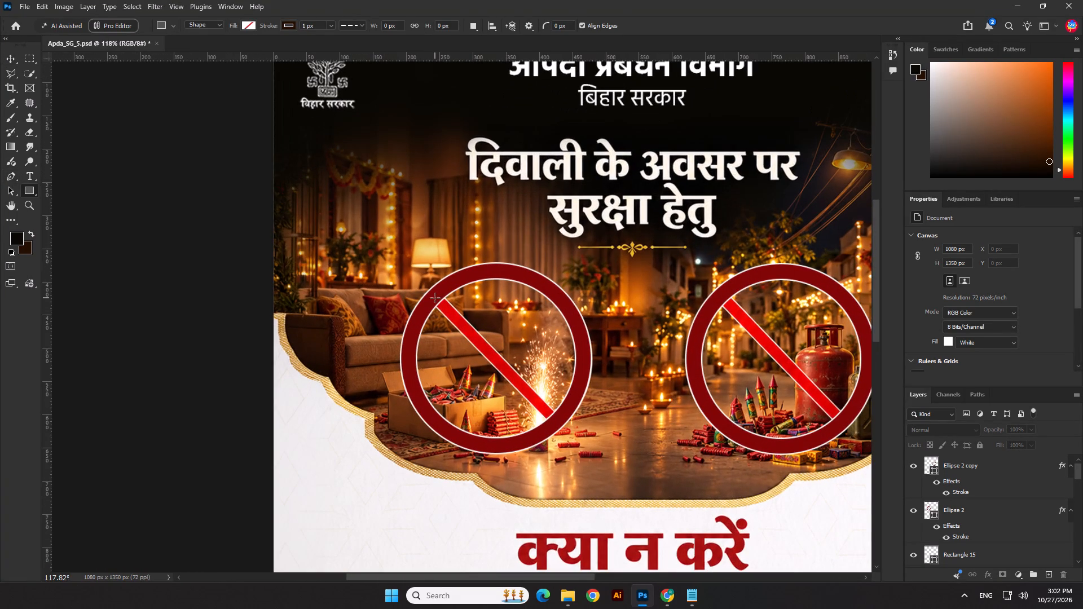
pyautogui.moveTo(435, 298); pyautogui.dragTo(444, 446)
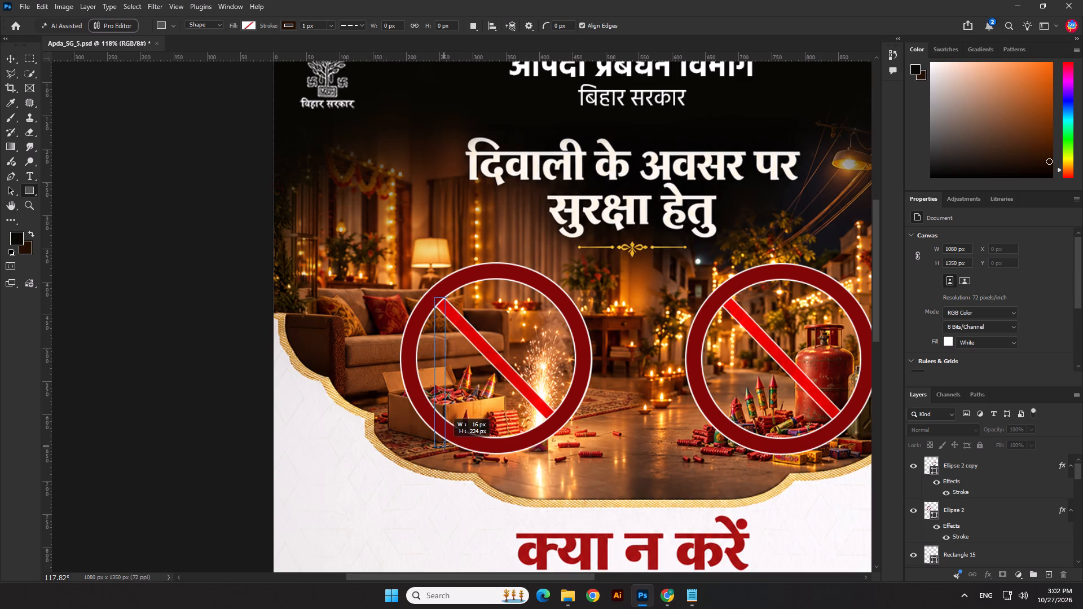
pyautogui.moveTo(444, 446); pyautogui.dragTo(442, 453)
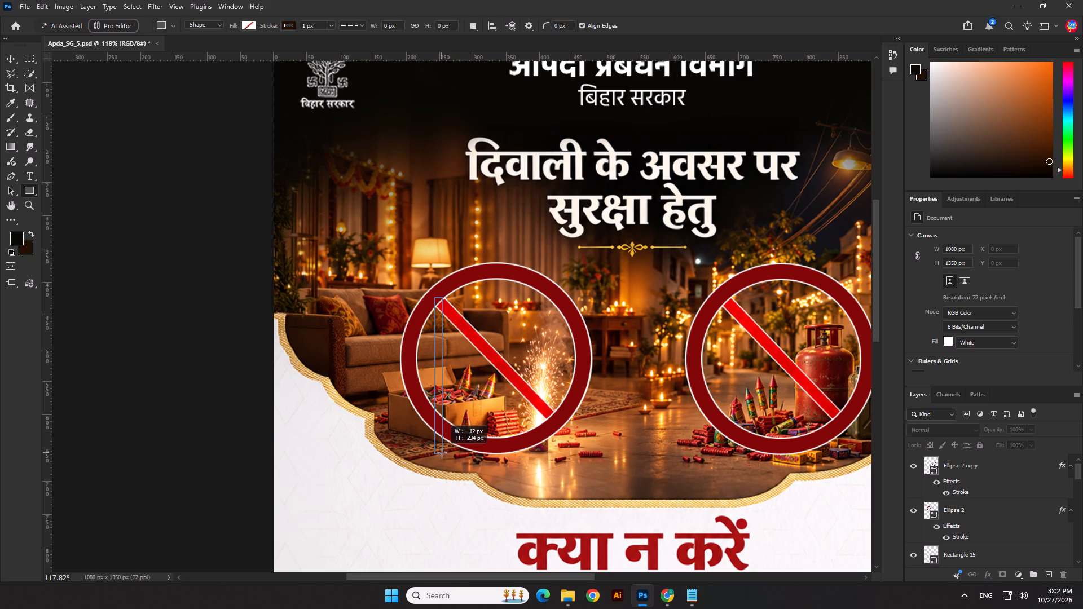
pyautogui.moveTo(442, 453); pyautogui.dragTo(443, 453)
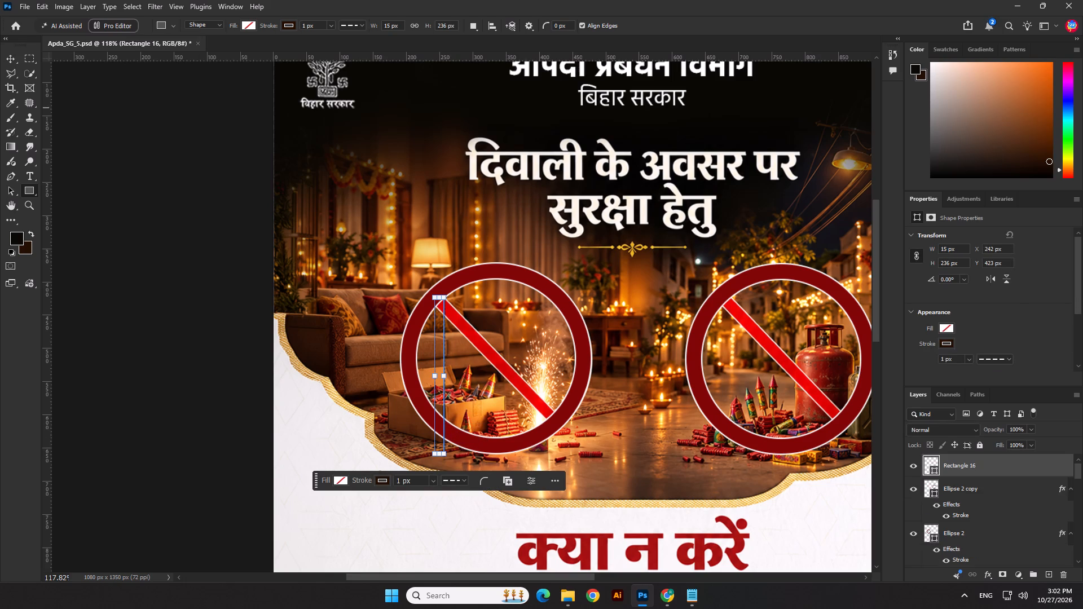
# Fill the narrow rectangle with the recently used dark red that matches the circles.
pyautogui.scroll(-2, 992, 325)
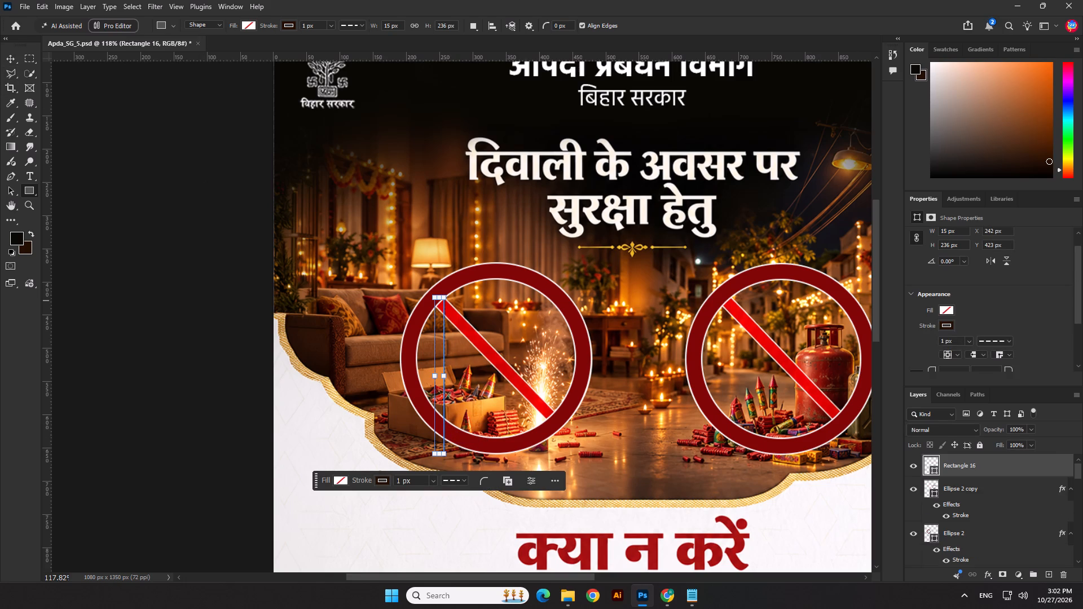
pyautogui.click(946, 309)
pyautogui.click(929, 372)
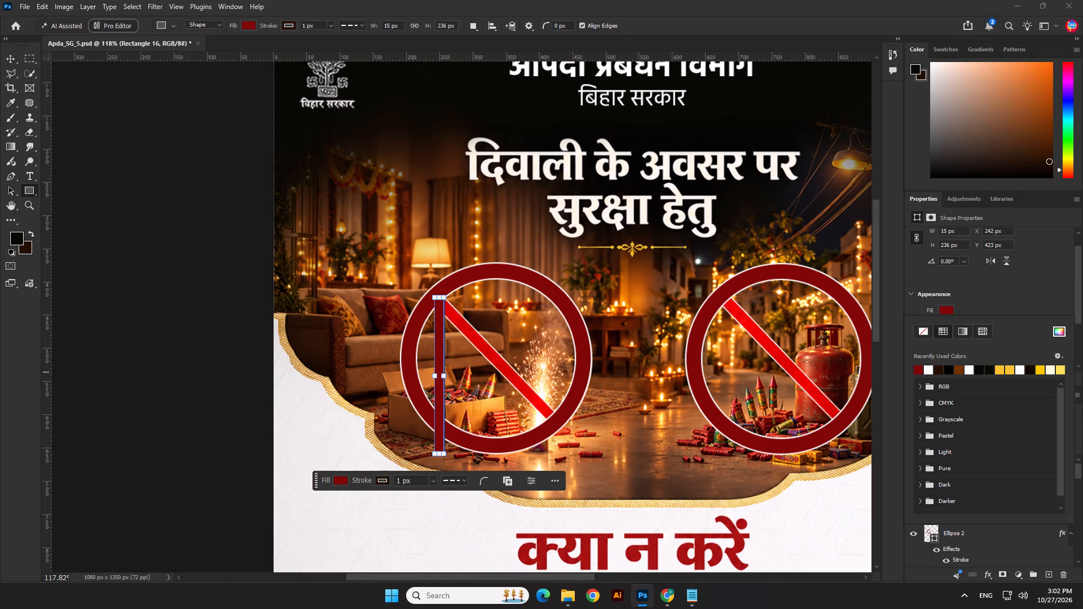
pyautogui.click(11, 55)
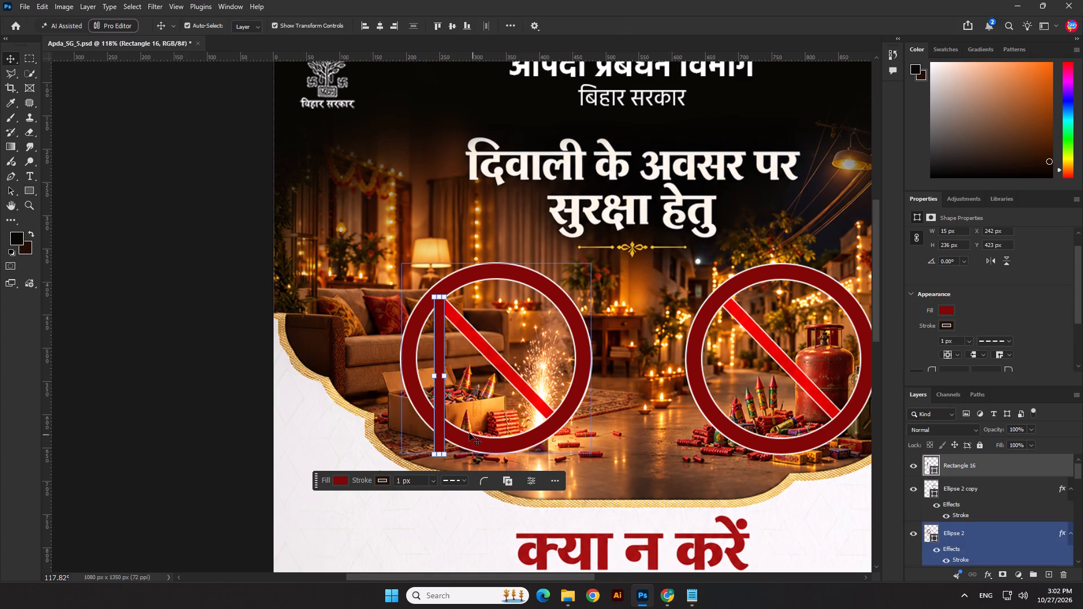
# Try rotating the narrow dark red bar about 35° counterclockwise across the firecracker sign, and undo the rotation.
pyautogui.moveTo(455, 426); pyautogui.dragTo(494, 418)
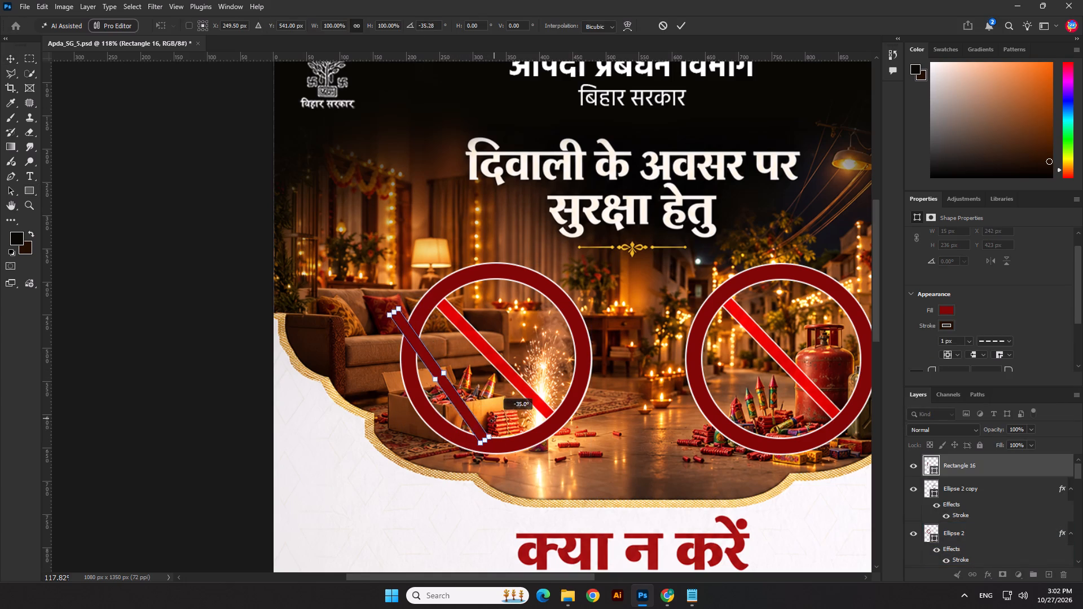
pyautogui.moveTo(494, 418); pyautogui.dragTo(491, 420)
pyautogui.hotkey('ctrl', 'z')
# Widen the narrow dark red bar to 125%, making it 18.75 px wide.
pyautogui.keyDown('shift'); pyautogui.click(444, 375); pyautogui.keyUp('shift')
pyautogui.click(446, 376)
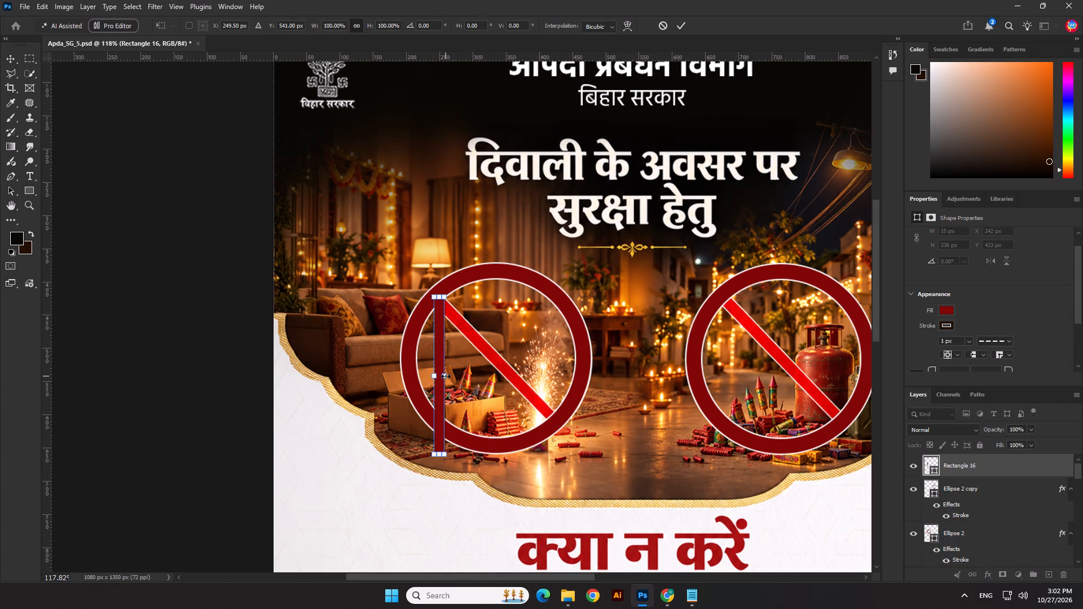
pyautogui.press('Return')
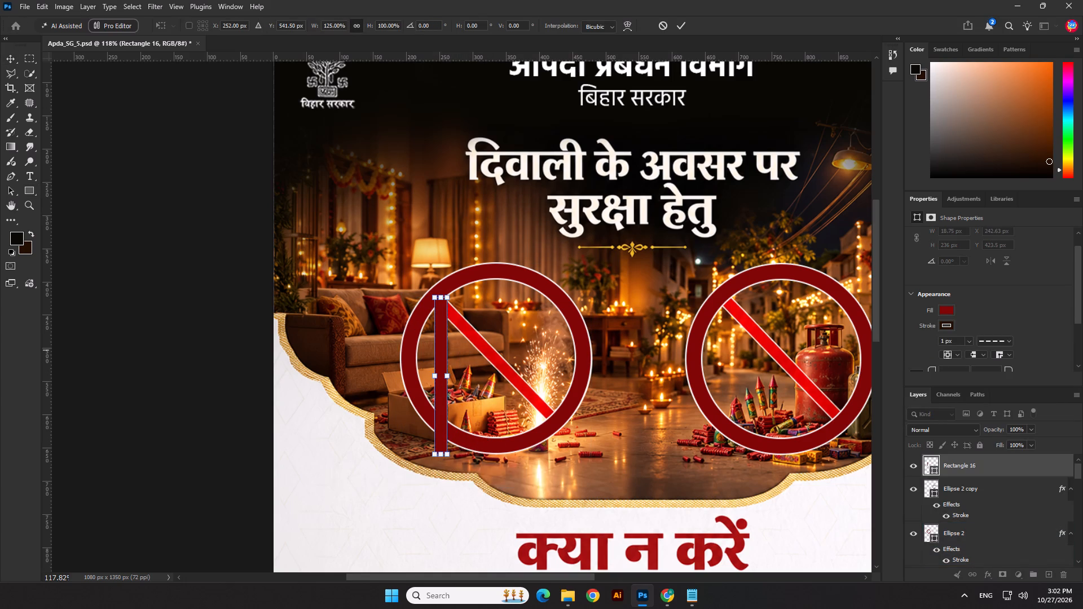
# Give the dark red bar a white stroke with a solid line style.
pyautogui.click(946, 323)
pyautogui.click(929, 383)
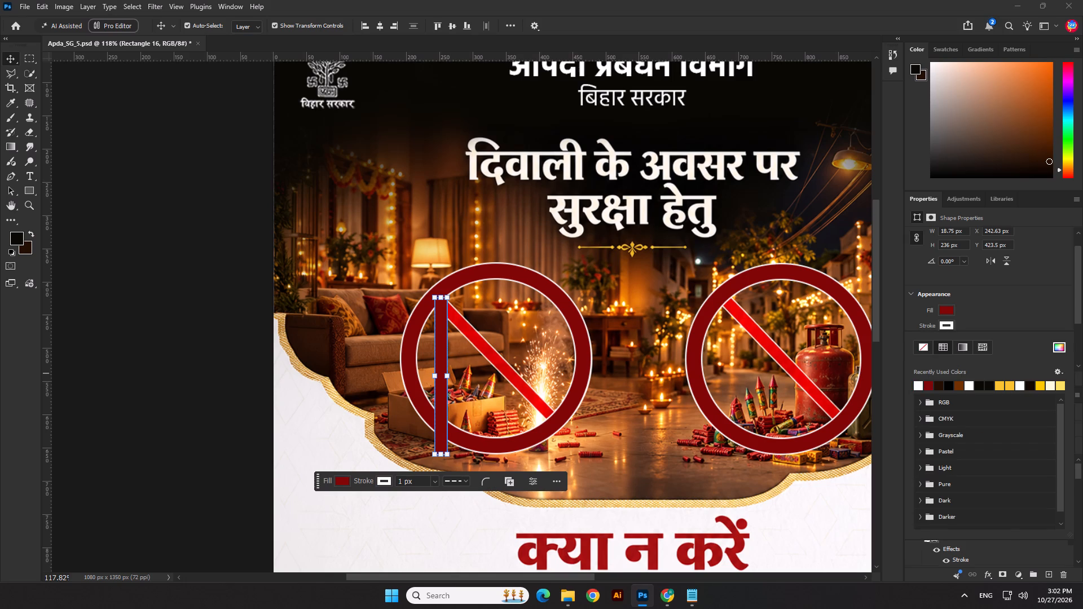
pyautogui.click(992, 309)
pyautogui.click(989, 341)
pyautogui.click(983, 376)
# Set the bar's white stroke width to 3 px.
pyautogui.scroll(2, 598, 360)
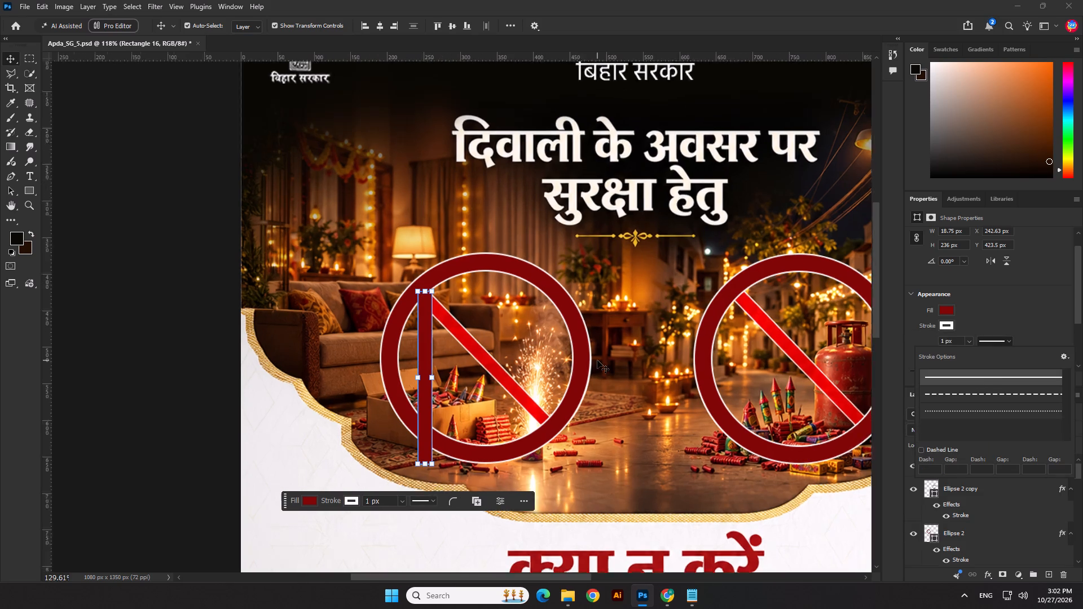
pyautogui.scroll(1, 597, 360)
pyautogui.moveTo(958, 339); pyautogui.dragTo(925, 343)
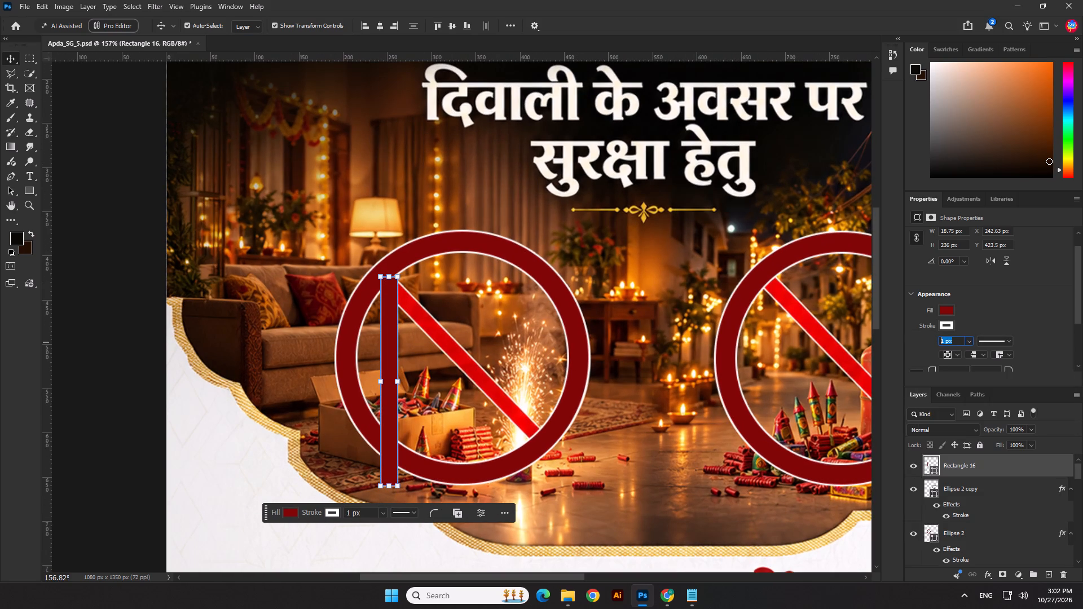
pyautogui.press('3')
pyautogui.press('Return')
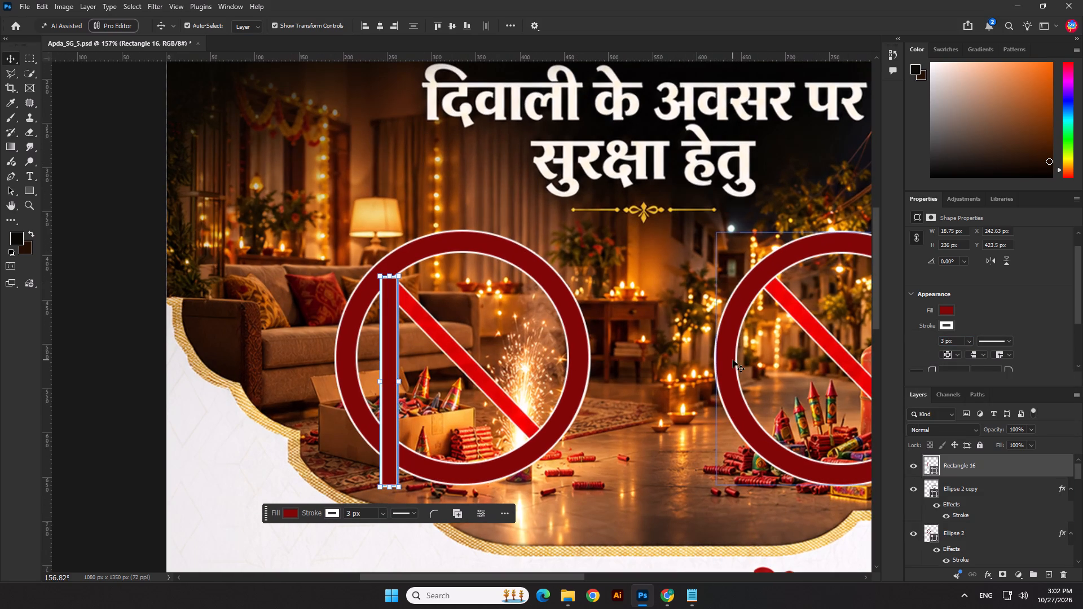
# Set the bar's white stroke width to 2 px.
pyautogui.scroll(6, 329, 396)
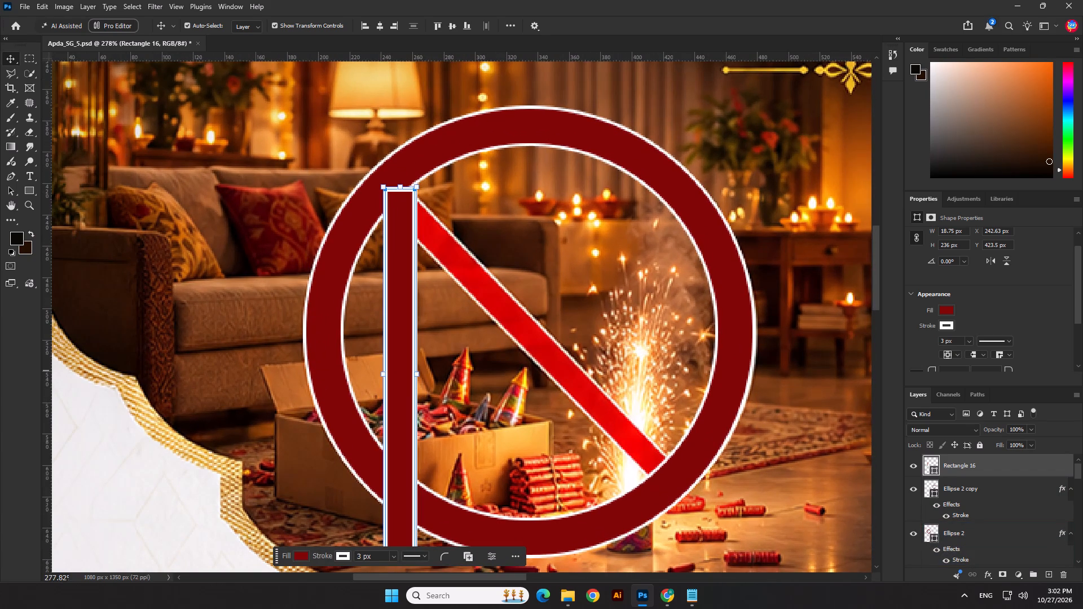
pyautogui.moveTo(946, 341); pyautogui.dragTo(919, 341)
pyautogui.press('2')
pyautogui.press('Return')
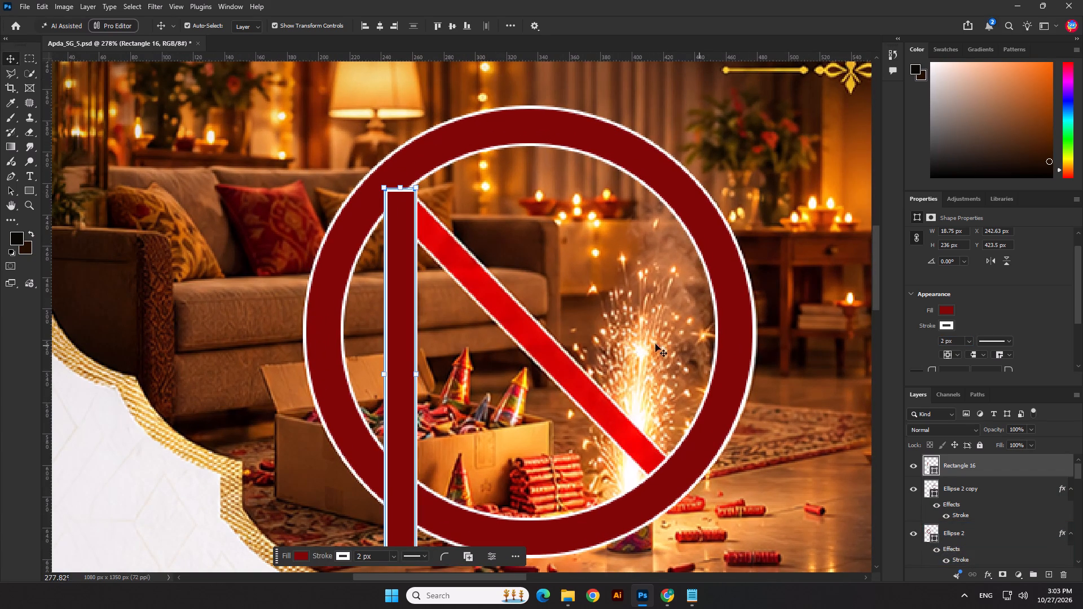
# Shift the bar about 12 px right and extend its upper end so it is about 265 px long.
pyautogui.moveTo(408, 389); pyautogui.dragTo(427, 382)
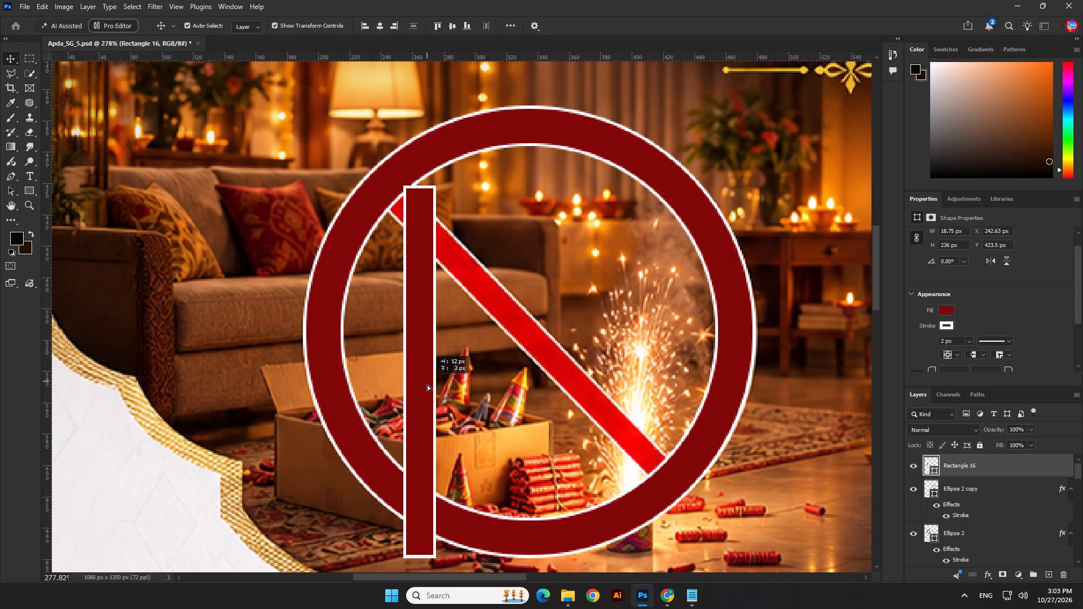
pyautogui.scroll(-4, 450, 283)
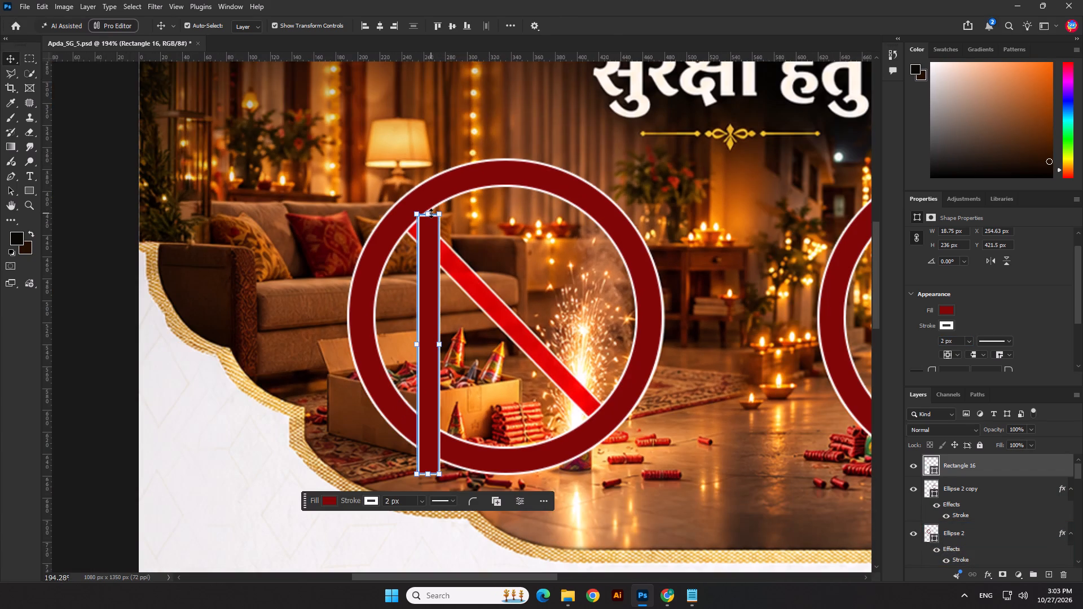
pyautogui.keyDown('shift'); pyautogui.moveTo(429, 213); pyautogui.dragTo(430, 182); pyautogui.keyUp('shift')
# Rotate the bar to about -44.6° and place it over the bright red slash of the firecracker sign.
pyautogui.moveTo(502, 292); pyautogui.dragTo(459, 254)
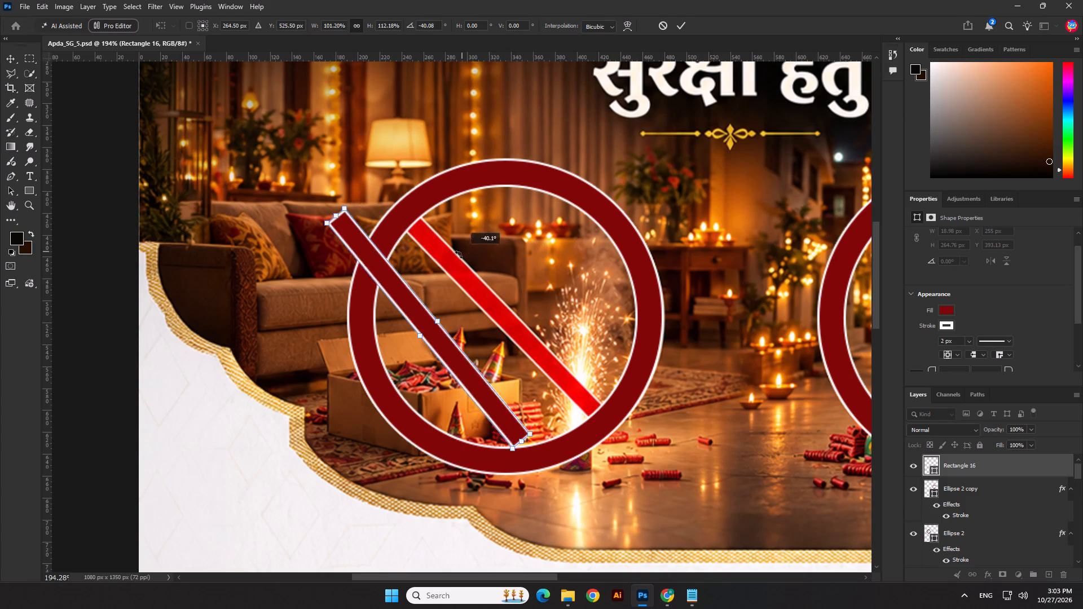
pyautogui.moveTo(459, 254); pyautogui.dragTo(449, 262)
pyautogui.moveTo(453, 361); pyautogui.dragTo(526, 353)
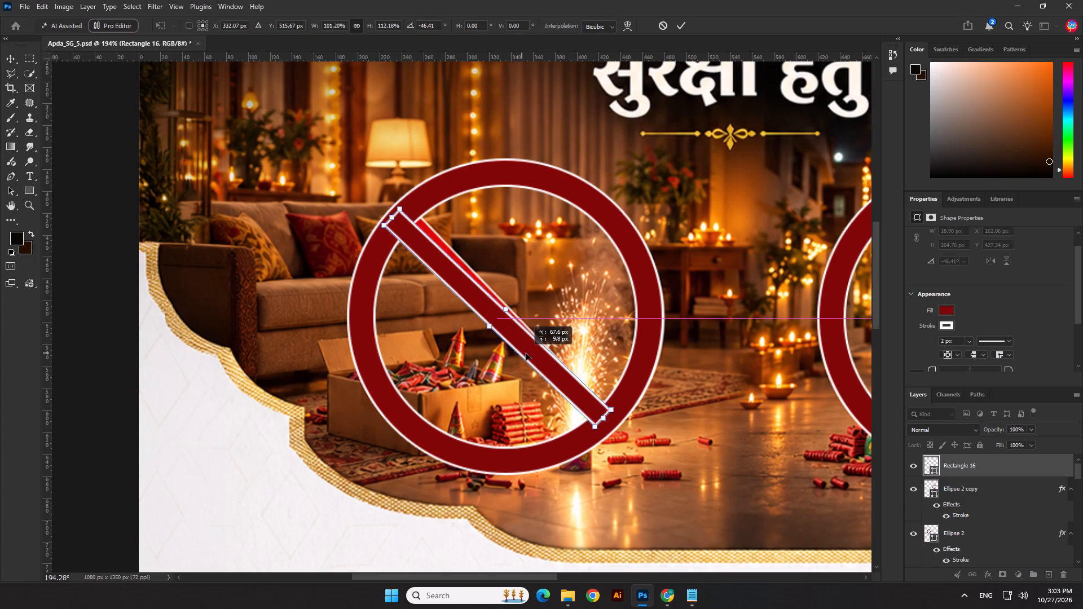
pyautogui.moveTo(526, 353); pyautogui.dragTo(535, 354)
pyautogui.moveTo(593, 341); pyautogui.dragTo(592, 350)
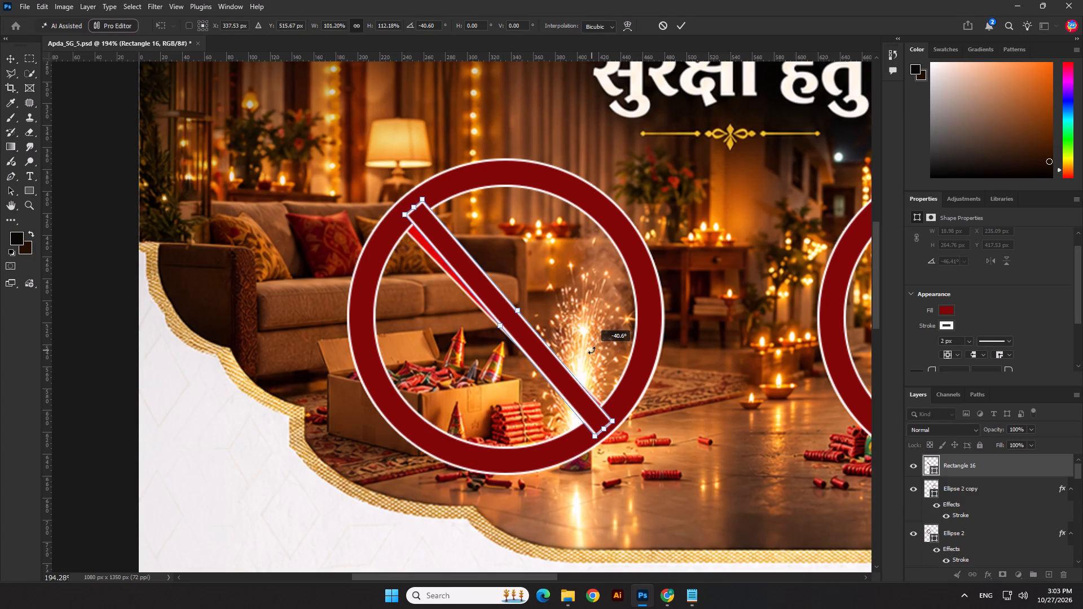
pyautogui.moveTo(592, 350); pyautogui.dragTo(588, 341)
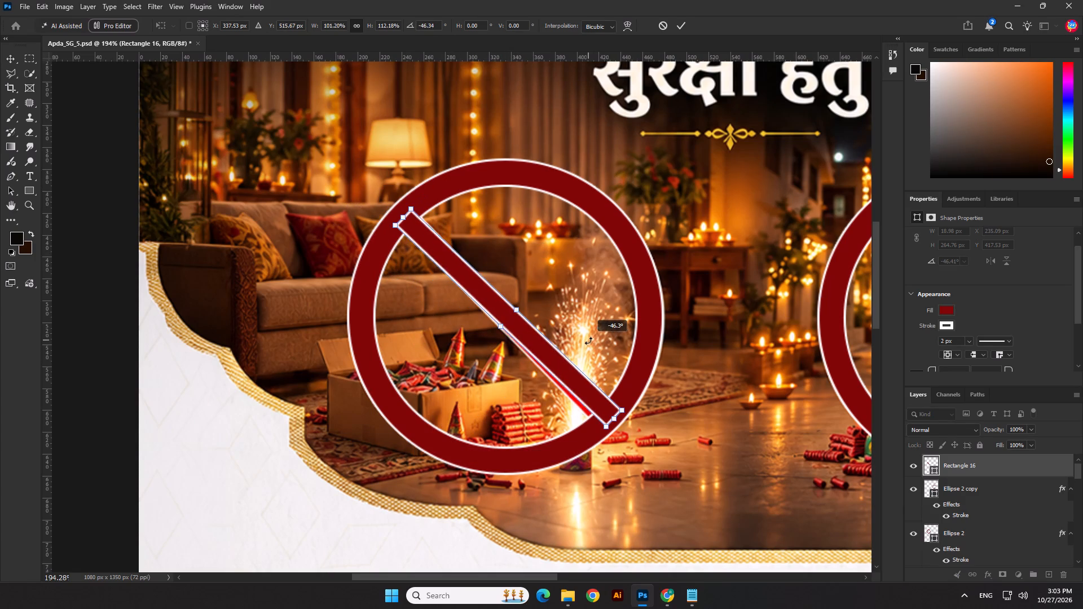
pyautogui.moveTo(588, 341); pyautogui.dragTo(587, 342)
# Move the Rectangle 16 bar layer below the Ellipse 2 circle layer.
pyautogui.moveTo(1013, 467); pyautogui.dragTo(1000, 538)
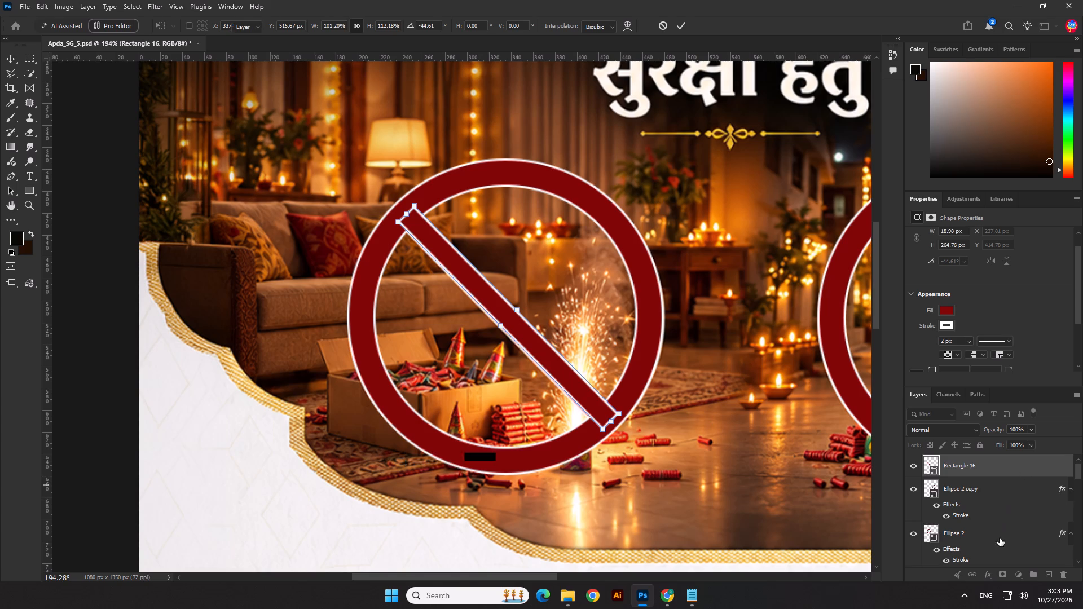
pyautogui.moveTo(1000, 538); pyautogui.dragTo(987, 540)
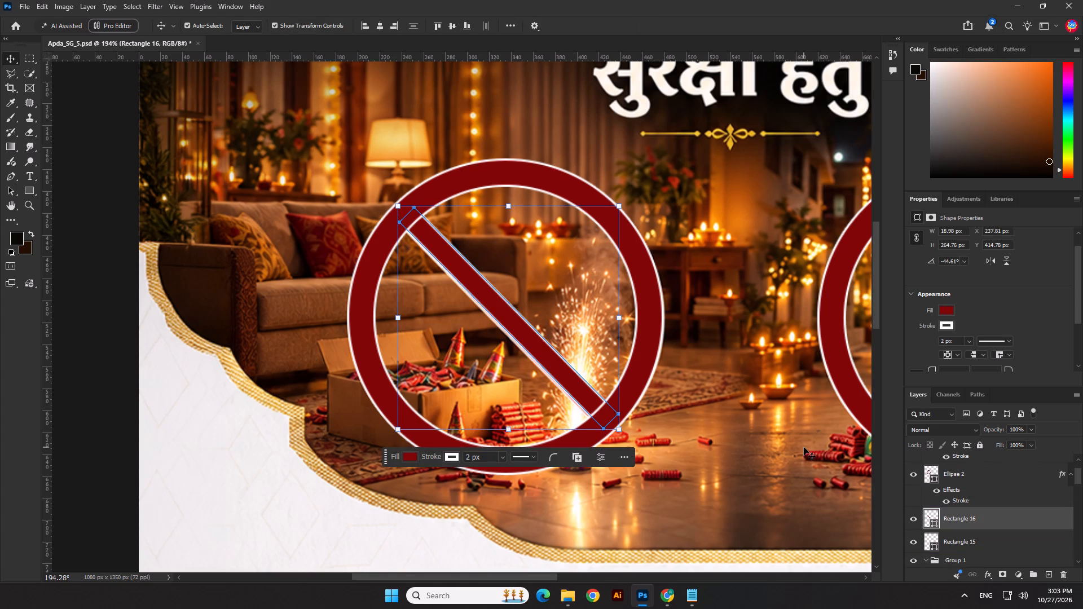
# Nudge the diagonal bar left by 2 px to cover the old slash, and deselect it.
pyautogui.press('Left')
pyautogui.press('Left')
pyautogui.press('Left')
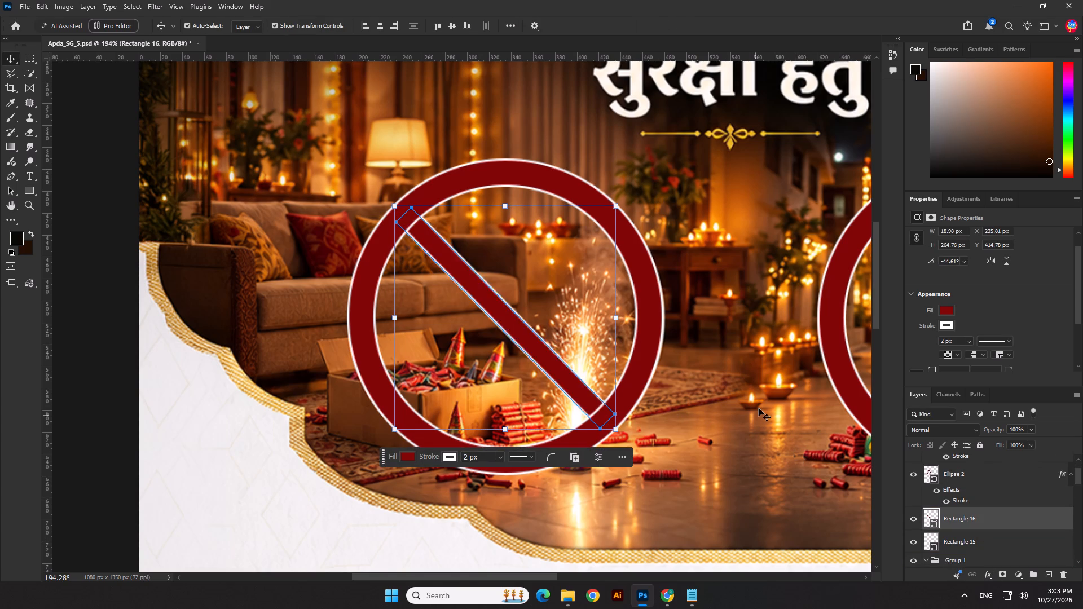
pyautogui.press('Right')
pyautogui.press('Return')
pyautogui.click(777, 413)
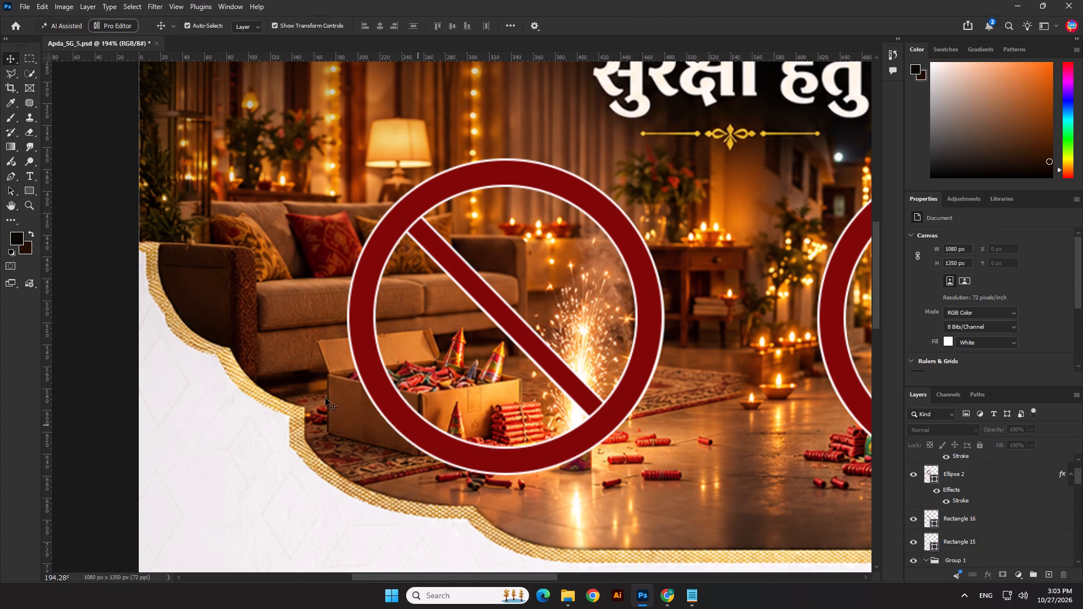
# Delete the copied dark red circle over the gas cylinder's prohibition sign.
pyautogui.scroll(-9, 316, 396)
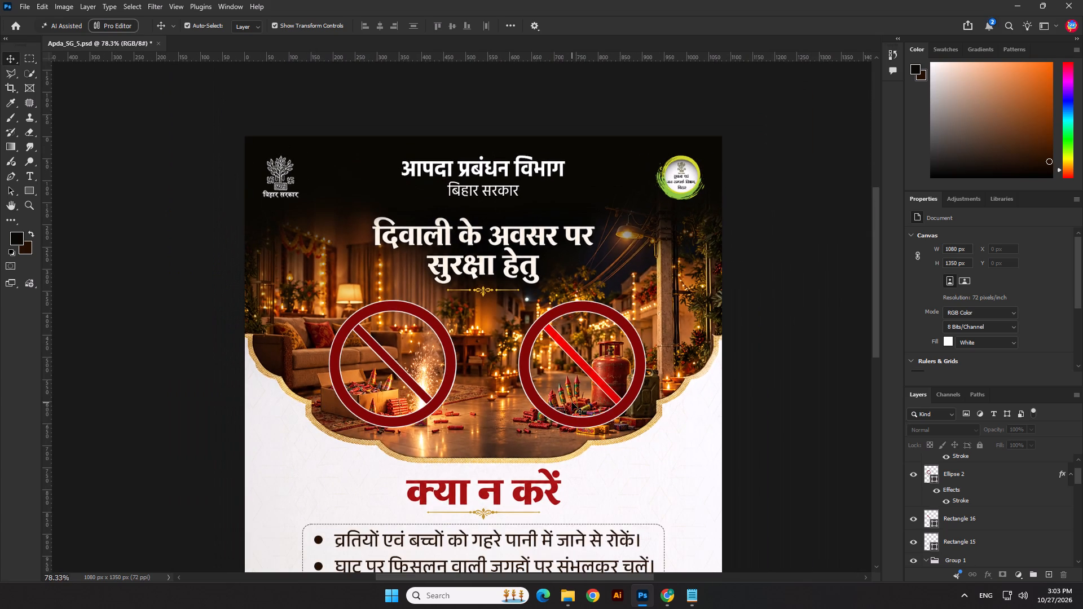
pyautogui.scroll(5, 390, 398)
pyautogui.click(420, 383)
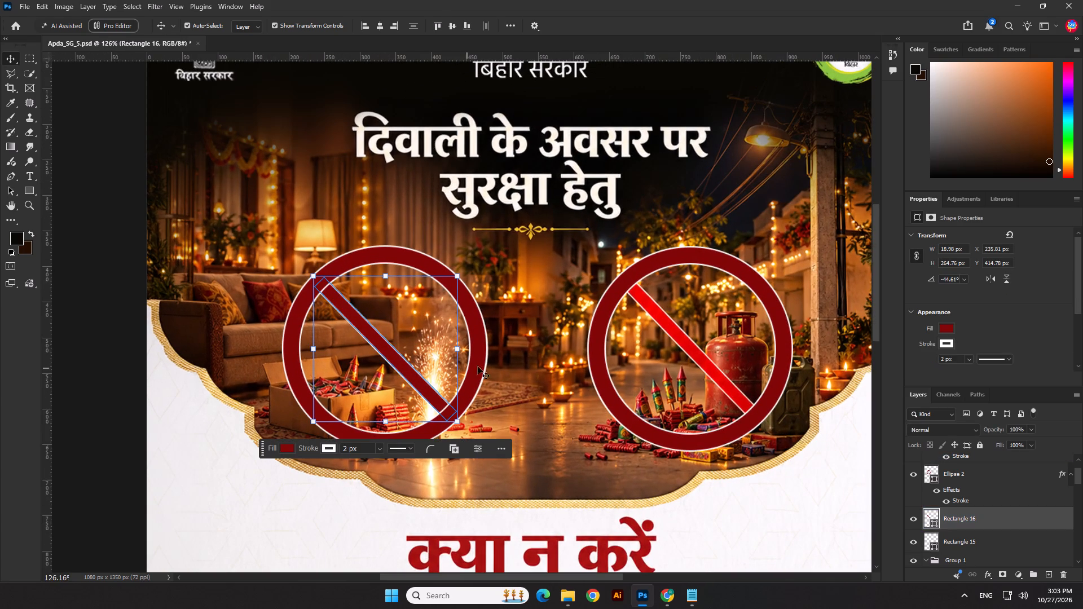
pyautogui.keyDown('shift'); pyautogui.click(480, 359); pyautogui.keyUp('shift')
pyautogui.click(773, 395)
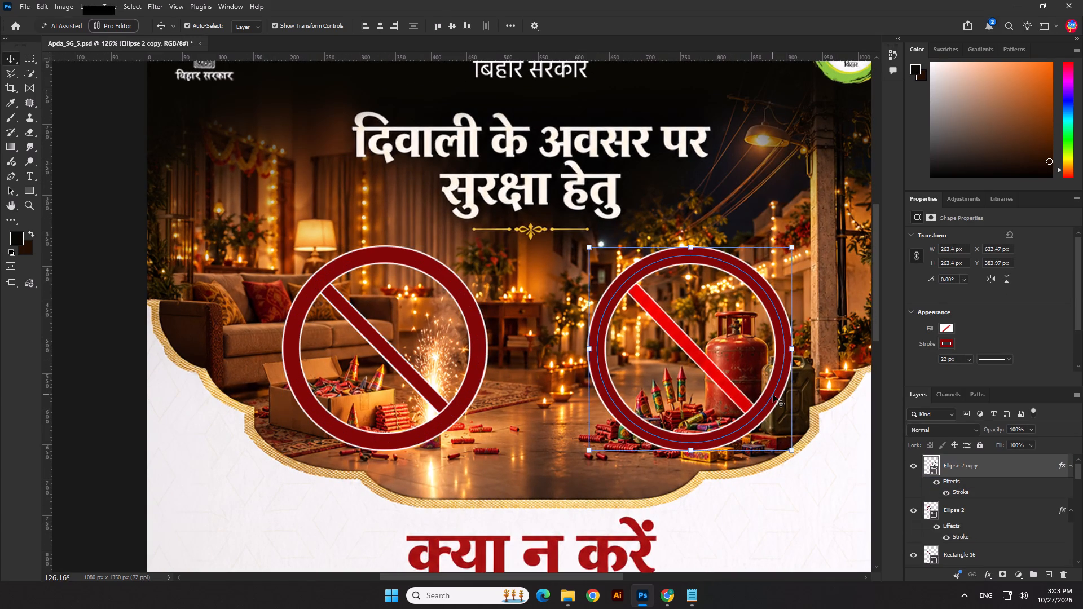
pyautogui.press('Delete')
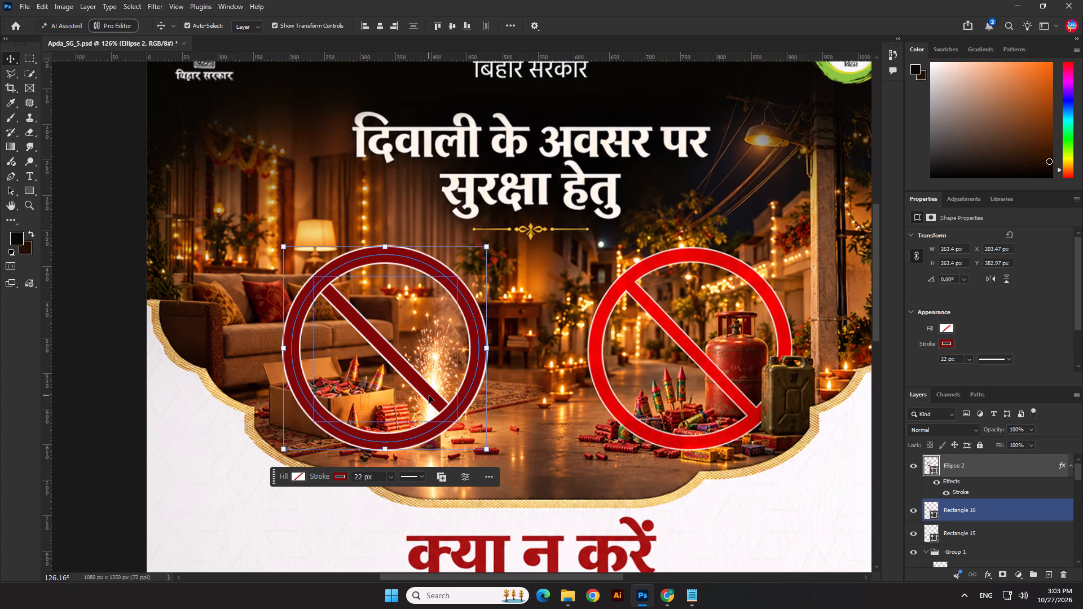
# Hide and reshow the diagonal bar's layer to check it against the sign underneath.
pyautogui.click(914, 507)
pyautogui.click(914, 507)
# Add a layer mask to the dark red circle over the firecracker box.
pyautogui.scroll(2, 425, 295)
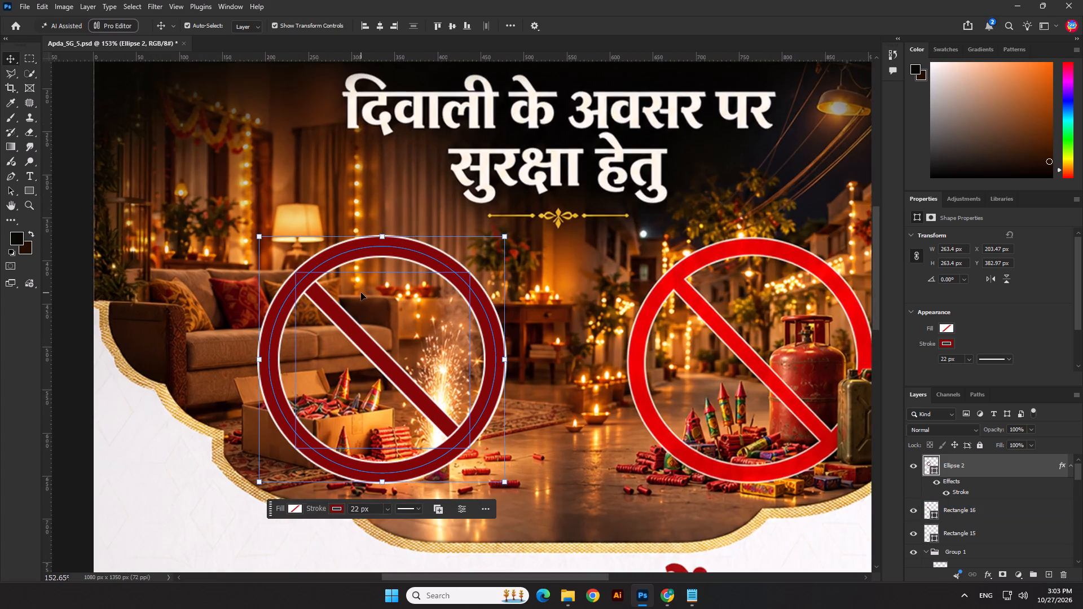
pyautogui.scroll(6, 361, 293)
pyautogui.click(314, 232)
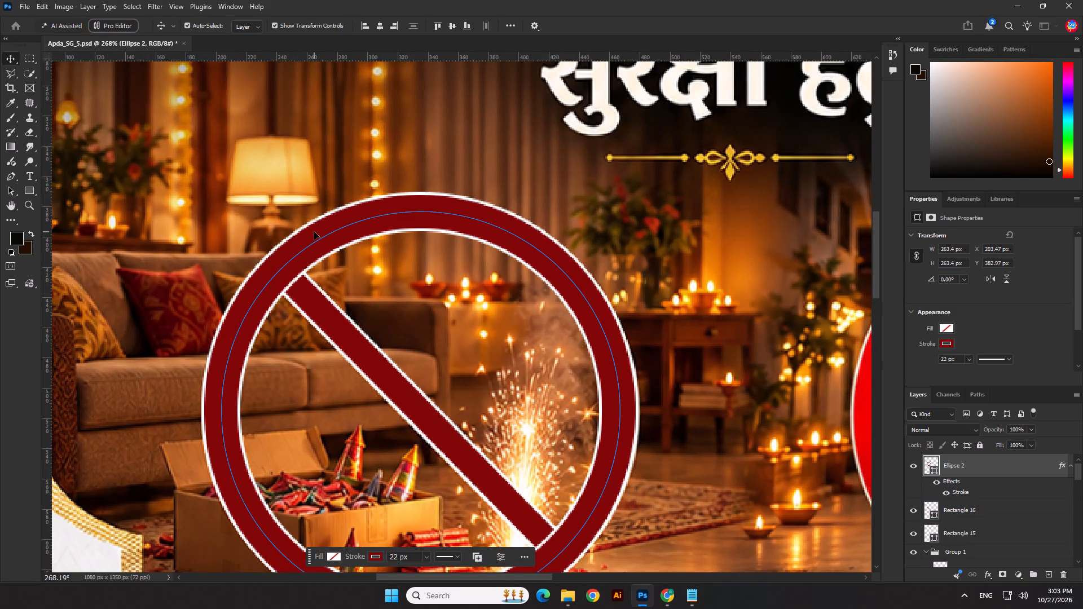
pyautogui.click(1003, 575)
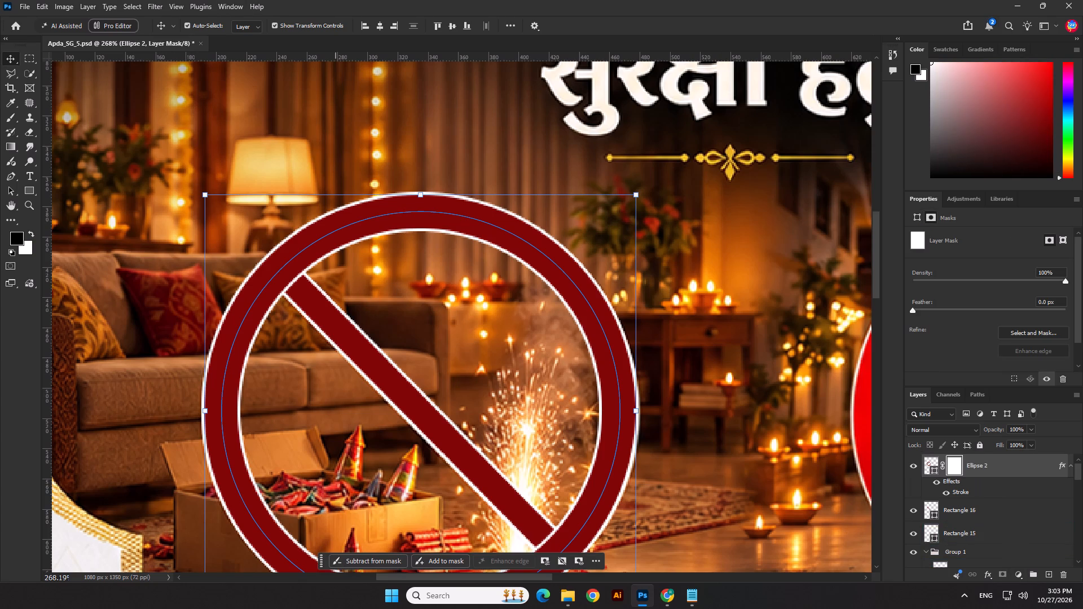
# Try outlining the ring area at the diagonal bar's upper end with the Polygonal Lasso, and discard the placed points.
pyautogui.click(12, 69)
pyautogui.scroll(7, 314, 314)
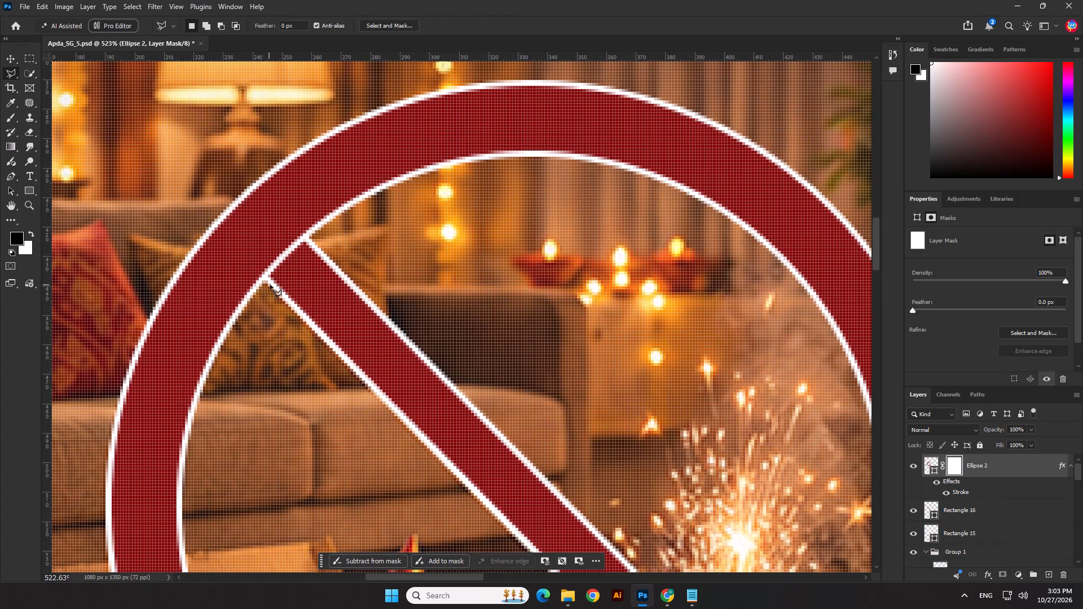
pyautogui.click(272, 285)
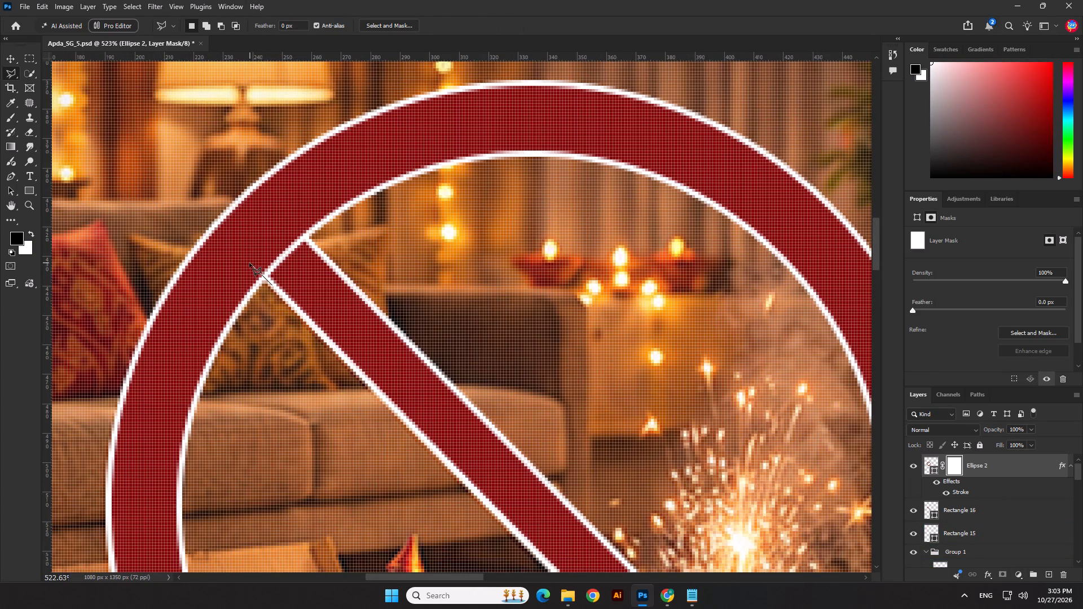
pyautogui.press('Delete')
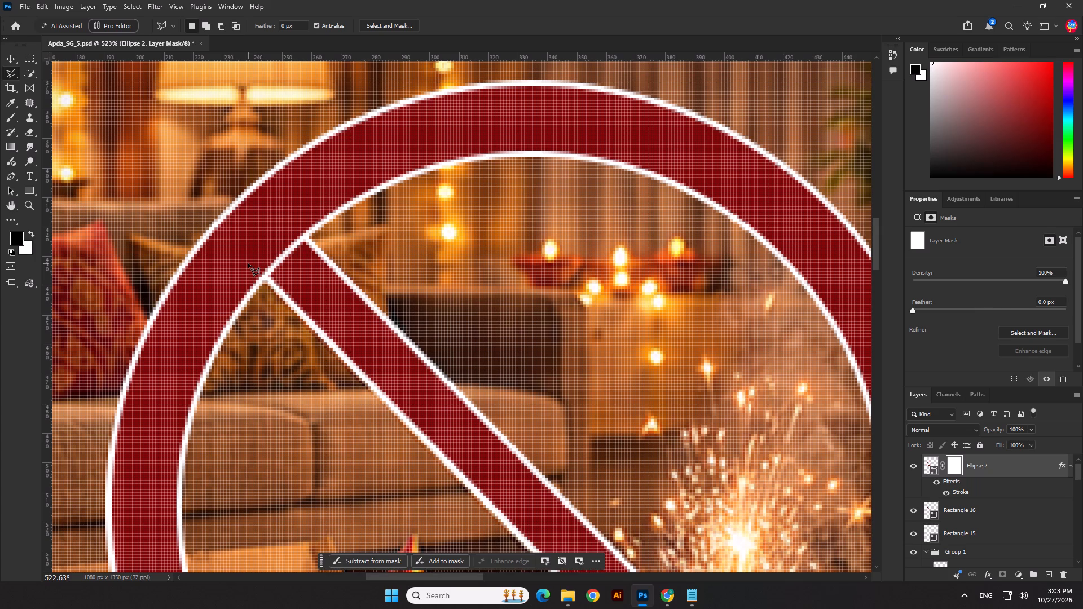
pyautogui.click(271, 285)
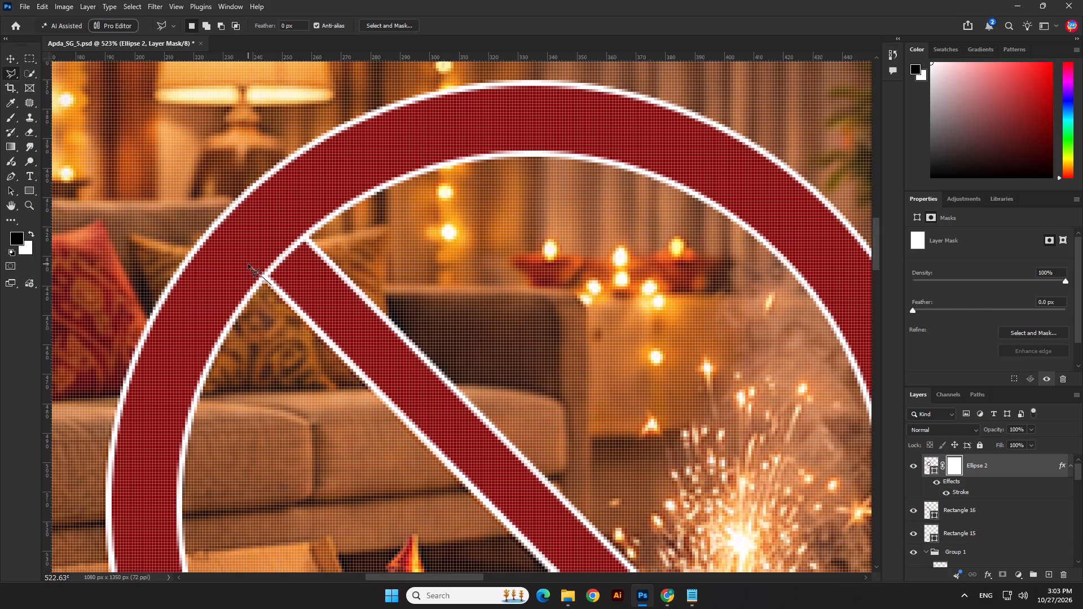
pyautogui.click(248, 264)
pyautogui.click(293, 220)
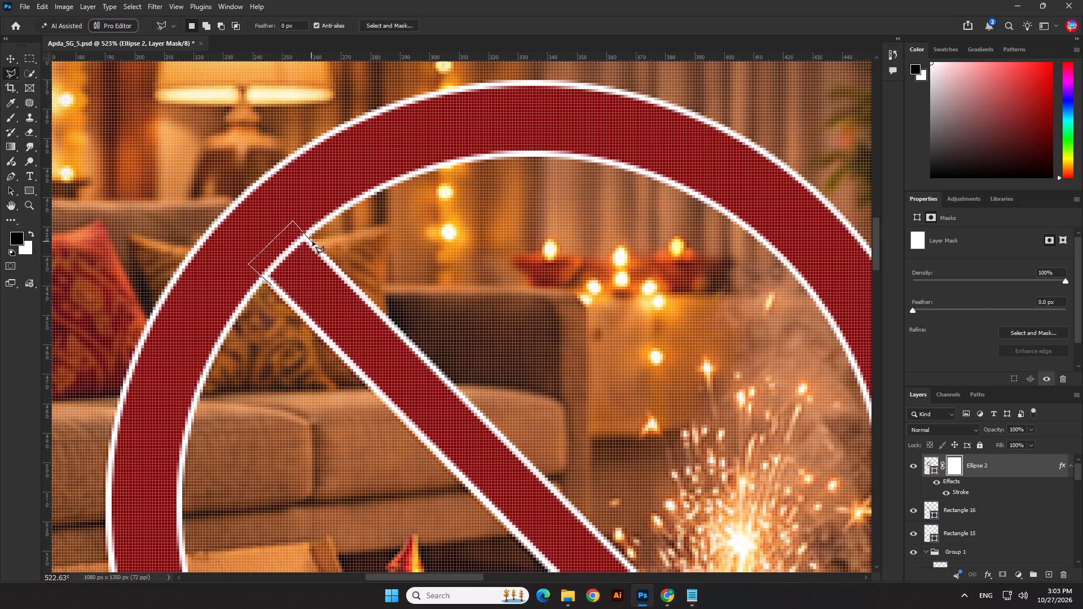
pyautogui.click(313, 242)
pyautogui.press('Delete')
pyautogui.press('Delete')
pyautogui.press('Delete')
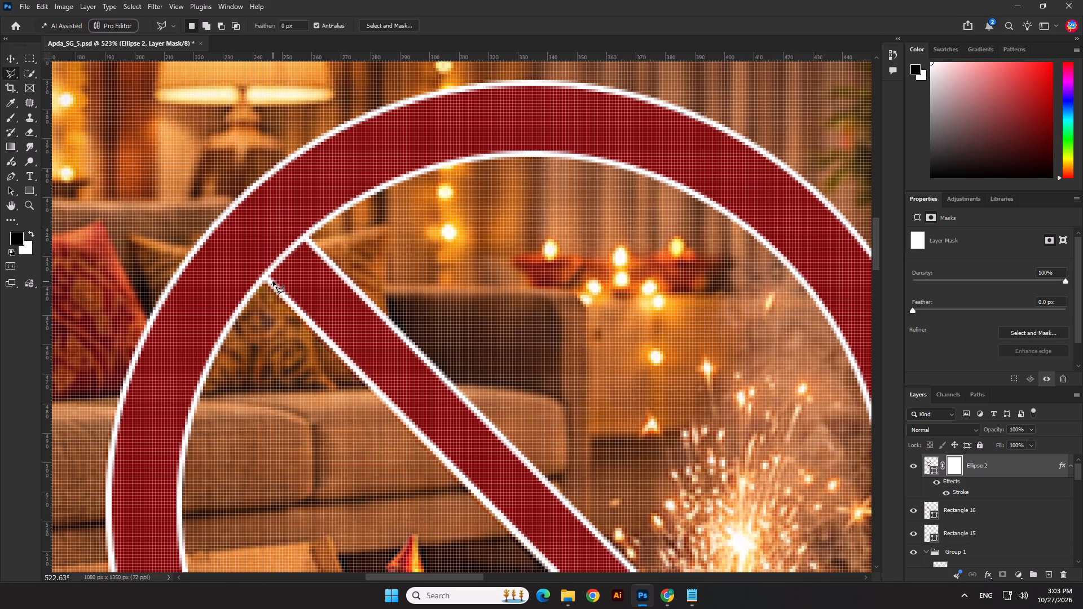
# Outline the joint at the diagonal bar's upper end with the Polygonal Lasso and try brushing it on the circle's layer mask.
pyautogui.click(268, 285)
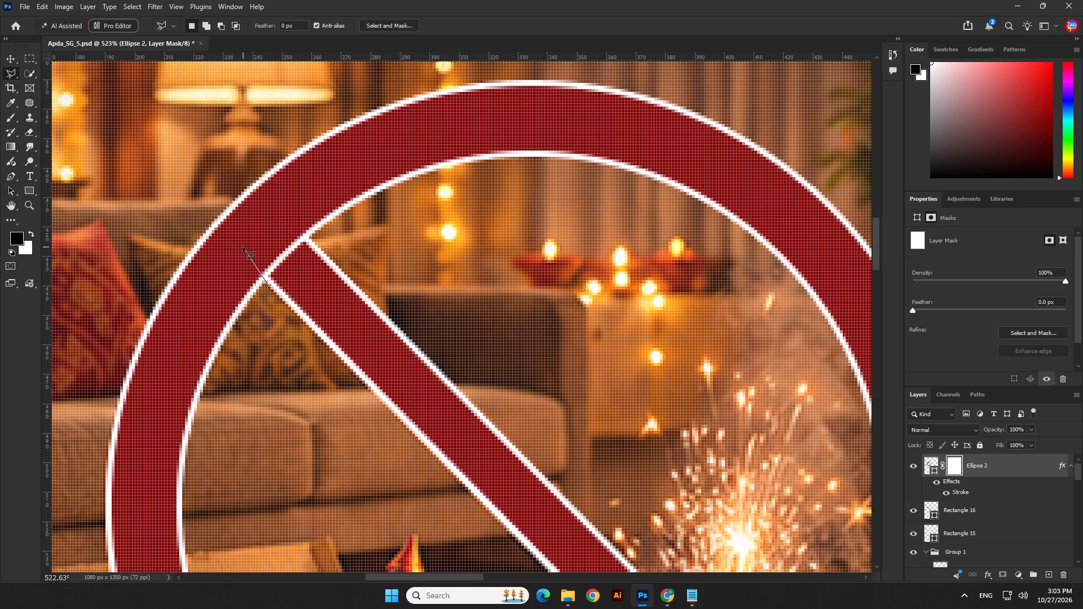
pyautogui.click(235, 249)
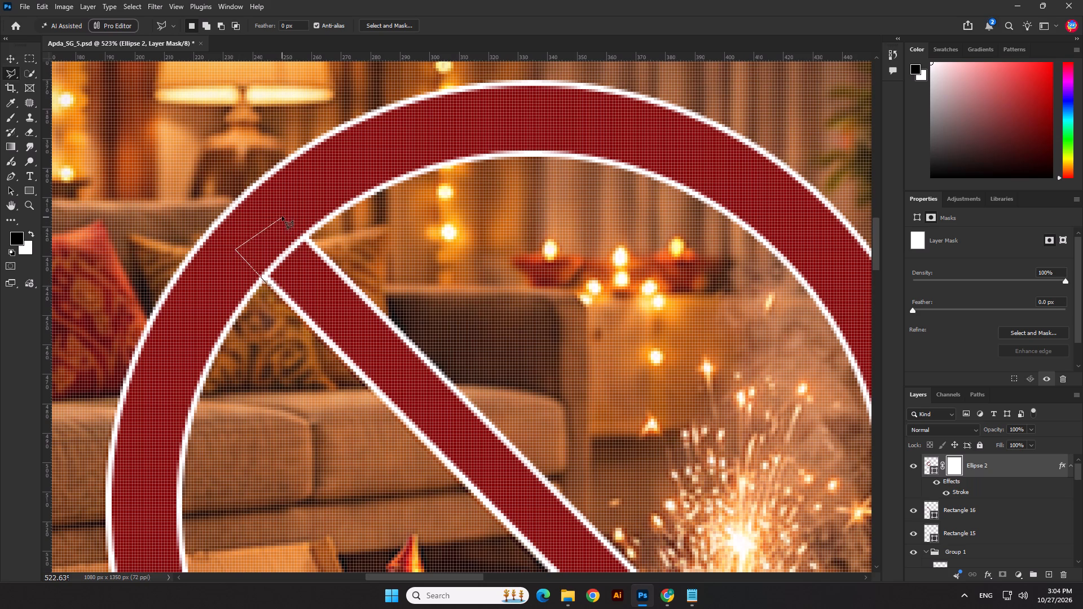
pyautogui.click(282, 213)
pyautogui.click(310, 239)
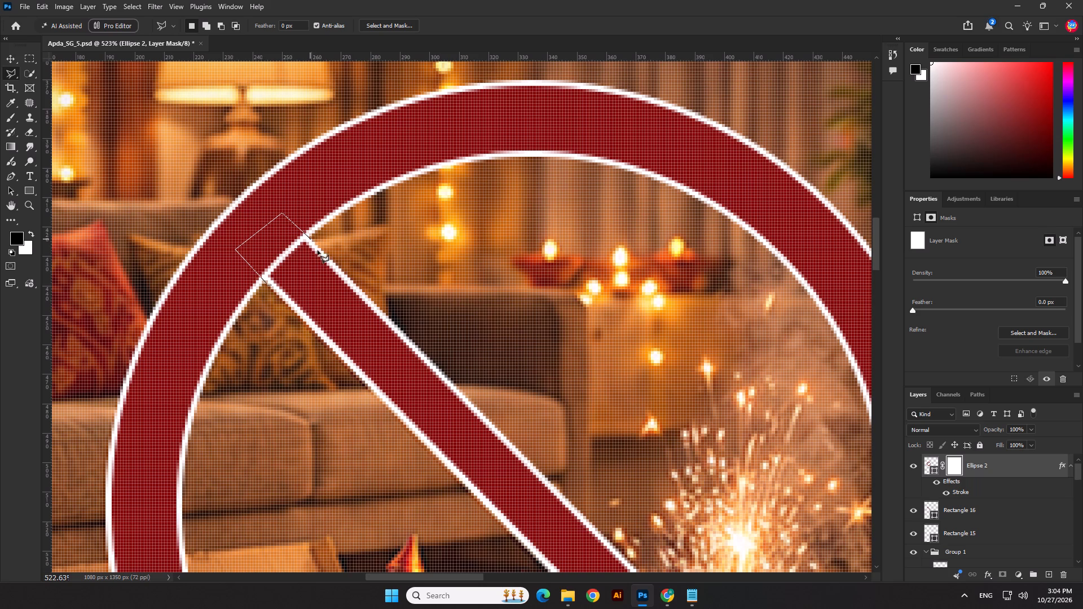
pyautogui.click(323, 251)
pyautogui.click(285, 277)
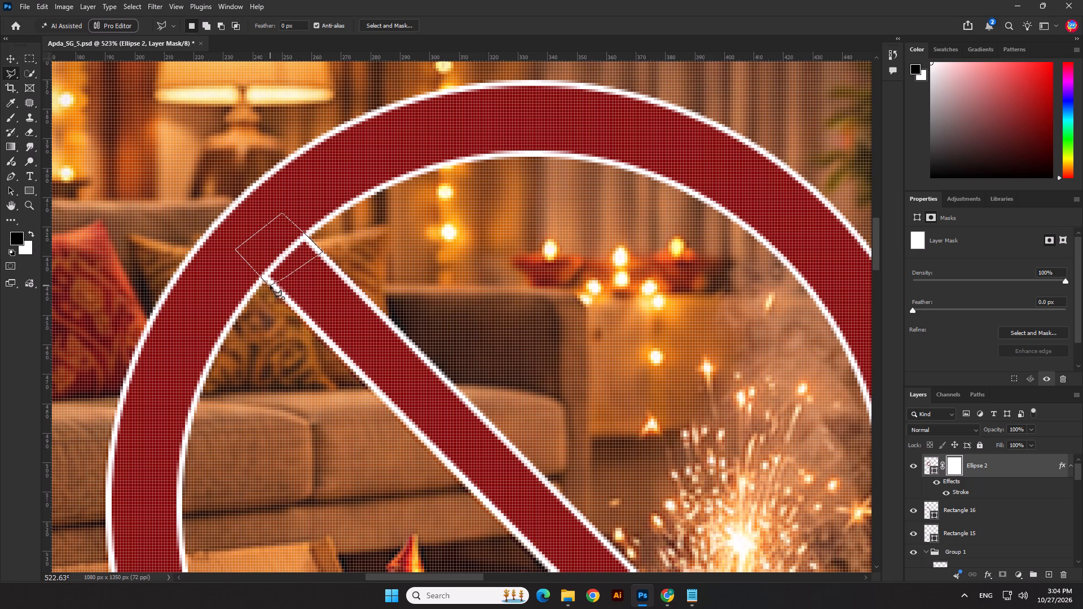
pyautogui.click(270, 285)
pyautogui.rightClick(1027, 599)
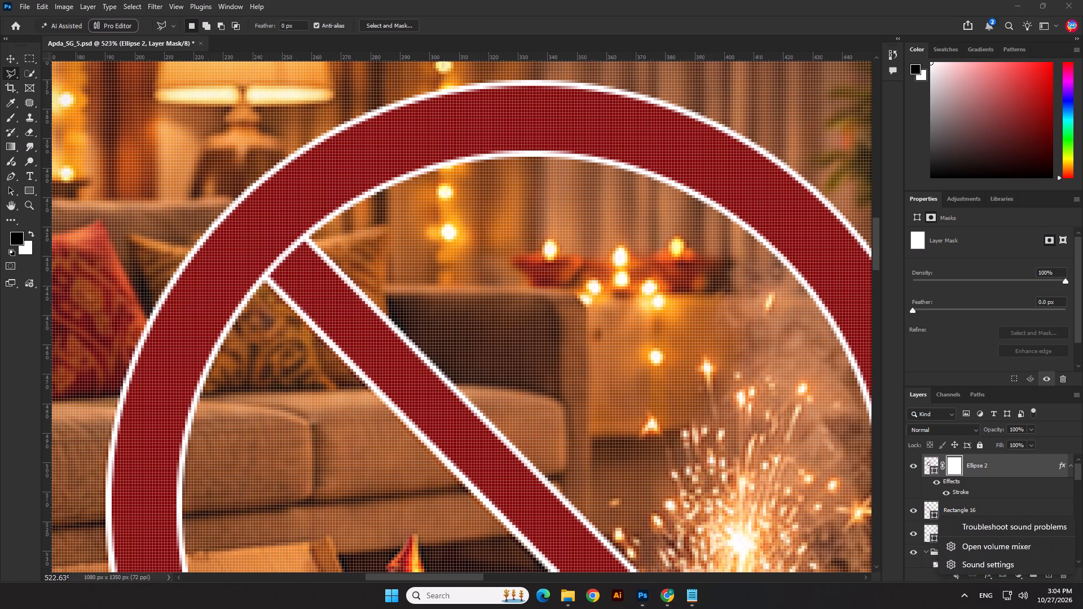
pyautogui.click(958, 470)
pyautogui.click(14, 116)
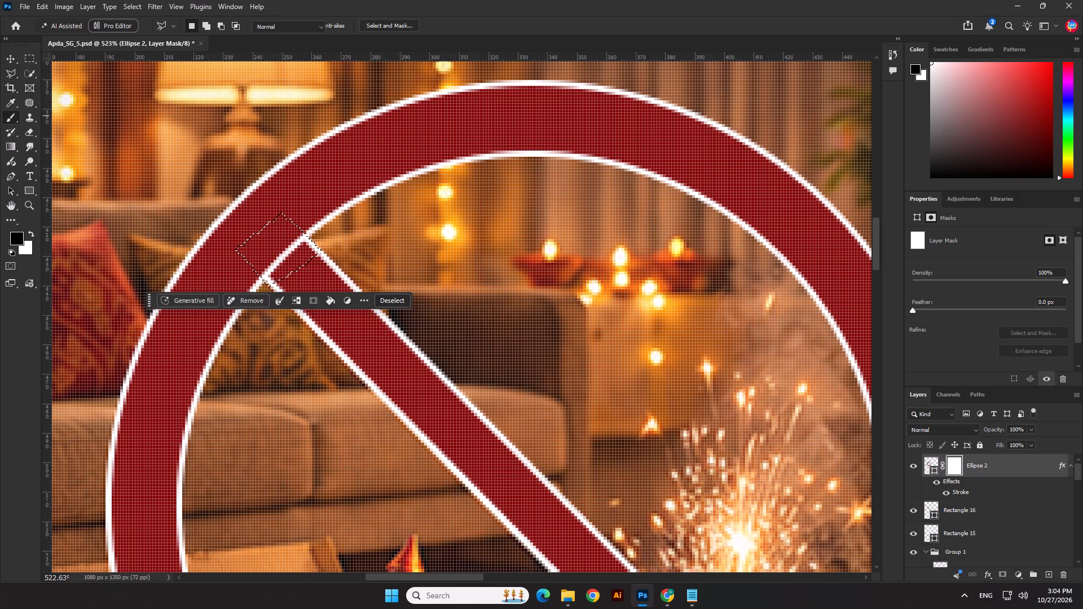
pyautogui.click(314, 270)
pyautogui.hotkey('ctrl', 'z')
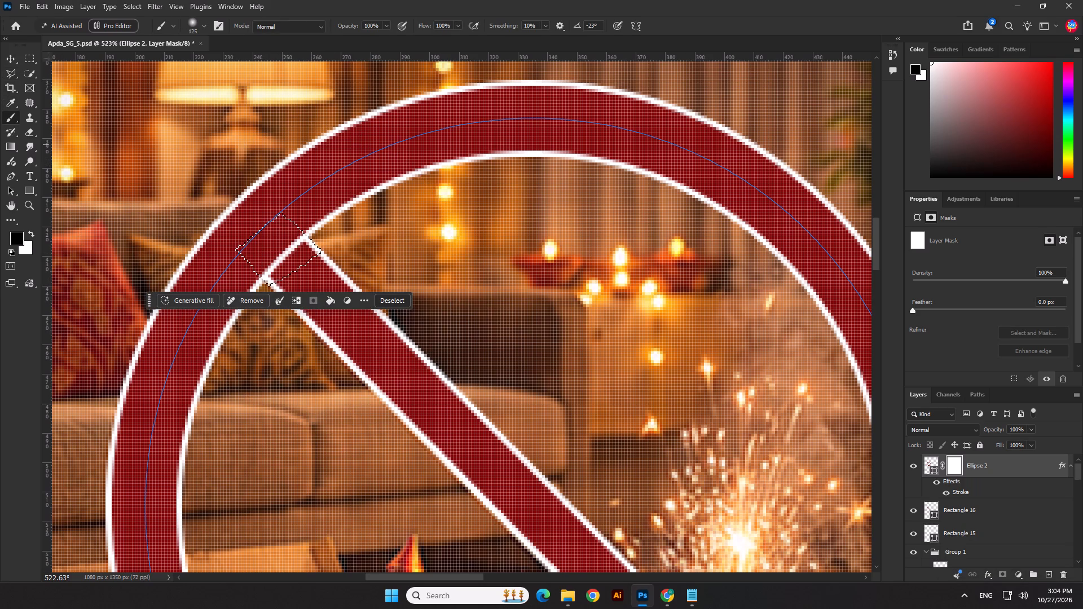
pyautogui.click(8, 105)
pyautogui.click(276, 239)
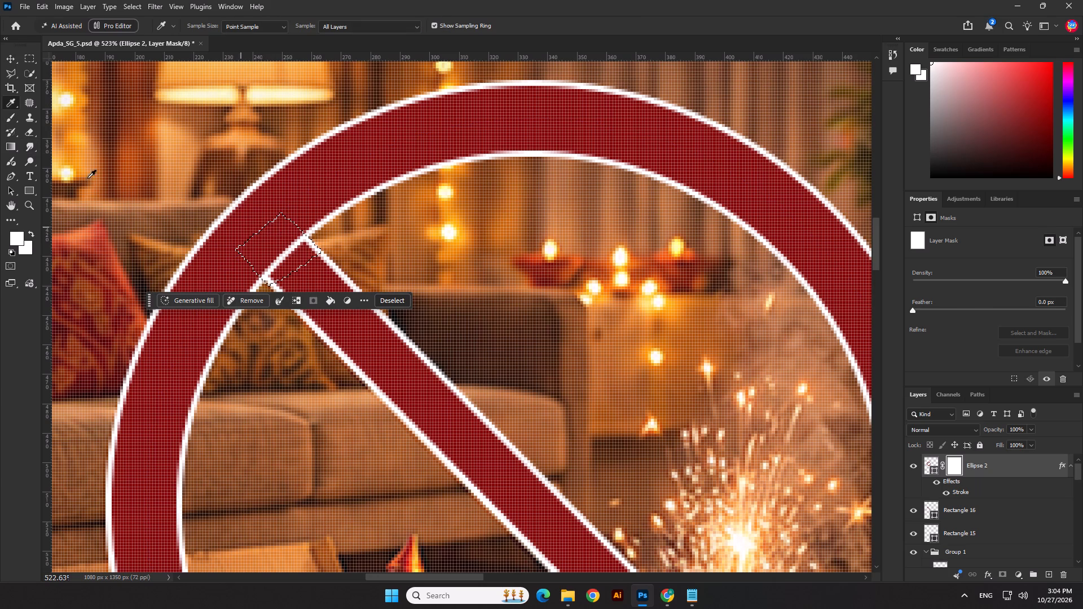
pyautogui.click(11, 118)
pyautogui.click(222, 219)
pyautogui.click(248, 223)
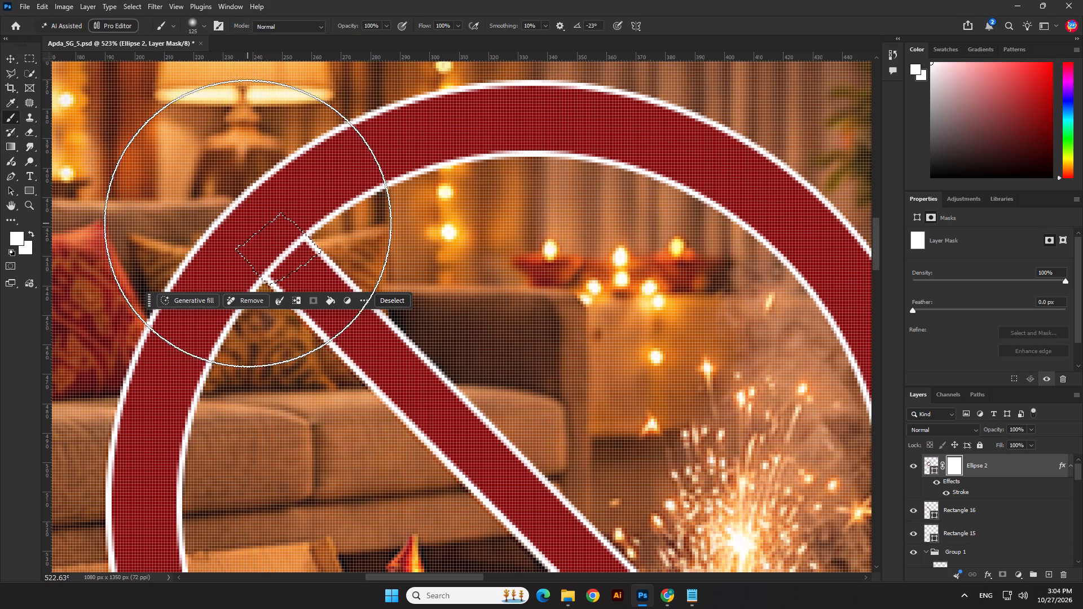
# Add a new layer above the dark red circle and sample the ring's dark red as the foreground colour.
pyautogui.click(1048, 573)
pyautogui.click(312, 287)
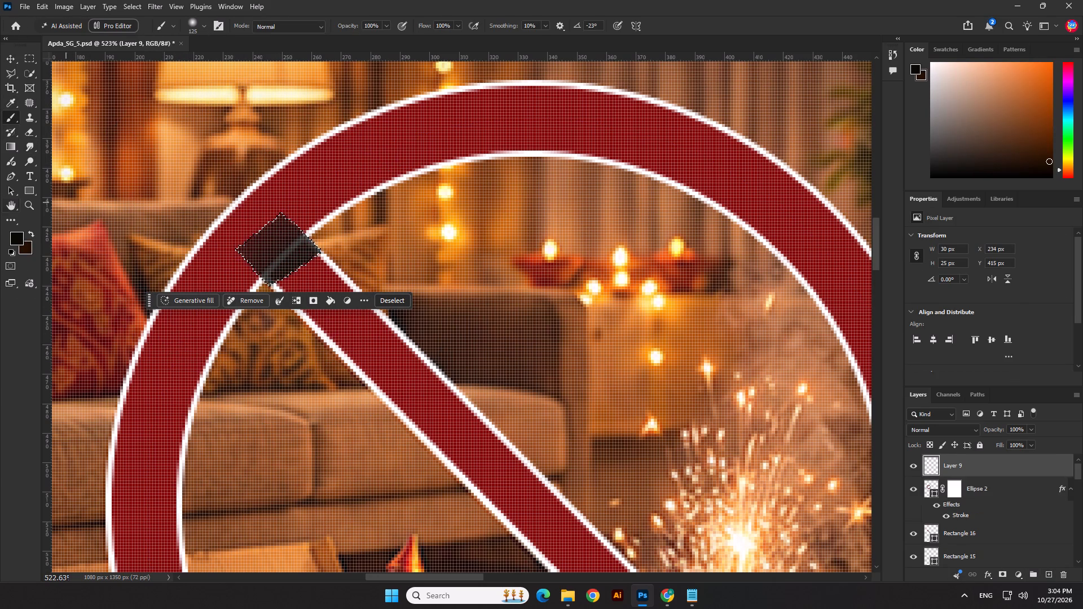
pyautogui.hotkey('ctrl', 'z')
pyautogui.click(11, 104)
pyautogui.click(254, 223)
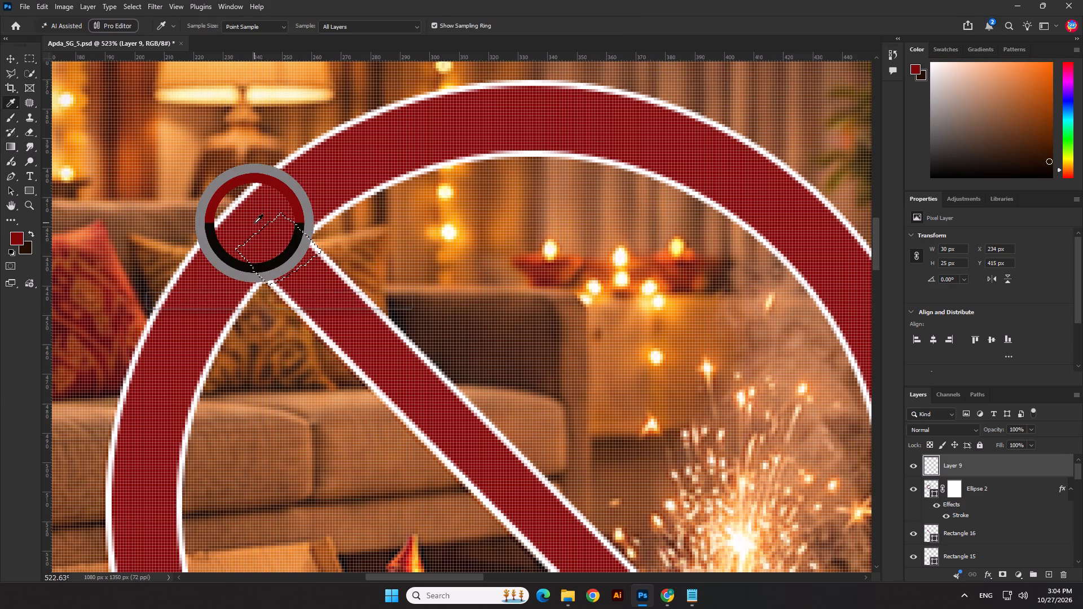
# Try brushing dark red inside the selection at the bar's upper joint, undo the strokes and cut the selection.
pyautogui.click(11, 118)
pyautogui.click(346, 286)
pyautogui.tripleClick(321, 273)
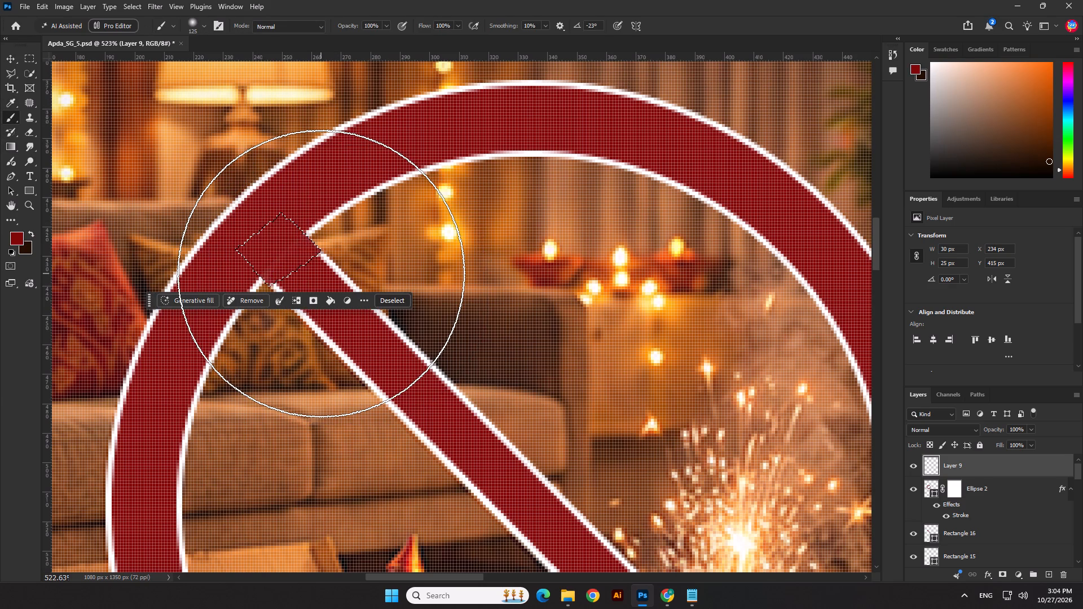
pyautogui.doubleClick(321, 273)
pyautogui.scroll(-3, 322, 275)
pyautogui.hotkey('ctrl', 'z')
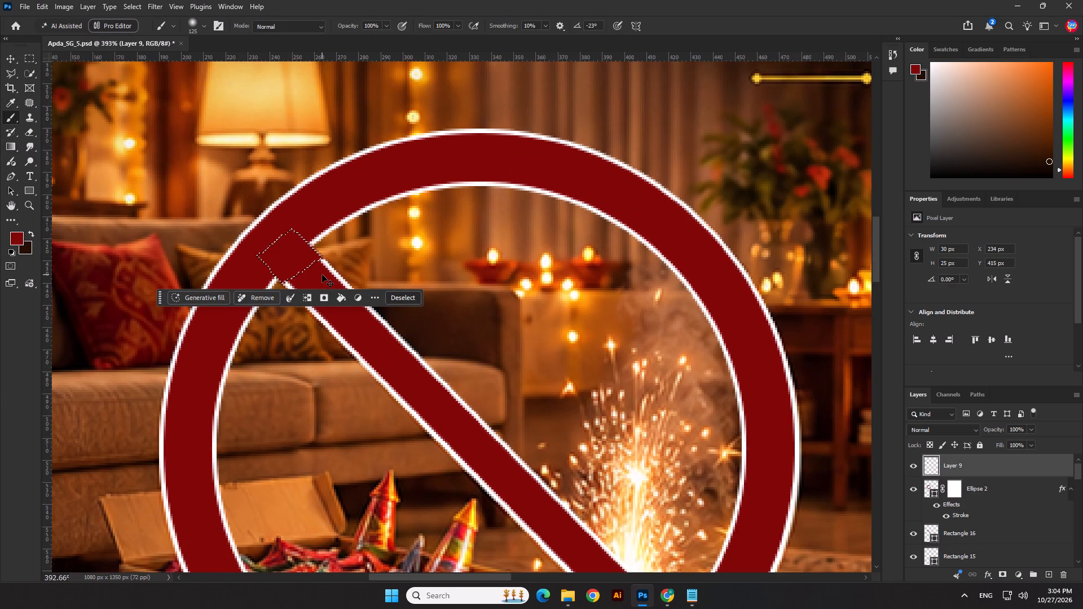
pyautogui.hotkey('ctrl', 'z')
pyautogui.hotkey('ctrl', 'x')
# Select the joint at the bar's upper end more tightly with the Polygonal Lasso, brush dark red over its white line, and deselect.
pyautogui.scroll(6, 270, 250)
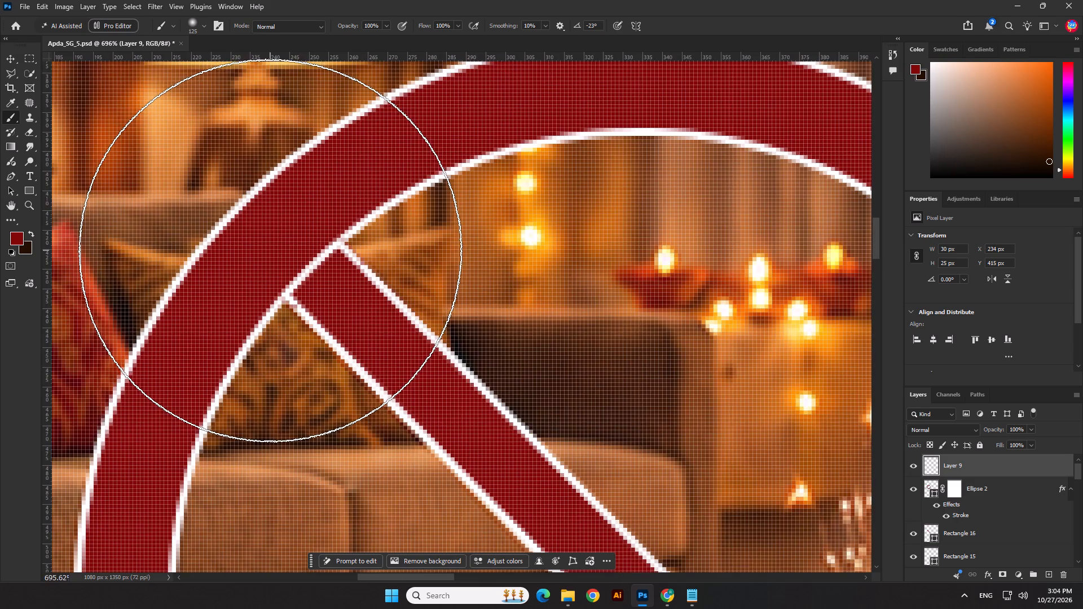
pyautogui.click(14, 76)
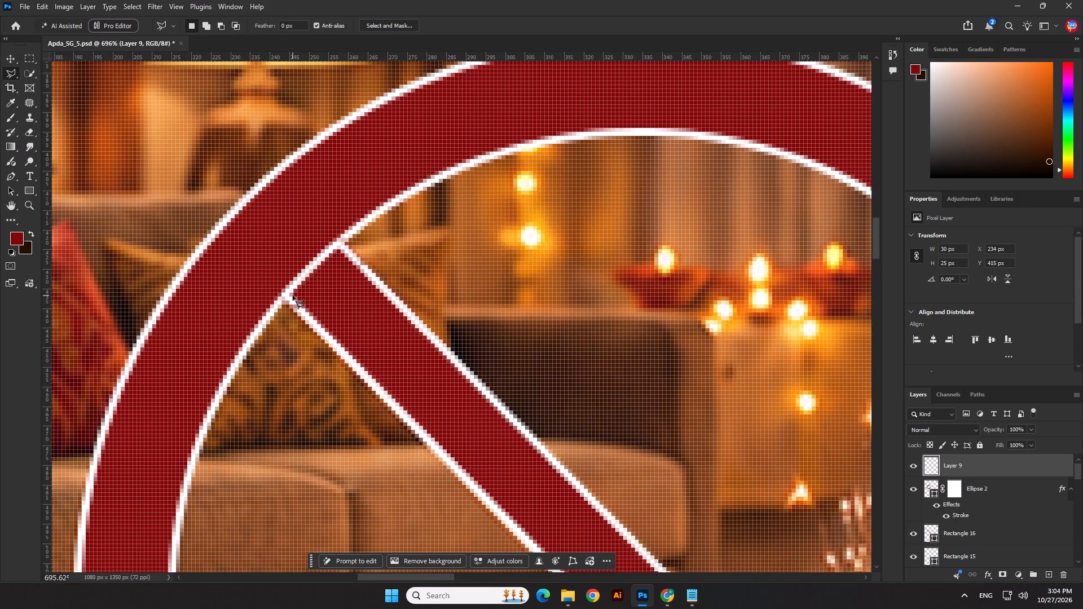
pyautogui.click(293, 296)
pyautogui.press('Delete')
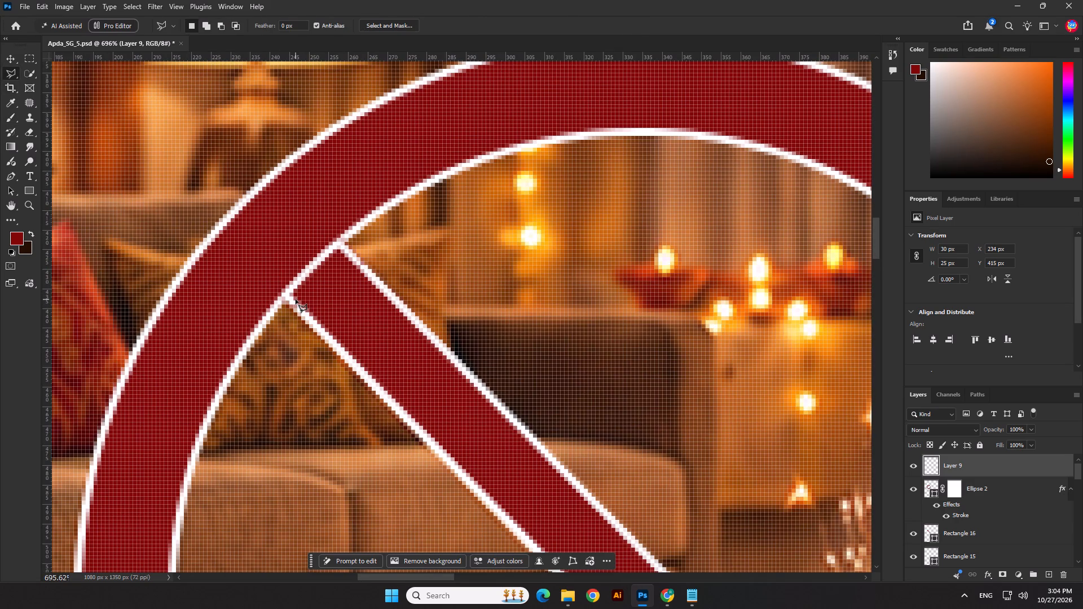
pyautogui.click(296, 299)
pyautogui.click(264, 266)
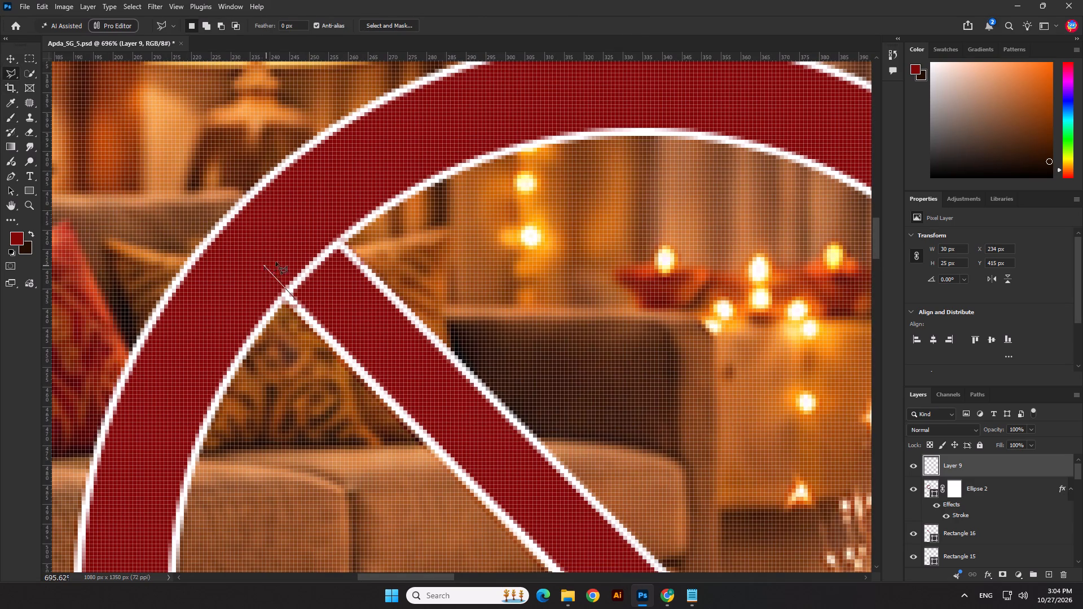
pyautogui.click(313, 219)
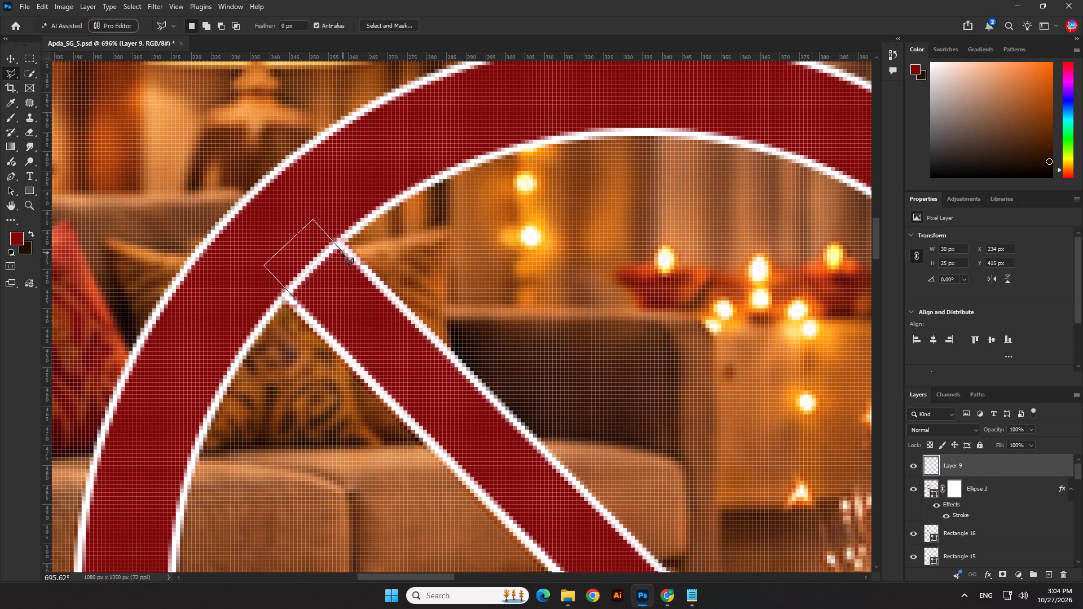
pyautogui.click(344, 253)
pyautogui.click(344, 258)
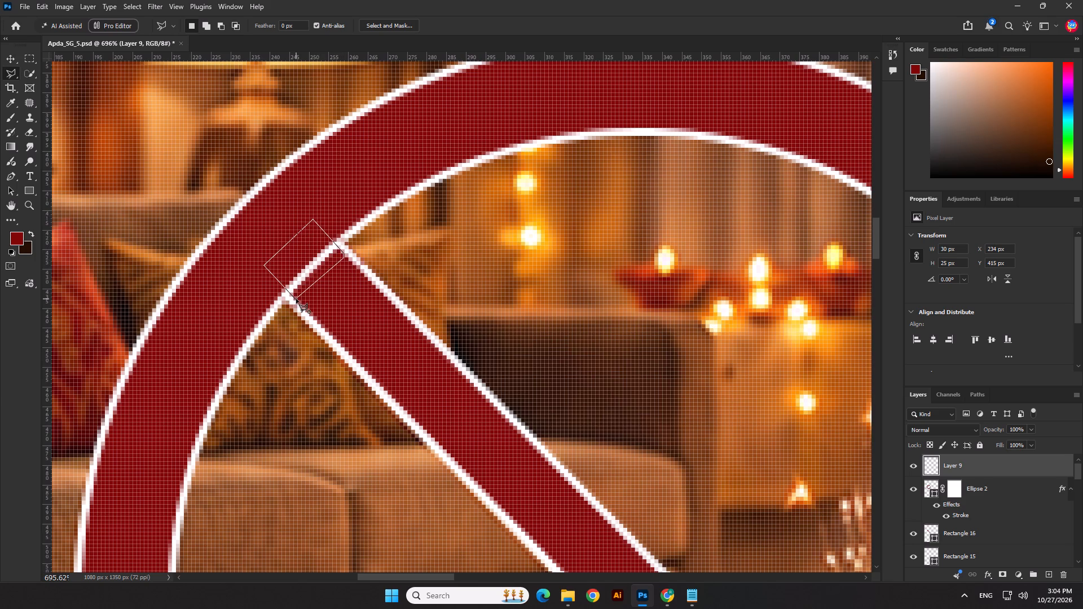
pyautogui.click(296, 299)
pyautogui.click(8, 119)
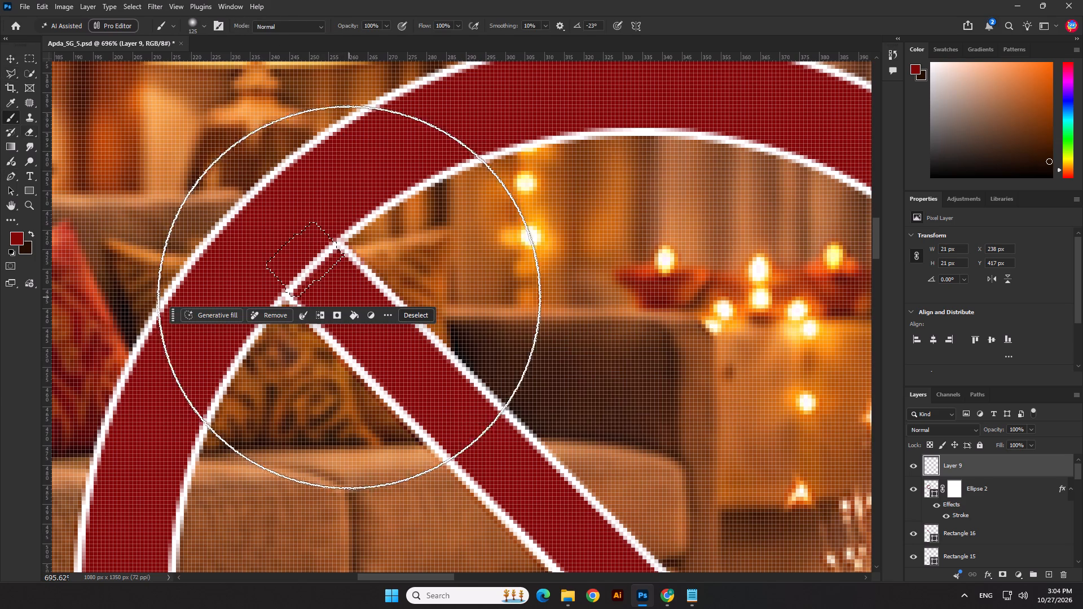
pyautogui.click(337, 296)
pyautogui.click(337, 296)
pyautogui.scroll(-4, 274, 257)
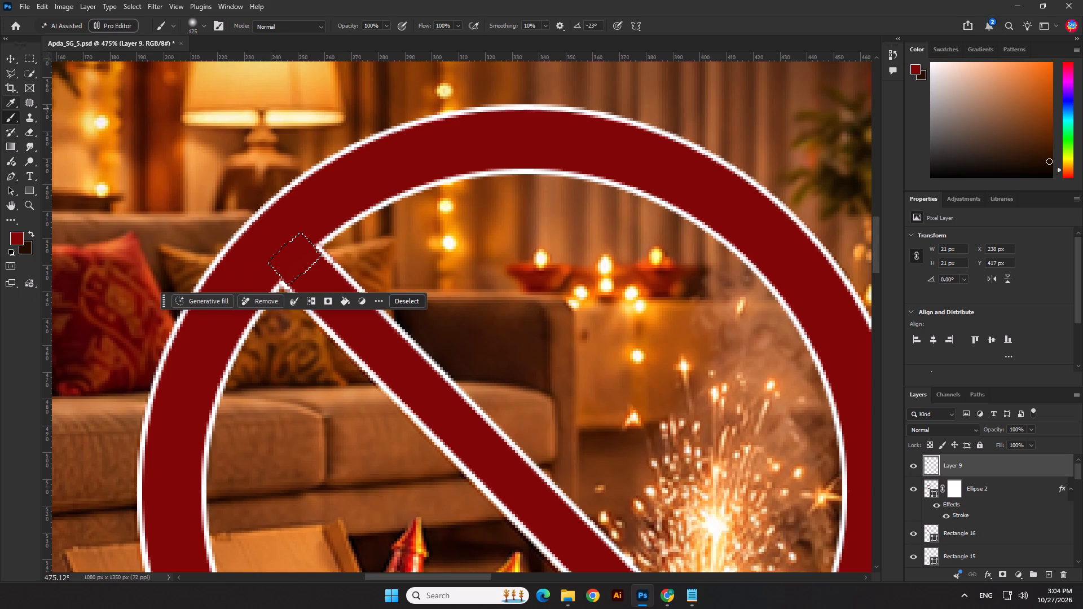
pyautogui.click(30, 59)
pyautogui.click(340, 252)
pyautogui.rightClick(342, 239)
pyautogui.click(366, 250)
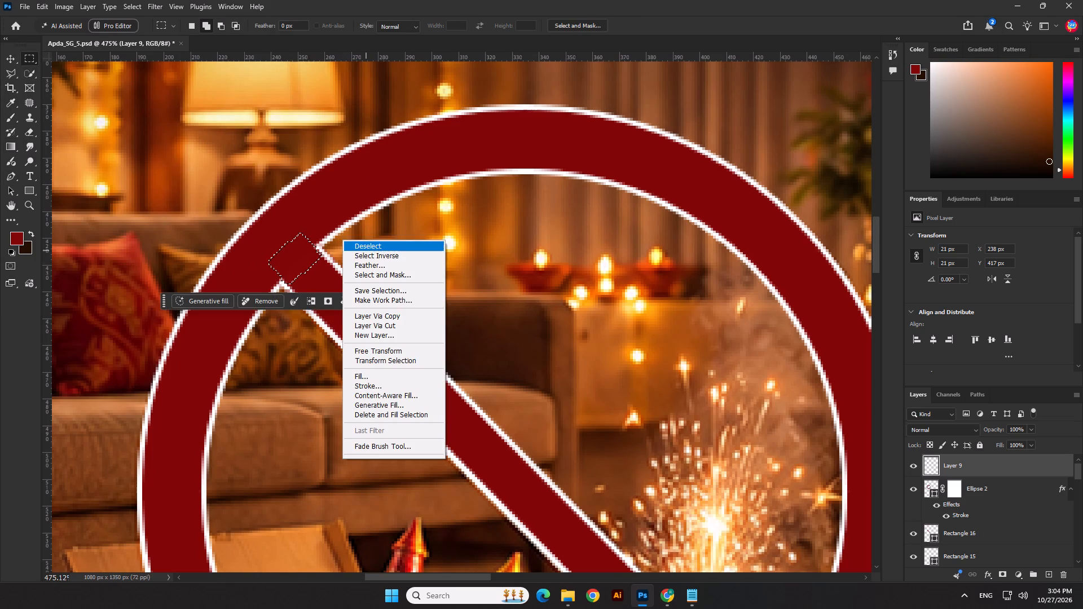
# Select the joint at the bar's lower end with the Polygonal Lasso, brush dark red over its white line, and deselect.
pyautogui.scroll(-13, 387, 325)
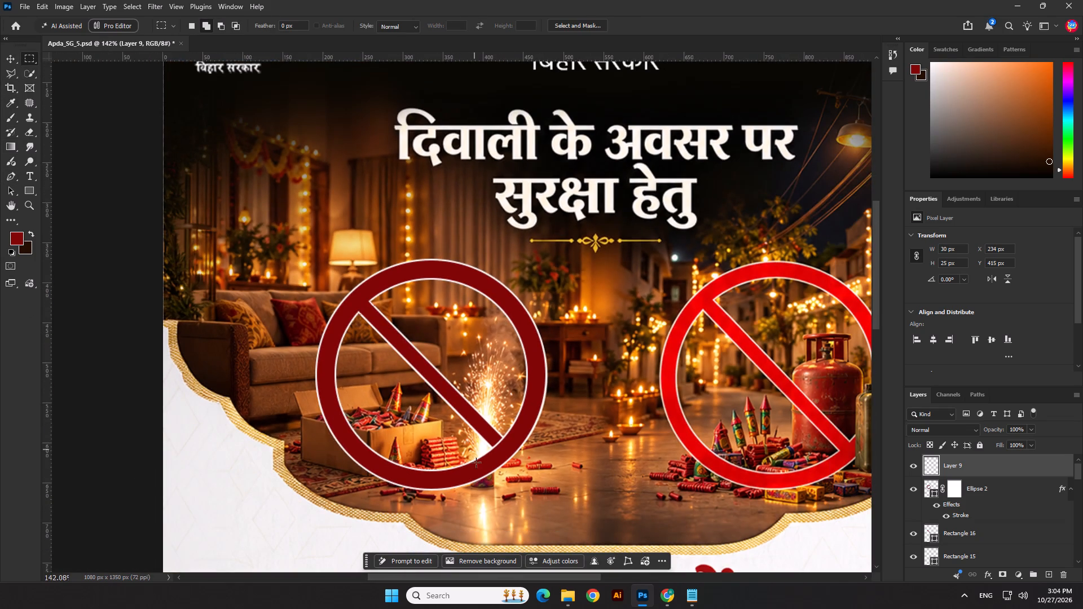
pyautogui.scroll(11, 508, 471)
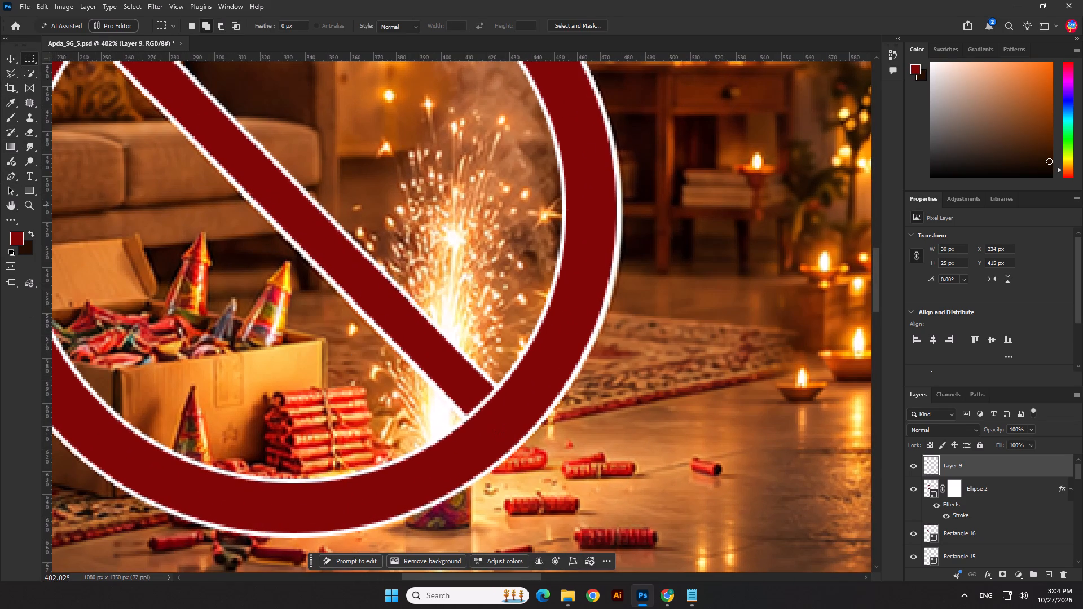
pyautogui.click(11, 77)
pyautogui.scroll(2, 495, 391)
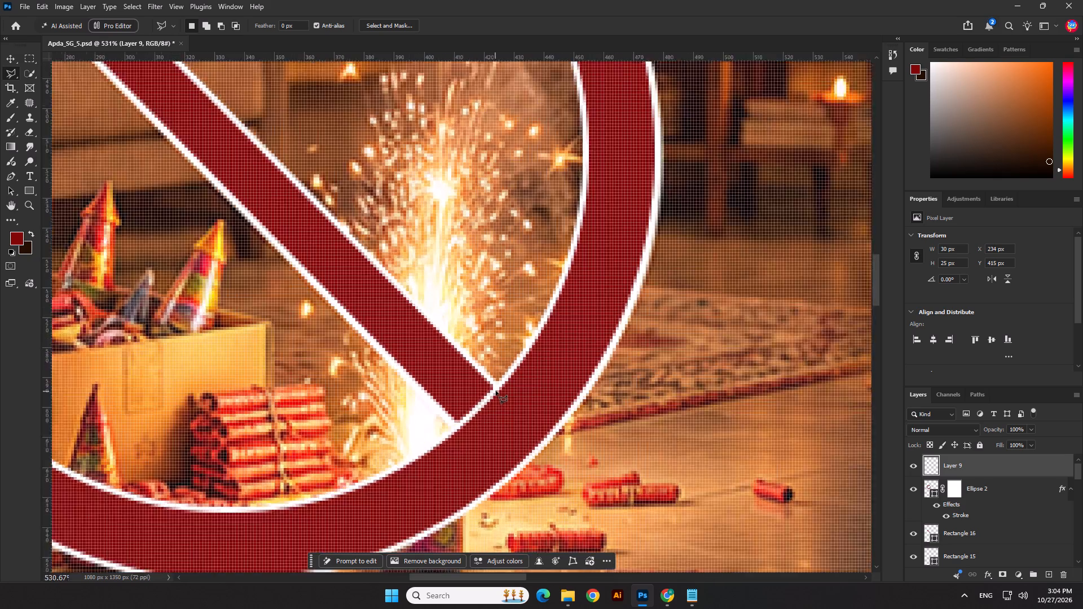
pyautogui.scroll(8, 496, 391)
pyautogui.click(486, 378)
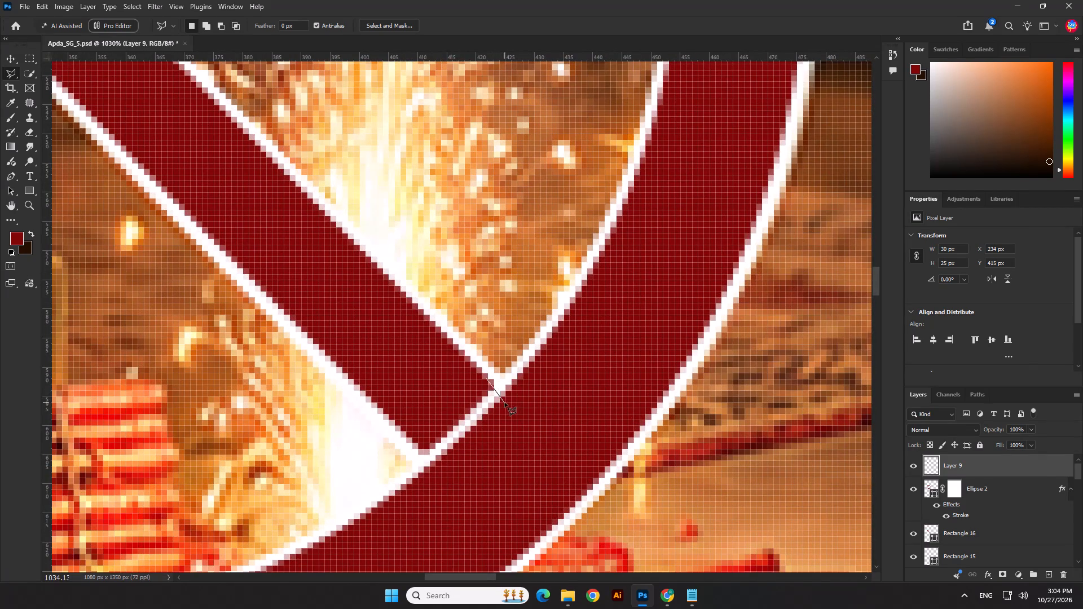
pyautogui.keyDown('shift'); pyautogui.click(510, 402); pyautogui.keyUp('shift')
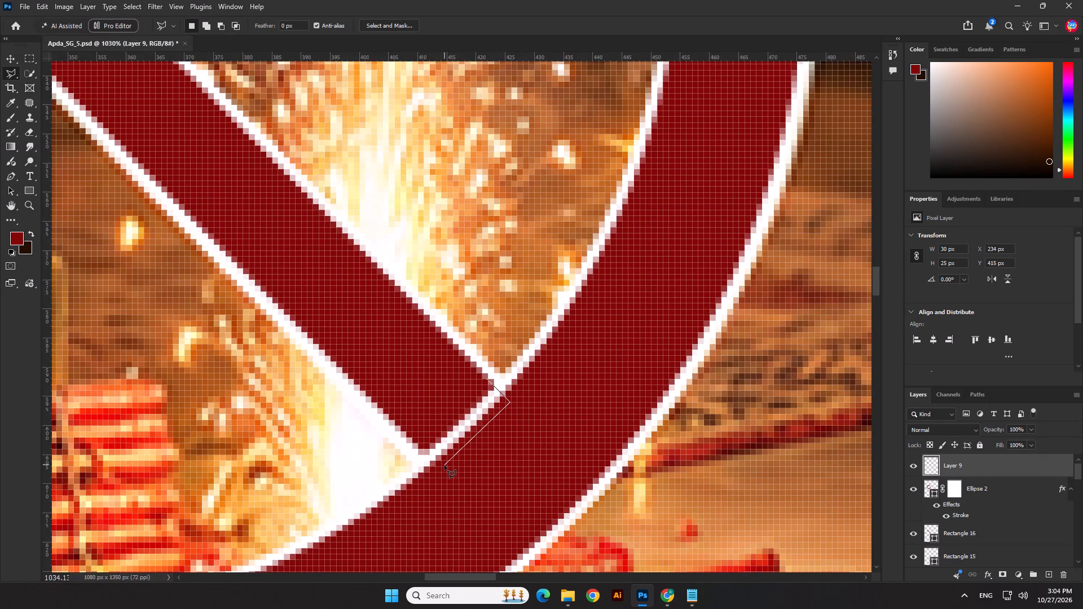
pyautogui.click(444, 465)
pyautogui.click(442, 467)
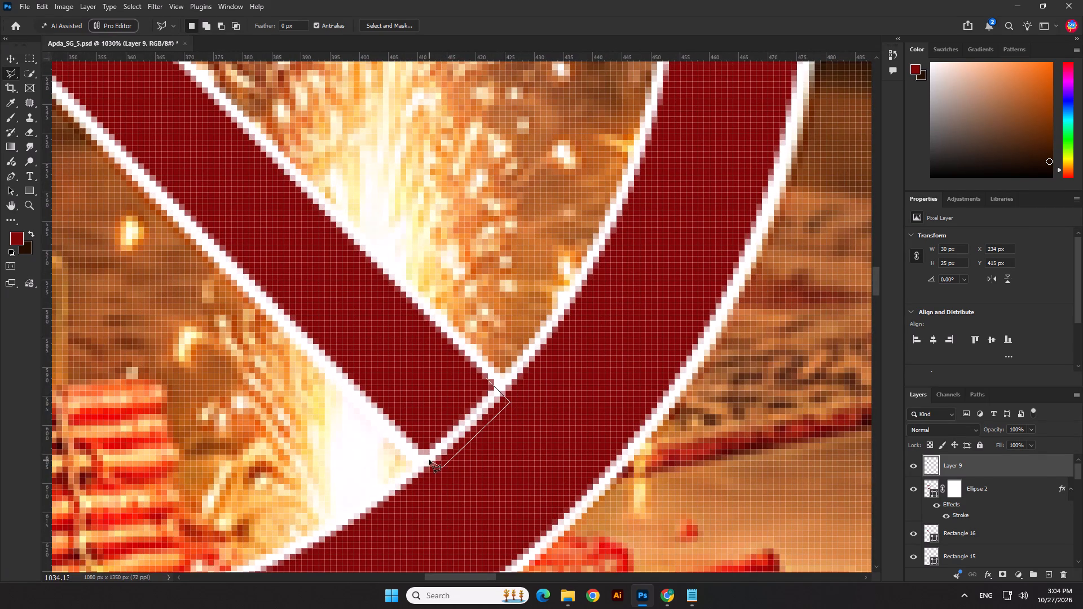
pyautogui.click(426, 454)
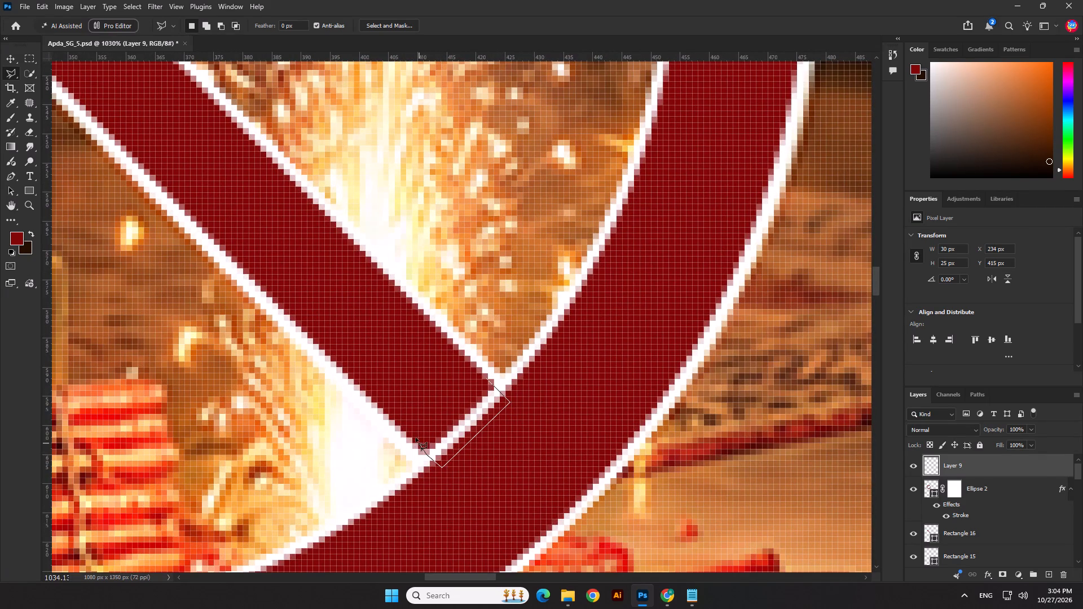
pyautogui.click(407, 431)
pyautogui.click(455, 386)
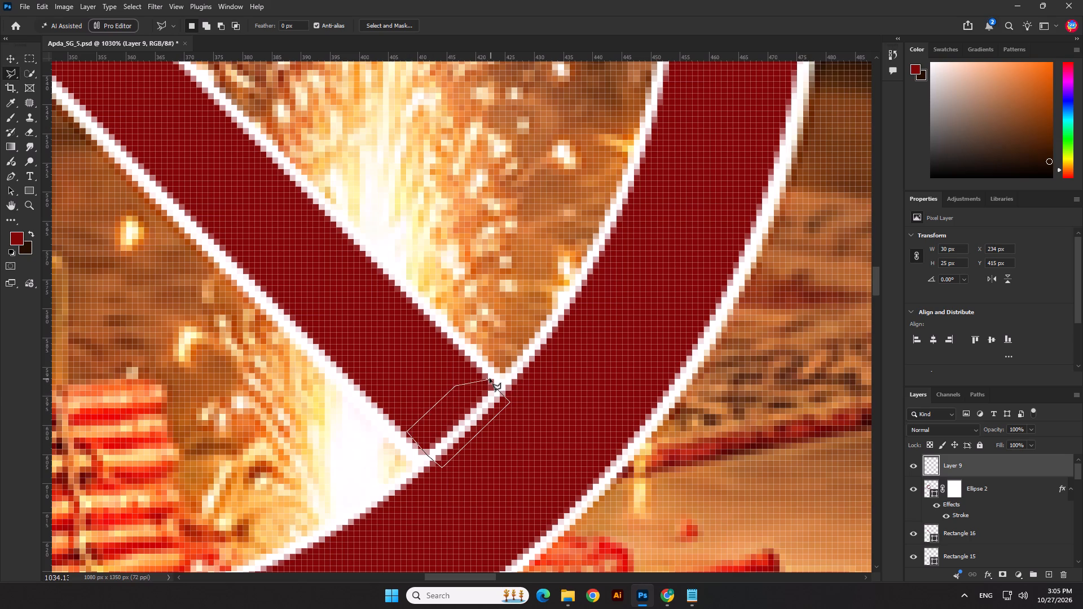
pyautogui.click(488, 378)
pyautogui.click(8, 120)
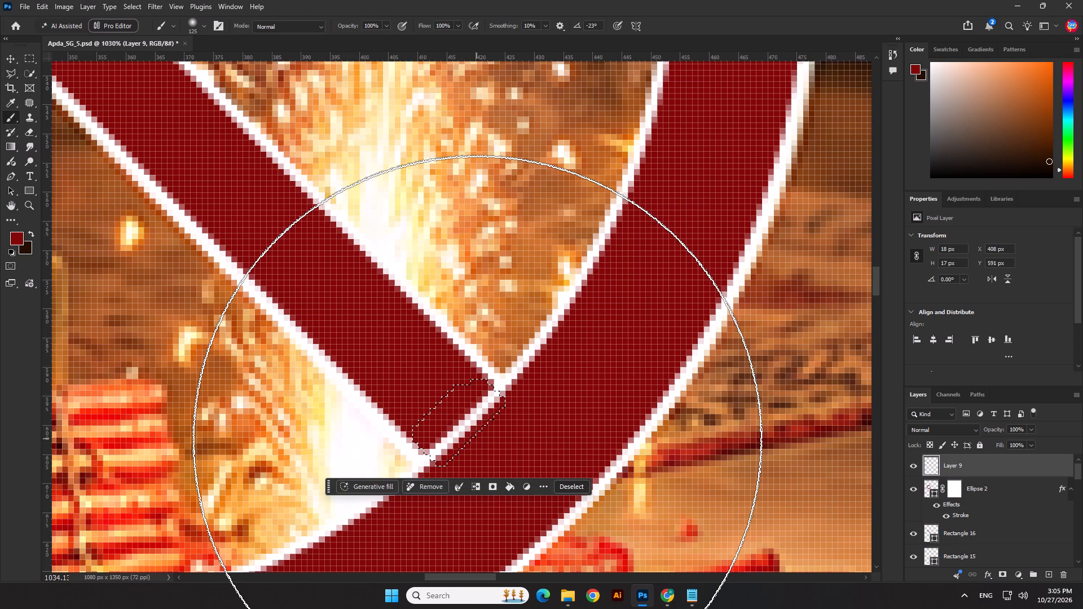
pyautogui.click(478, 440)
pyautogui.click(478, 440)
pyautogui.click(28, 58)
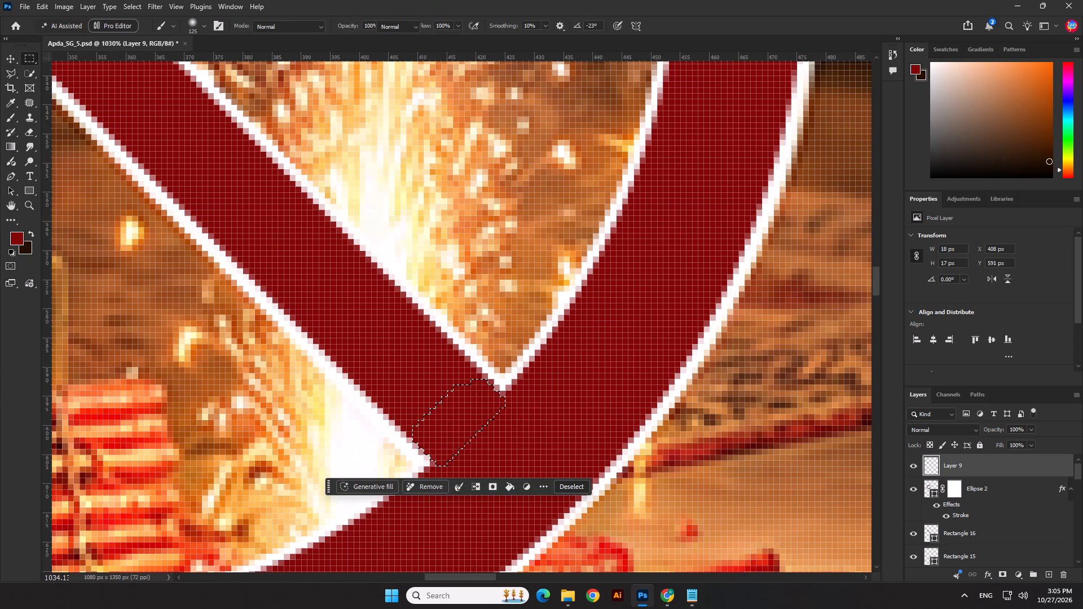
pyautogui.click(324, 276)
pyautogui.rightClick(591, 345)
pyautogui.click(608, 350)
# Clear the layer selection so that no layer is active.
pyautogui.scroll(-7, 659, 392)
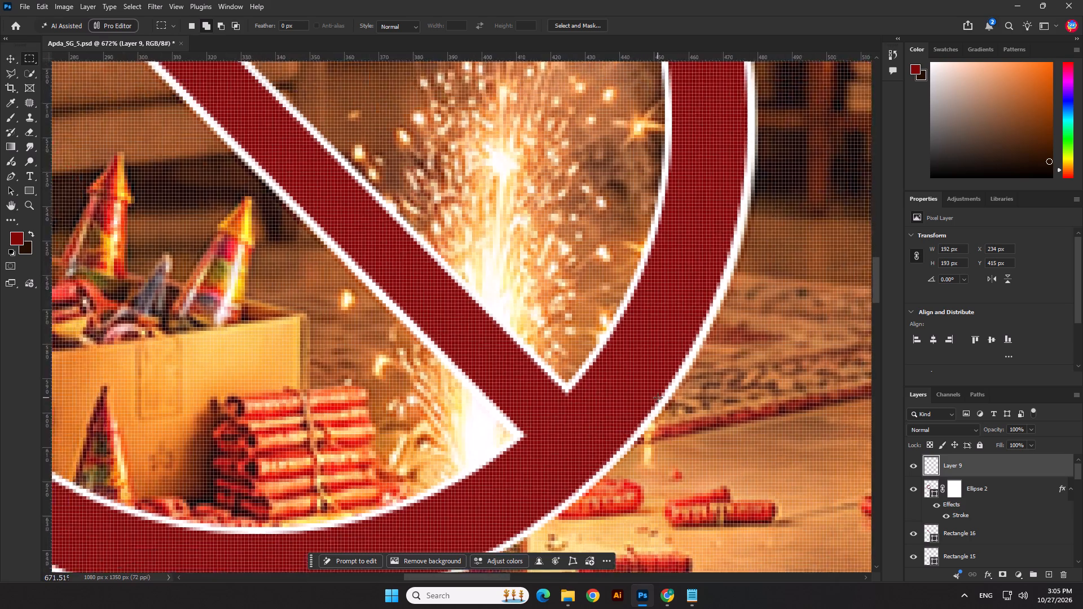
pyautogui.scroll(-16, 658, 398)
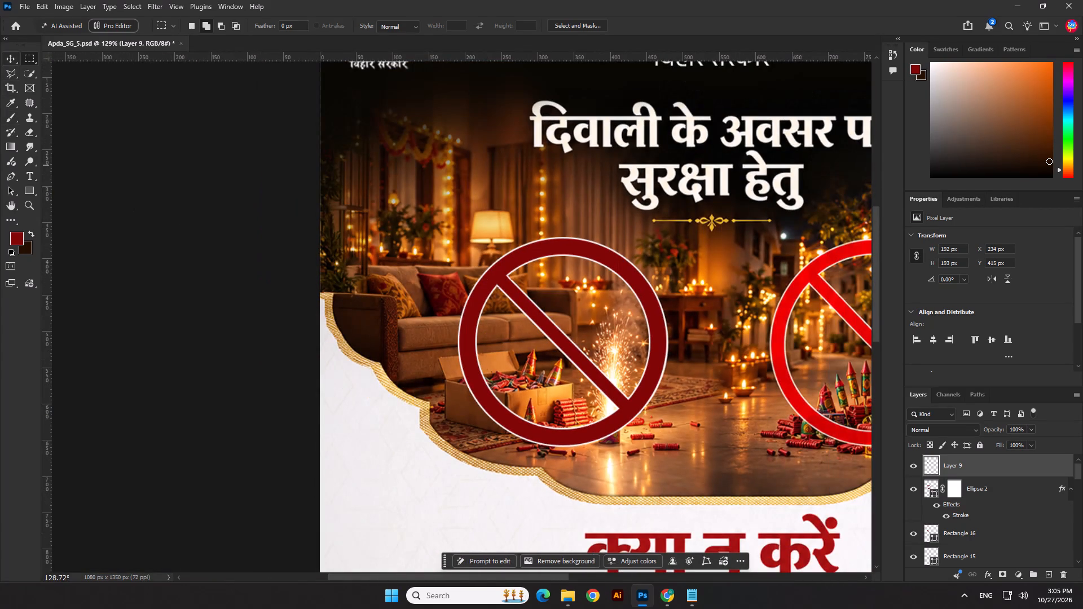
pyautogui.click(11, 61)
pyautogui.click(68, 182)
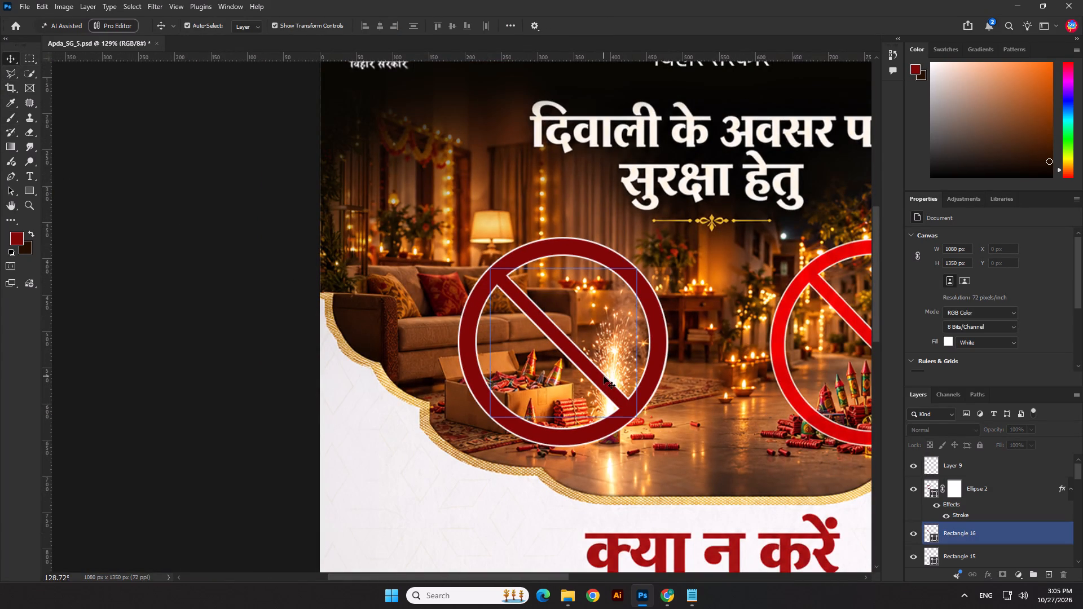
# Select the ring and diagonal bar of the prohibition sign over the living-room firecrackers and convert them to one smart object.
pyautogui.click(603, 387)
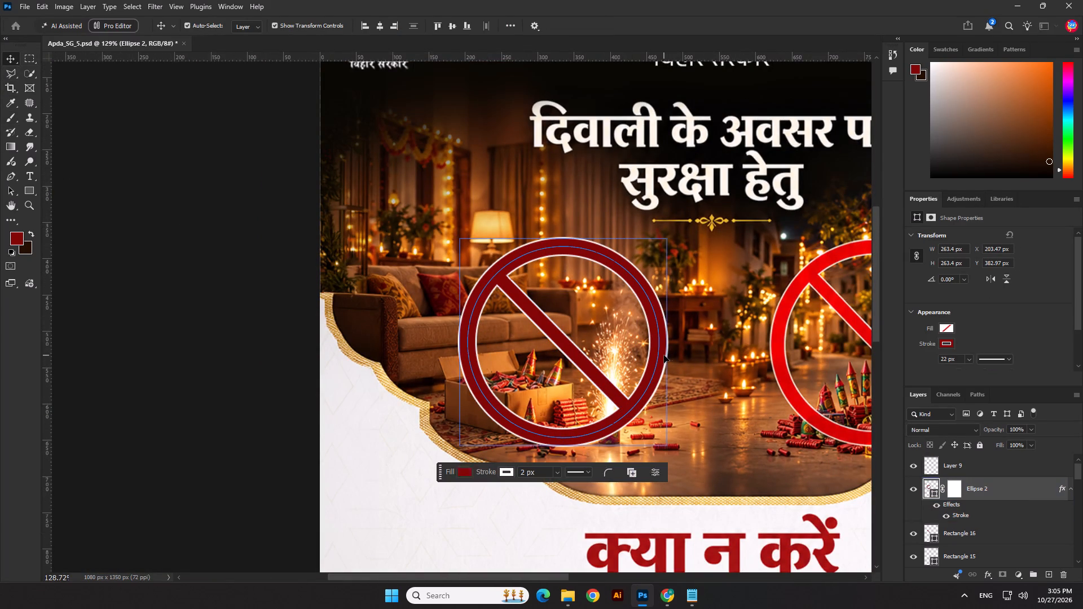
pyautogui.scroll(1, 953, 494)
pyautogui.scroll(-2, 968, 495)
pyautogui.scroll(2, 968, 495)
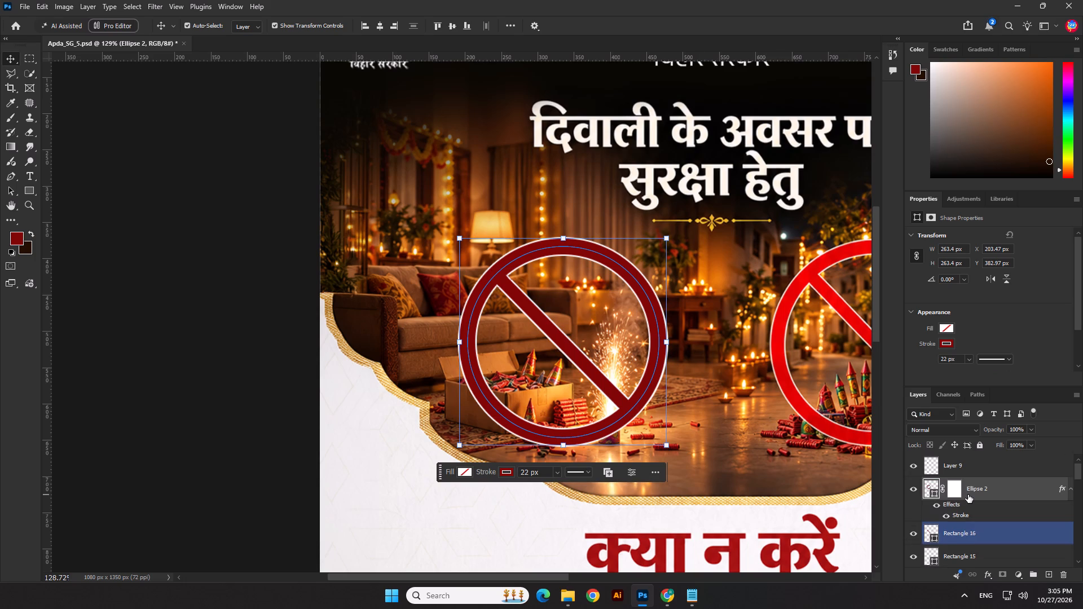
pyautogui.scroll(2, 968, 495)
pyautogui.scroll(-4, 984, 495)
pyautogui.scroll(3, 984, 496)
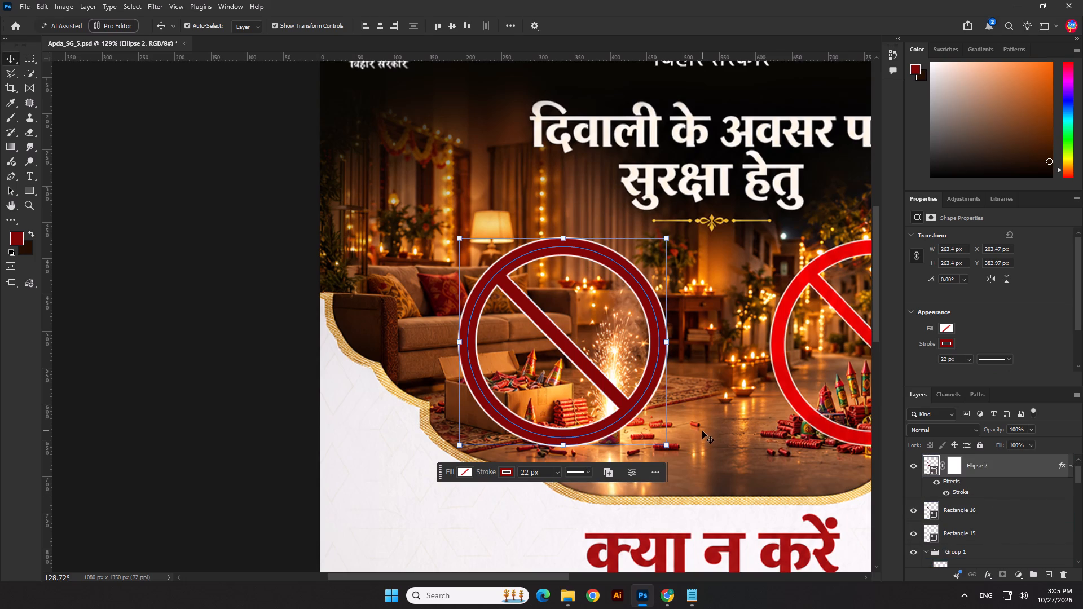
pyautogui.click(702, 431)
pyautogui.click(618, 395)
pyautogui.keyDown('shift'); pyautogui.click(661, 357); pyautogui.keyUp('shift')
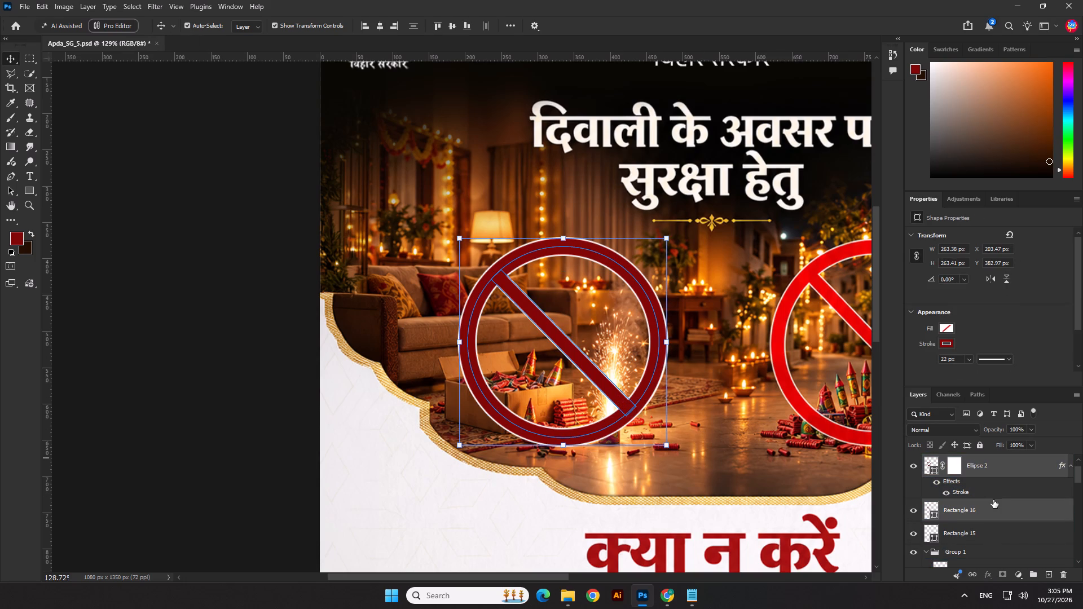
pyautogui.scroll(2, 990, 500)
pyautogui.scroll(-1, 990, 500)
pyautogui.scroll(1, 984, 492)
pyautogui.rightClick(984, 492)
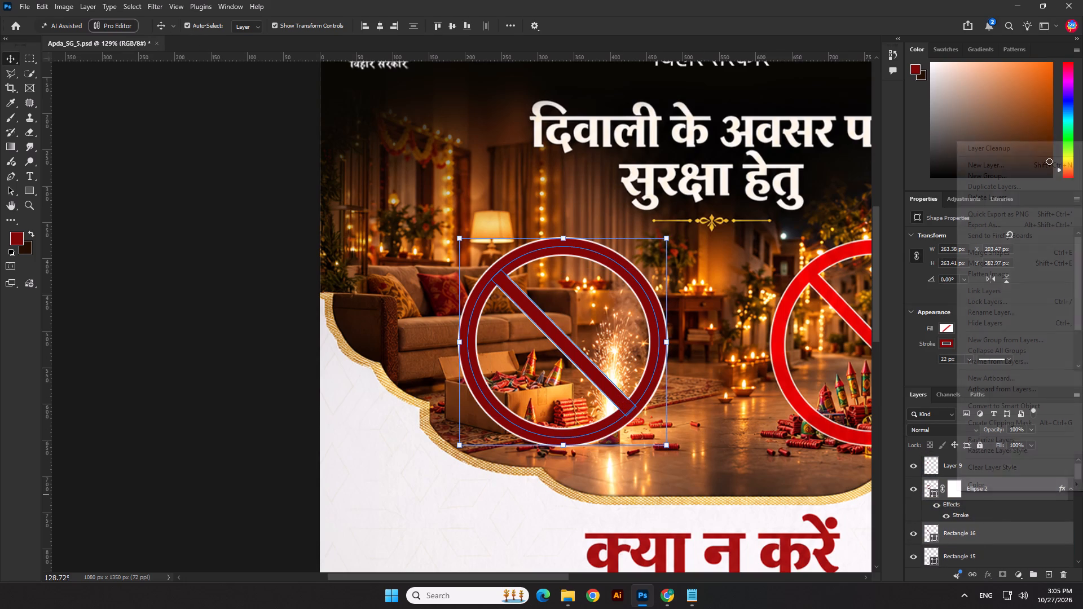
pyautogui.click(1005, 410)
# Duplicate the dark red sign onto the bright red sign over the gas cylinder, nudging the copy 1 px down and 2 px left.
pyautogui.scroll(-4, 596, 392)
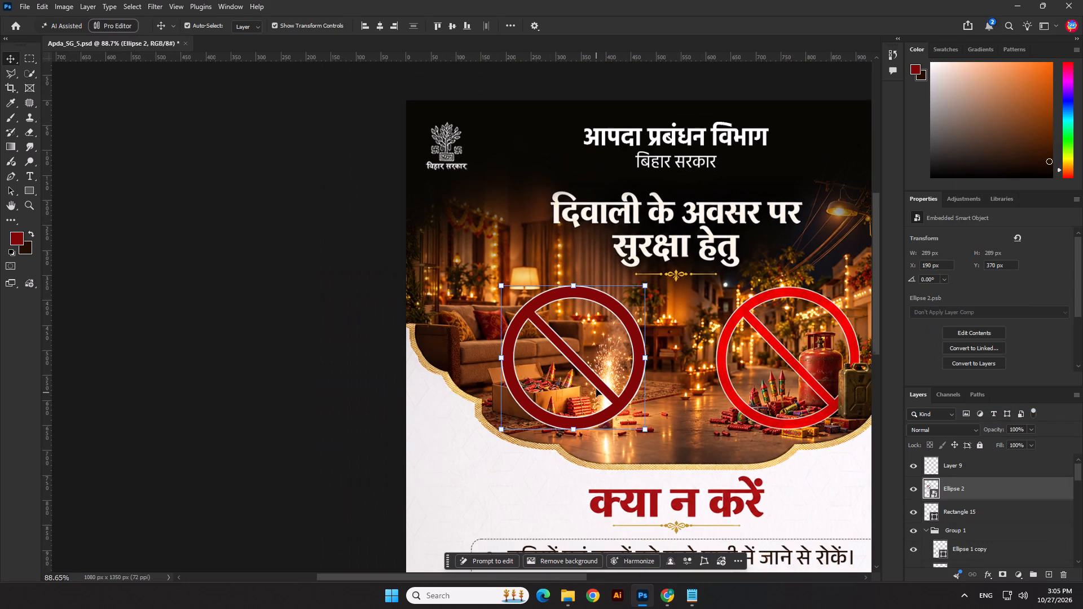
pyautogui.keyDown('alt'); pyautogui.moveTo(625, 403); pyautogui.dragTo(698, 416); pyautogui.keyUp('alt')
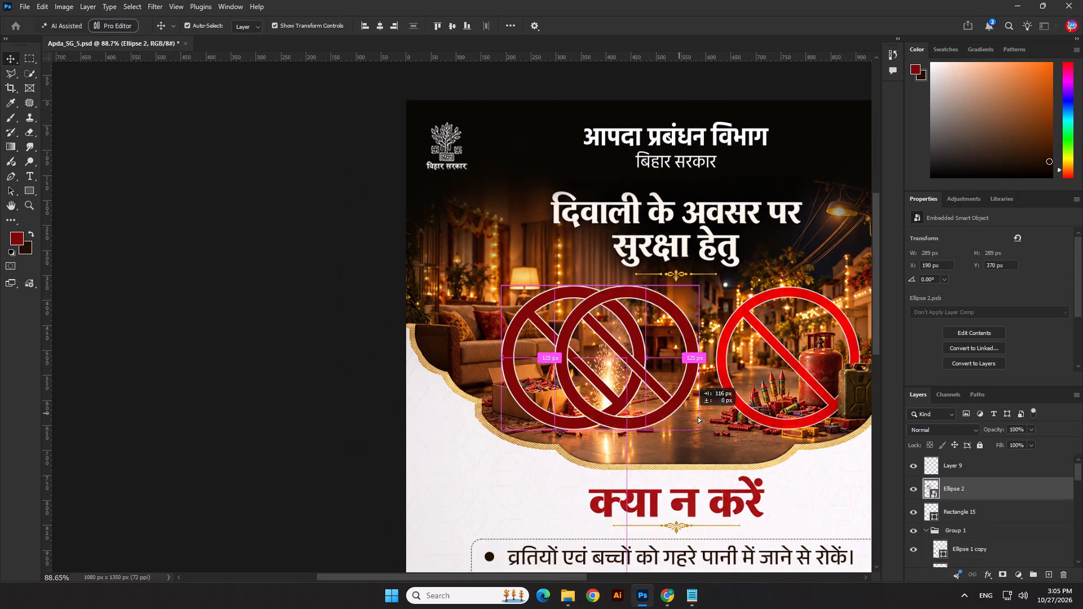
pyautogui.keyDown('alt'); pyautogui.moveTo(698, 416); pyautogui.dragTo(843, 425); pyautogui.keyUp('alt')
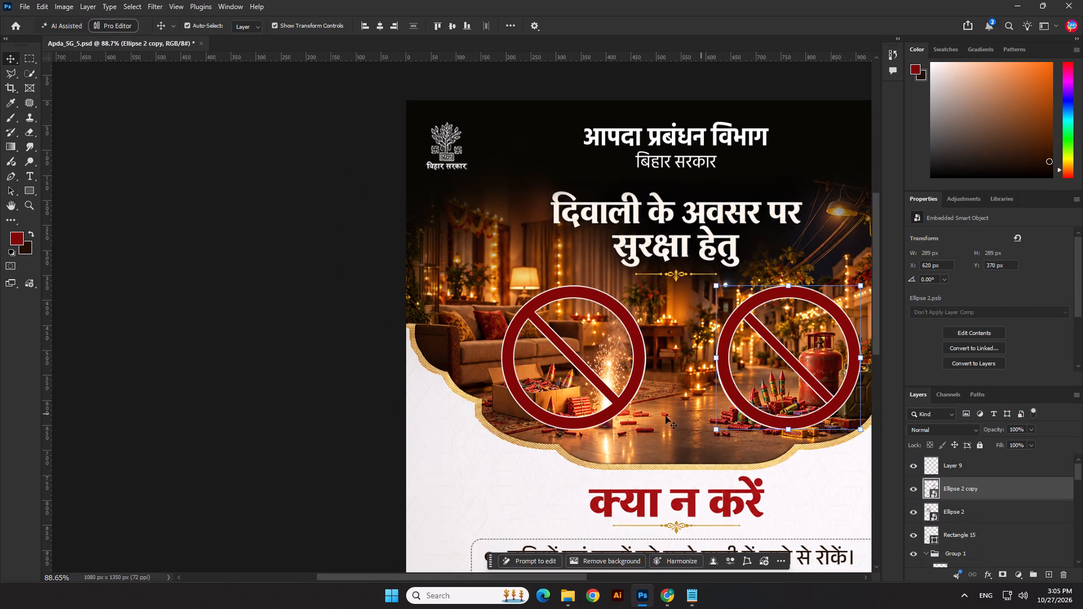
pyautogui.press('Return')
pyautogui.click(651, 446)
pyautogui.scroll(7, 743, 413)
pyautogui.click(743, 409)
pyautogui.press('Down')
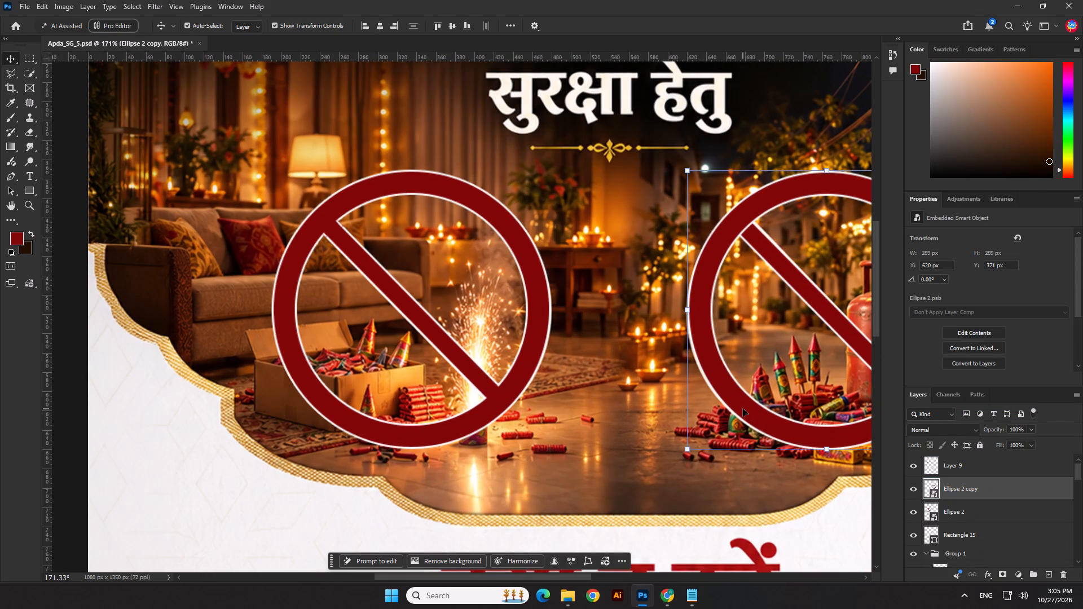
pyautogui.press('Left')
pyautogui.press('Left')
pyautogui.click(633, 417)
pyautogui.scroll(-7, 323, 364)
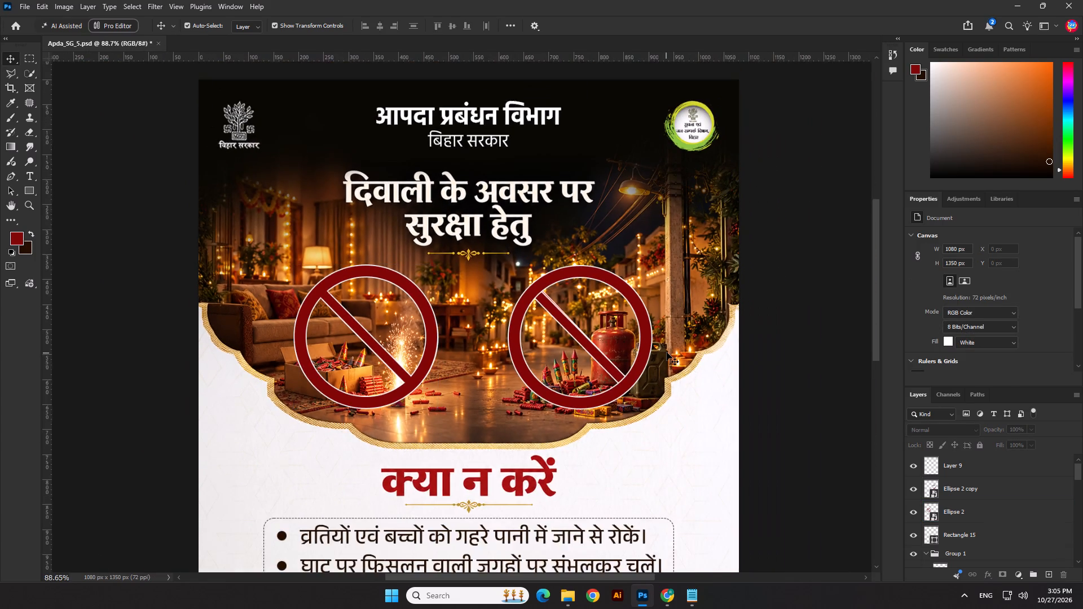
# Rotate the copied sign over the gas cylinder about 0.47° clockwise and nudge it 1 px right and 1 px up.
pyautogui.scroll(2, 667, 352)
pyautogui.click(808, 367)
pyautogui.scroll(-5, 805, 360)
pyautogui.scroll(7, 466, 306)
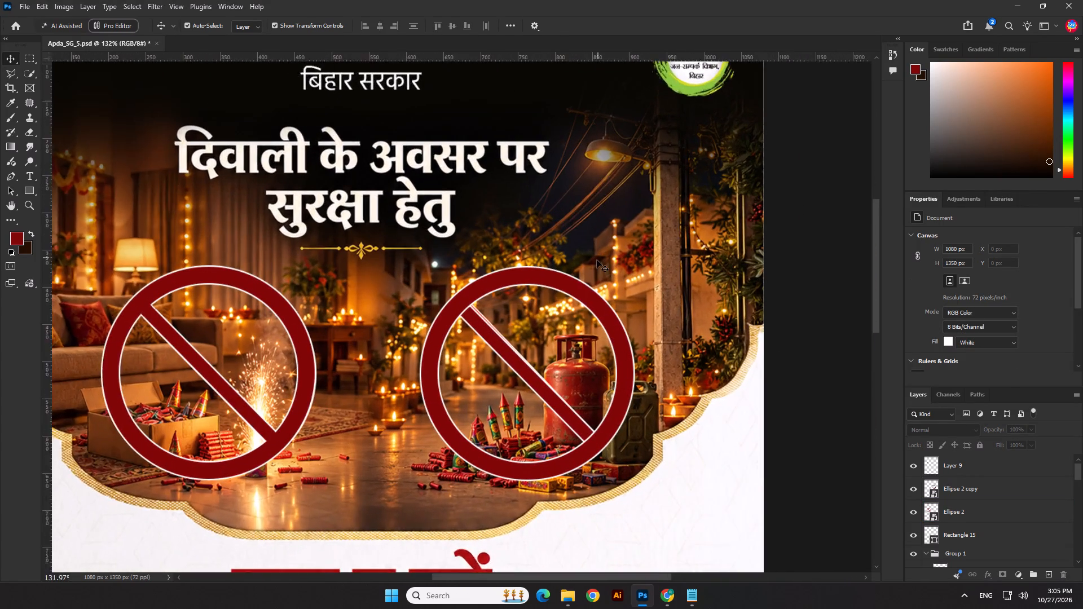
pyautogui.scroll(2, 597, 260)
pyautogui.click(569, 292)
pyautogui.scroll(2, 586, 264)
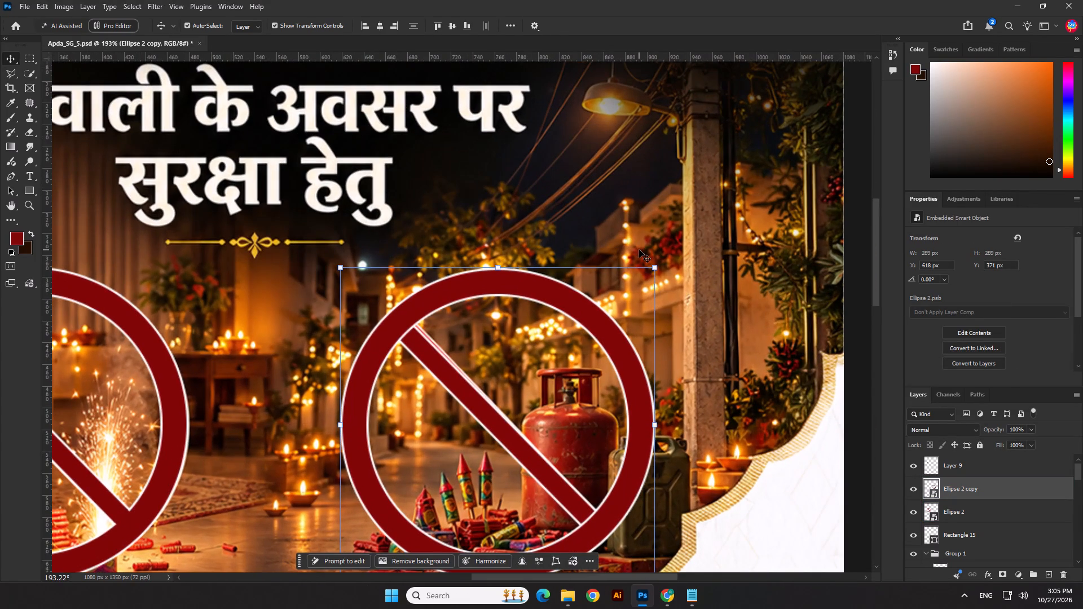
pyautogui.click(655, 258)
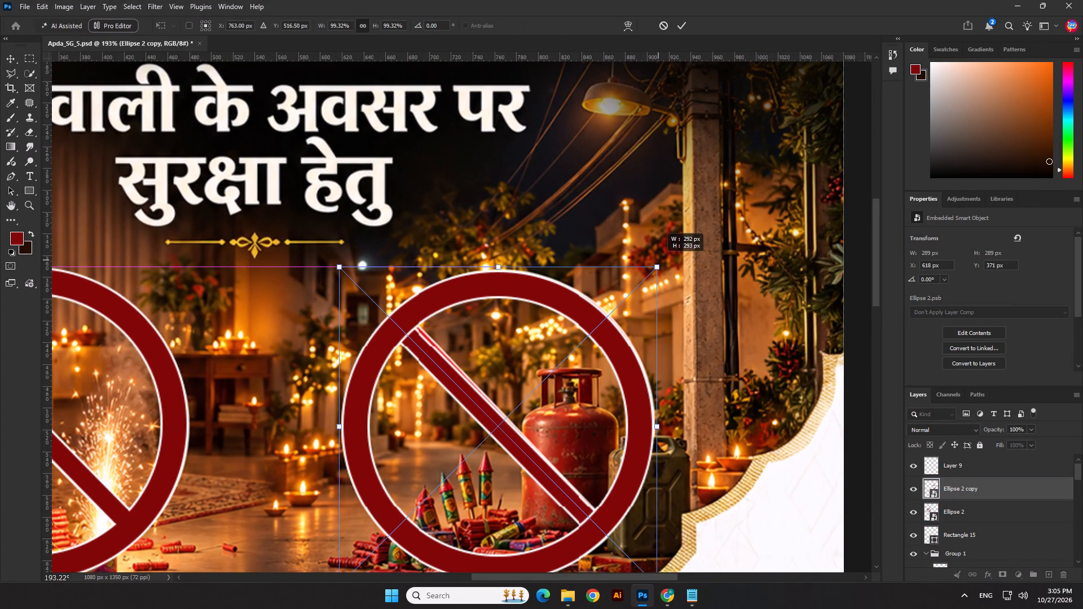
pyautogui.hotkey('ctrl', 'z')
pyautogui.click(670, 250)
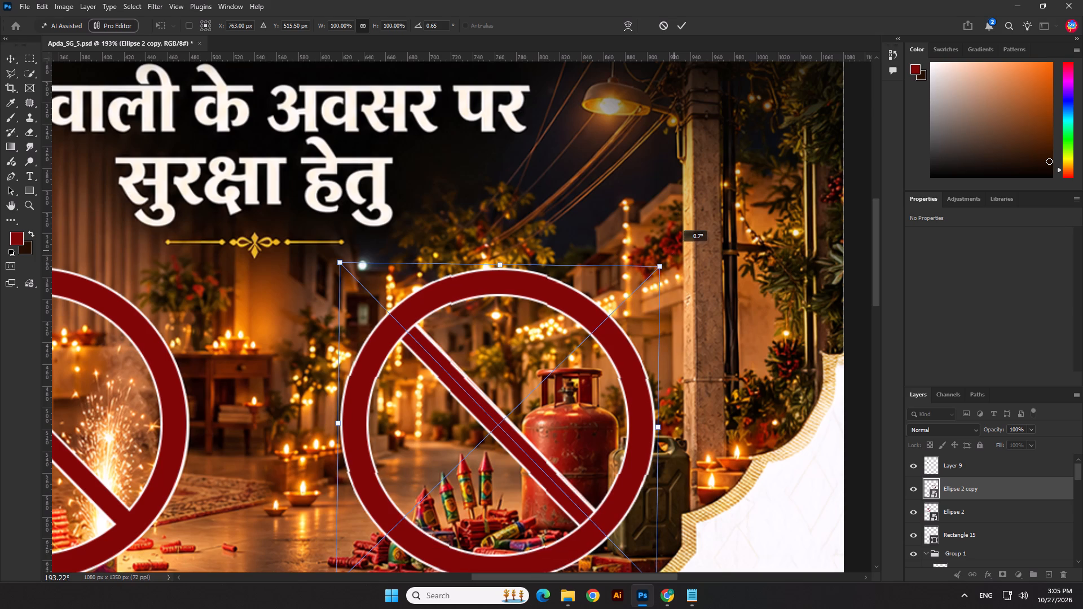
pyautogui.press('Right')
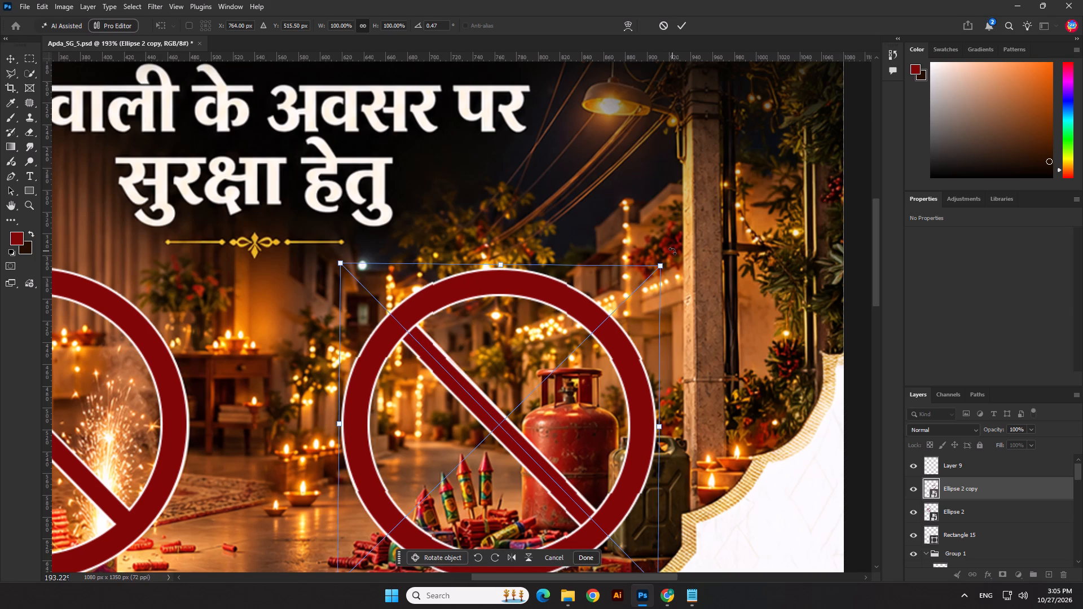
pyautogui.press('Up')
pyautogui.press('Return')
pyautogui.click(679, 247)
# Examine both prohibition signs up close and within the whole poster for coverage, alignment and clean joints.
pyautogui.scroll(-4, 681, 226)
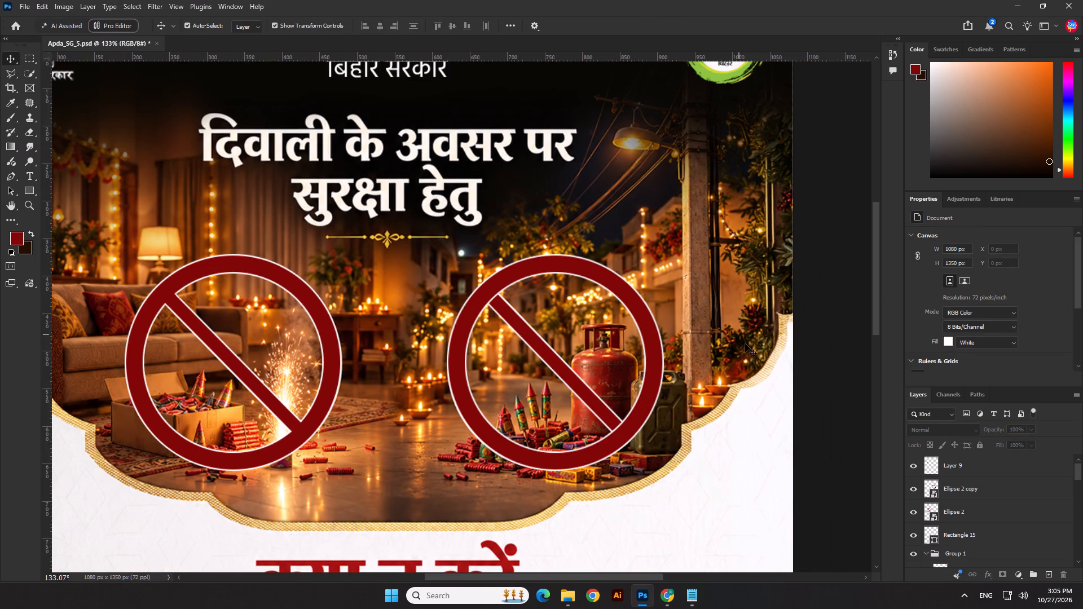
pyautogui.click(790, 365)
pyautogui.scroll(-5, 787, 315)
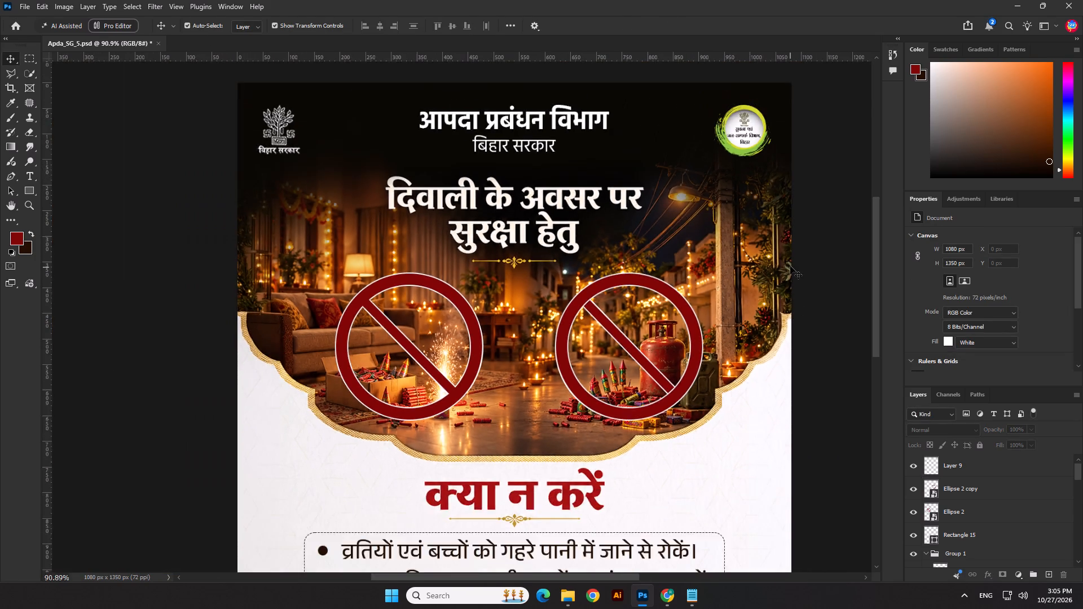
pyautogui.scroll(-2, 790, 266)
pyautogui.click(184, 277)
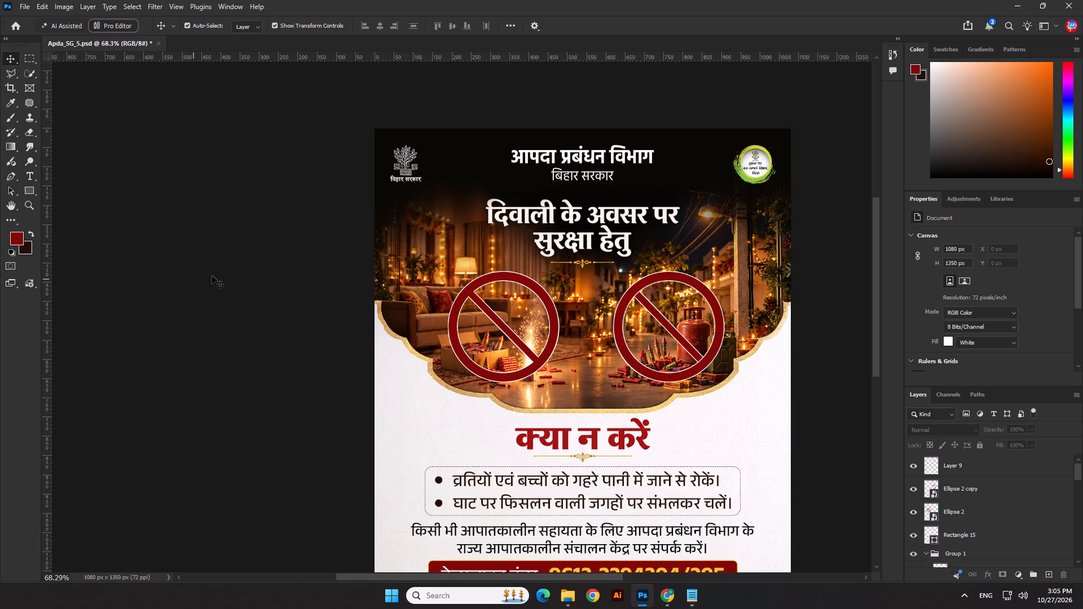
pyautogui.scroll(8, 778, 325)
pyautogui.scroll(3, 614, 309)
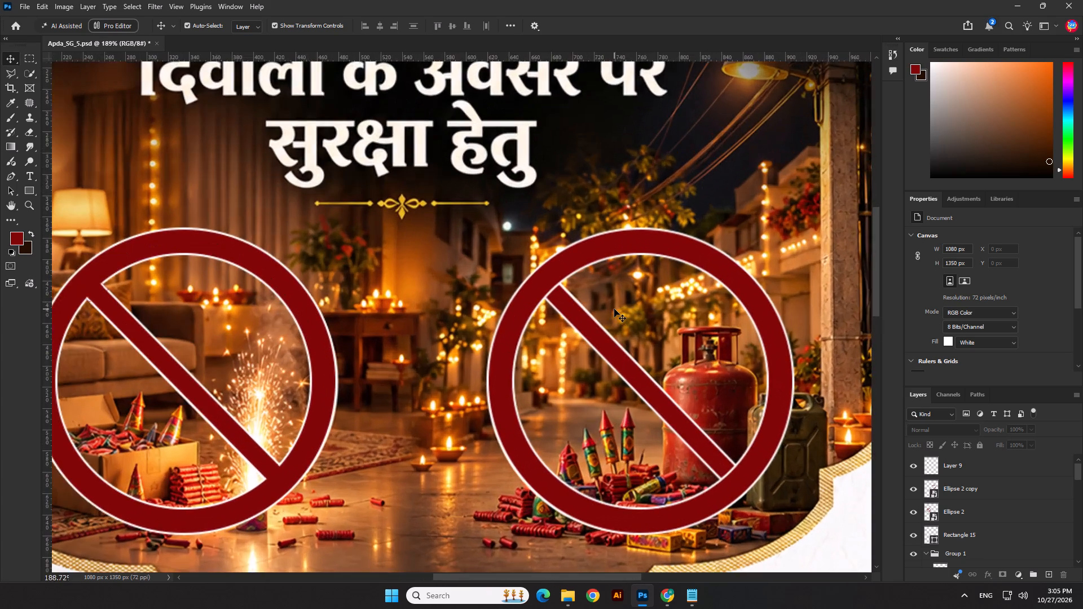
pyautogui.scroll(3, 614, 309)
pyautogui.scroll(-16, 629, 309)
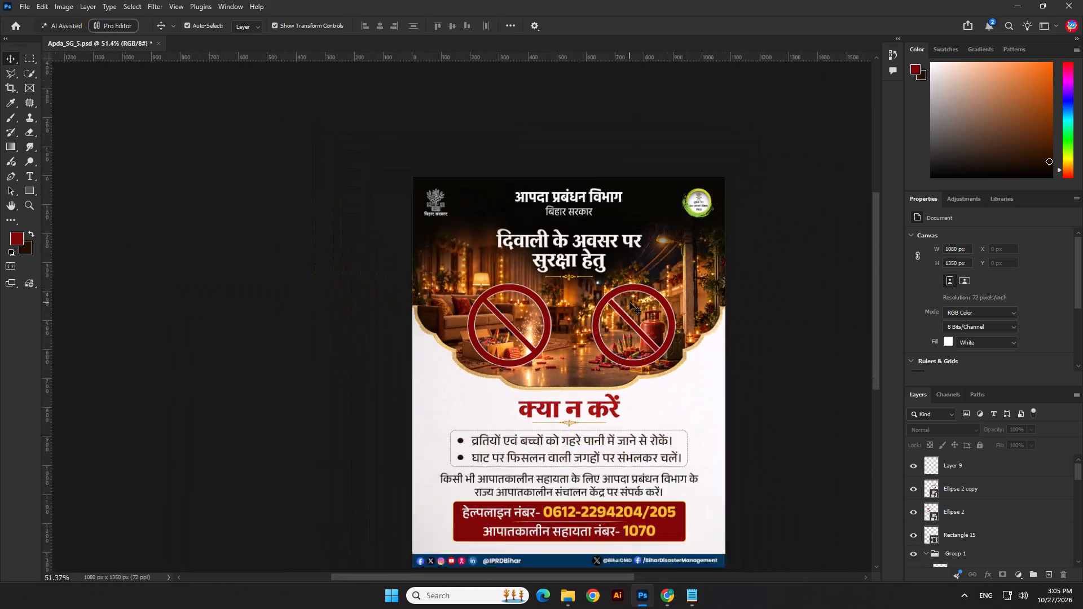
pyautogui.scroll(-5, 629, 302)
pyautogui.click(402, 364)
pyautogui.click(765, 416)
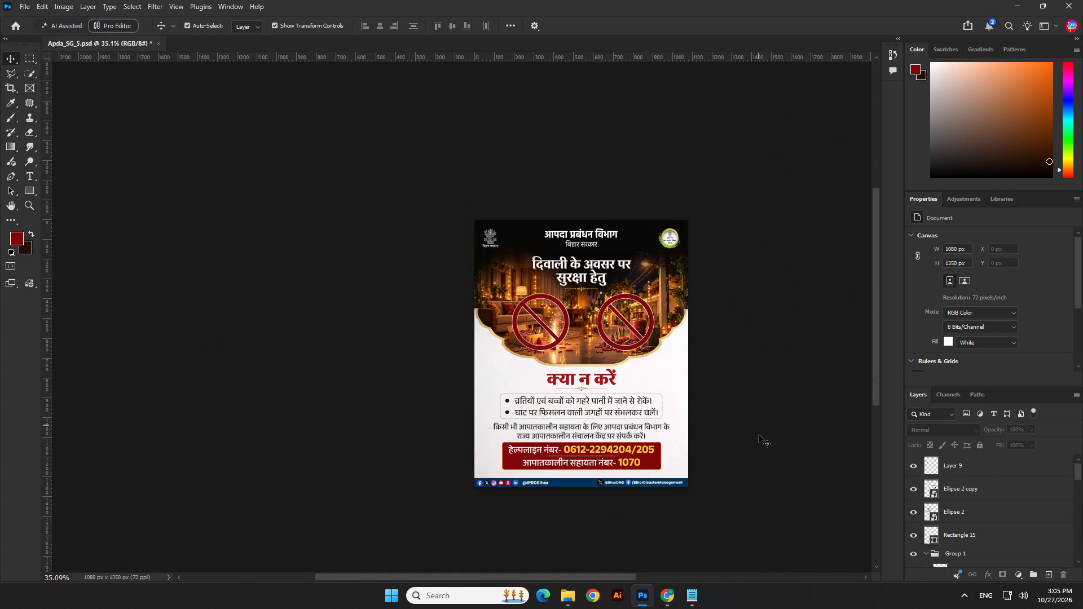
pyautogui.scroll(11, 663, 275)
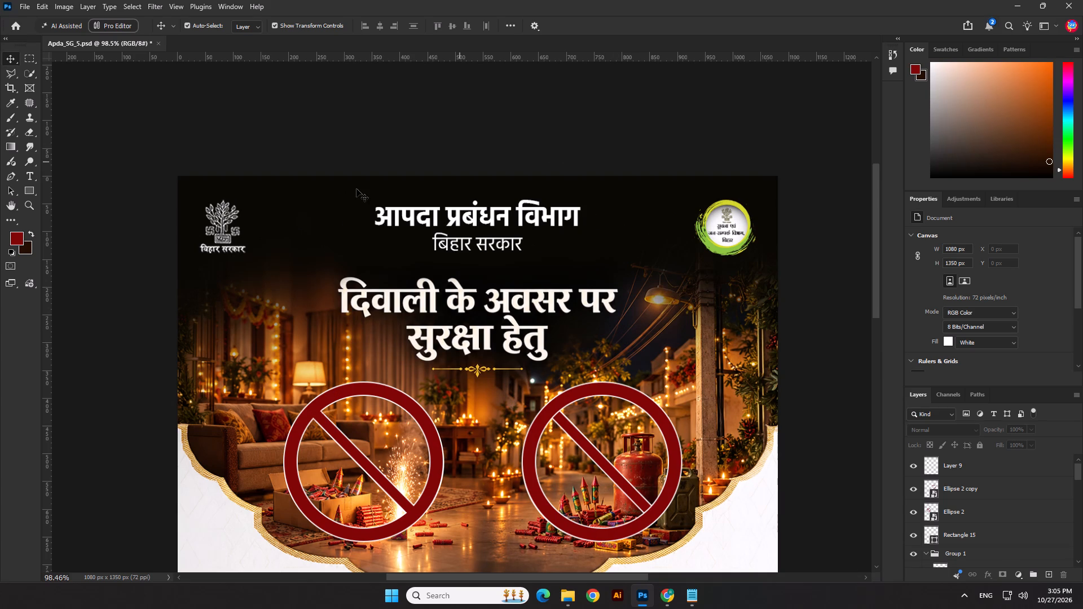
pyautogui.scroll(-5, 356, 189)
pyautogui.scroll(1, 359, 194)
pyautogui.scroll(-3, 362, 198)
pyautogui.click(699, 390)
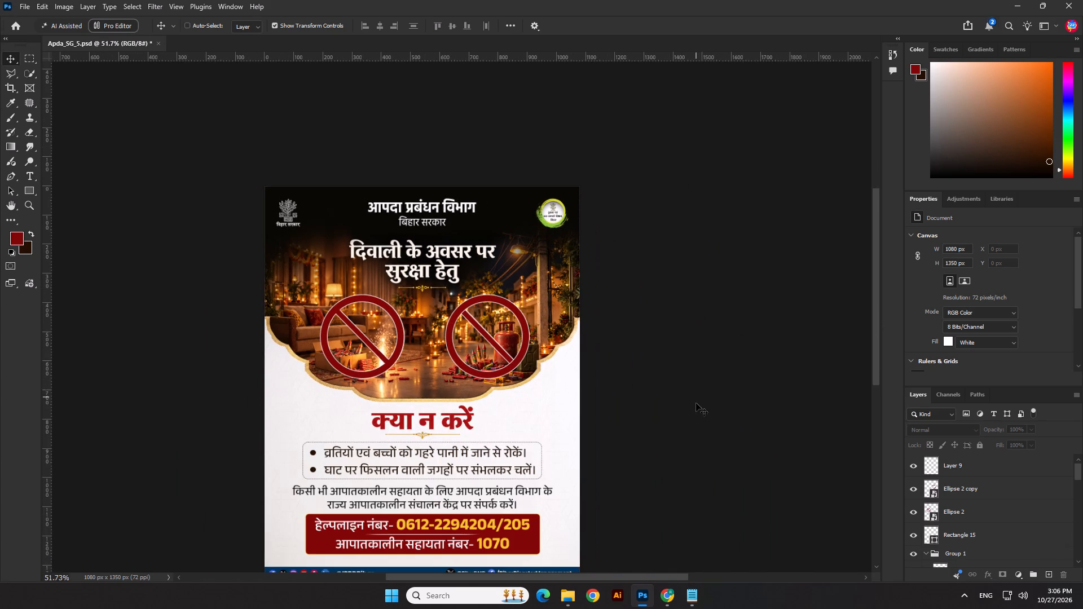
# Save the poster document.
pyautogui.hotkey('ctrl', 's')
# Save a PNG copy of the poster as "Apda_SG_5 copy.png" in the 27.10.26 folder with large file size, and re-save the document.
pyautogui.scroll(-4, 564, 276)
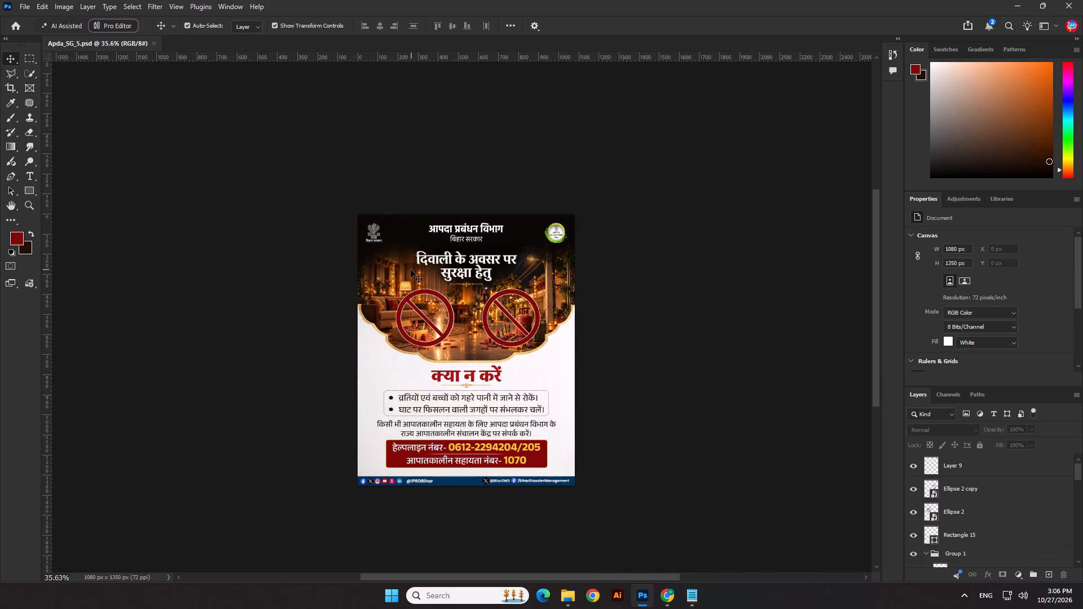
pyautogui.click(25, 7)
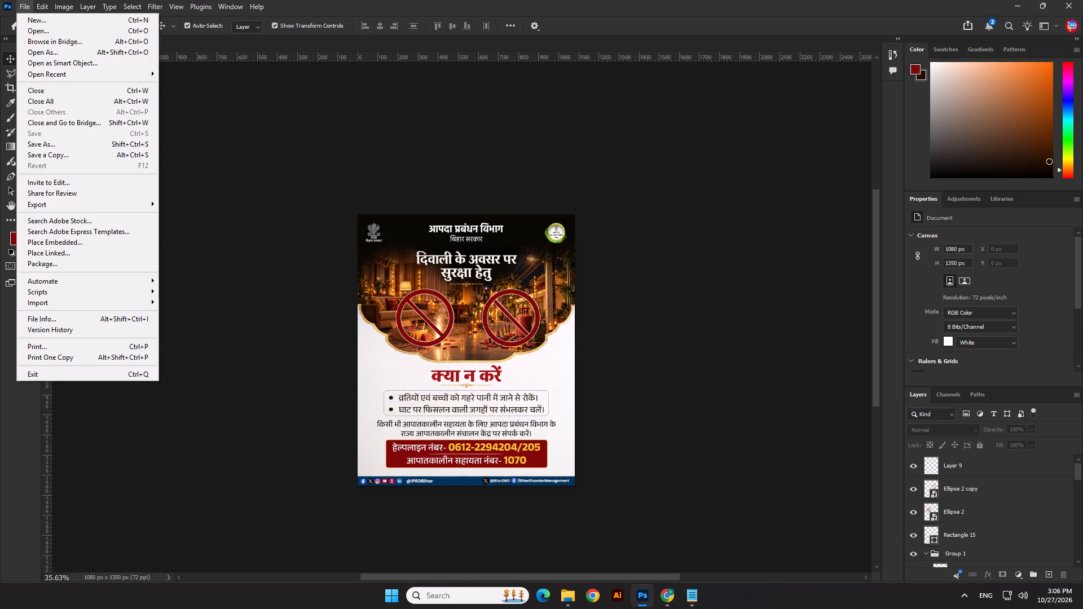
pyautogui.click(160, 437)
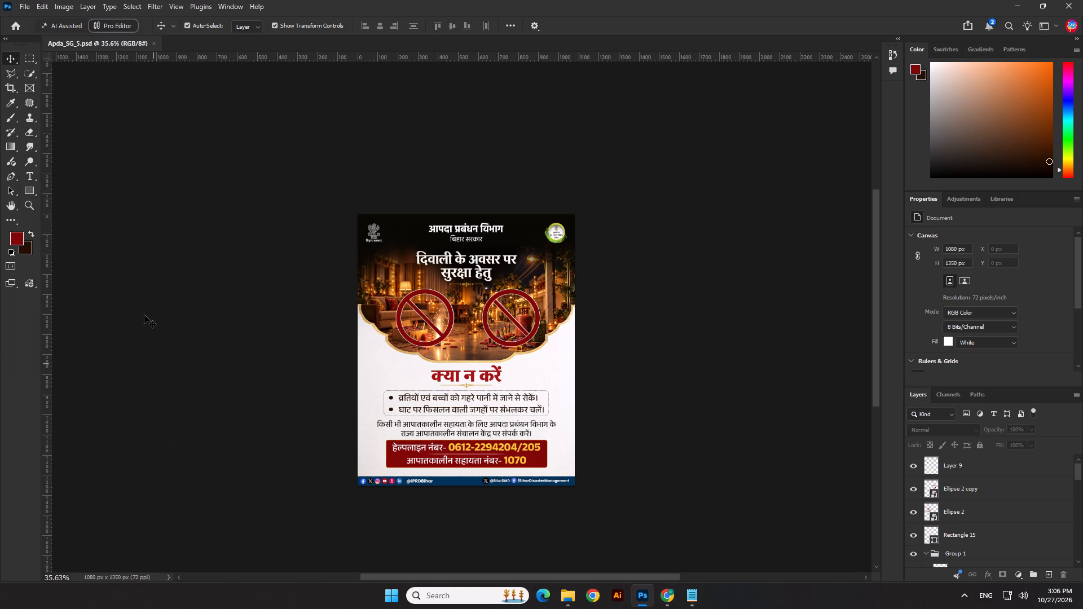
pyautogui.click(23, 7)
pyautogui.click(43, 155)
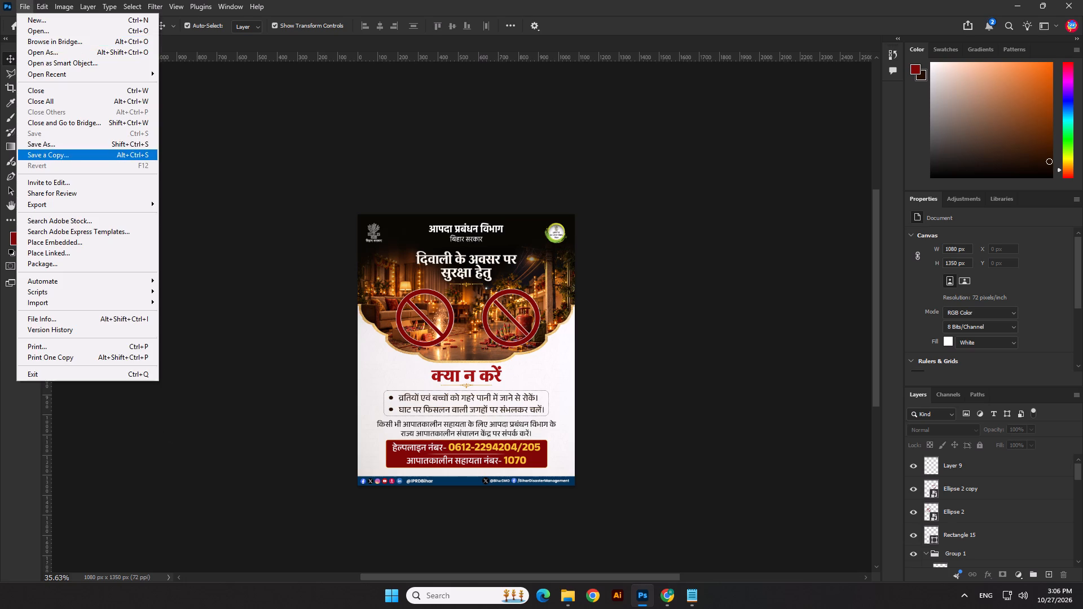
pyautogui.click(140, 483)
pyautogui.click(130, 414)
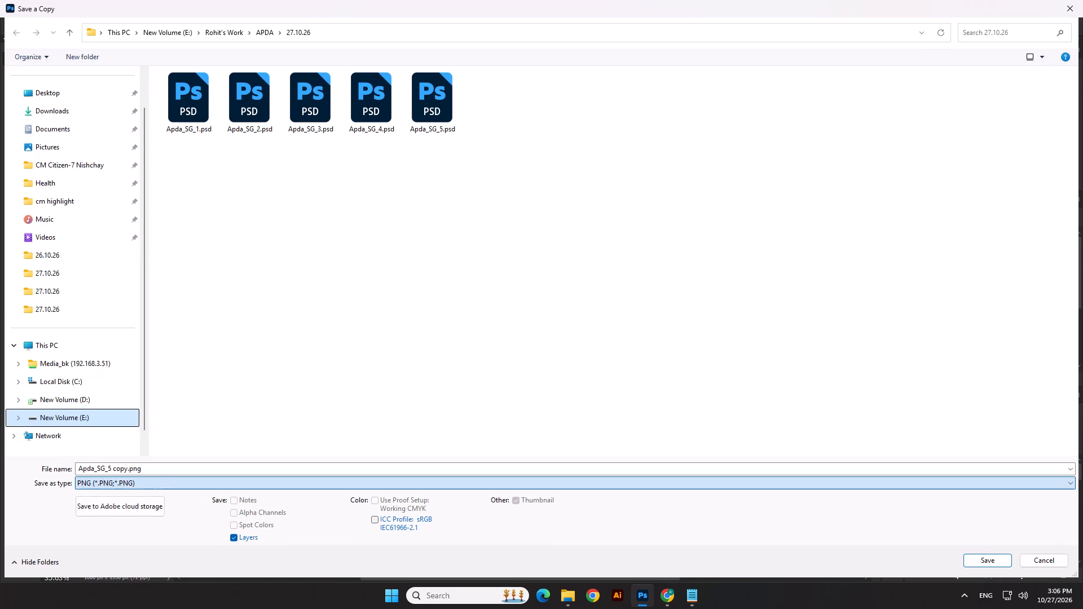
pyautogui.click(994, 563)
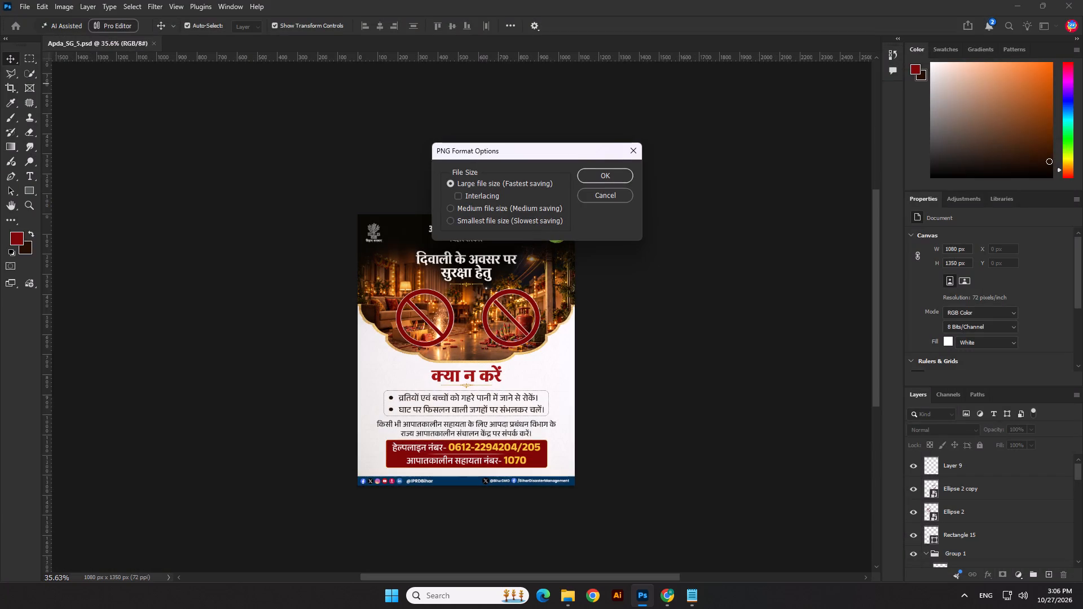
pyautogui.click(609, 171)
pyautogui.click(664, 376)
pyautogui.hotkey('ctrl', 's')
# Switch to Notepad and copy the last Diwali advisory block, from the "दिवाली के अवसर पर सुरक्षा हेतु" heading through its three bullet lines.
pyautogui.click(691, 604)
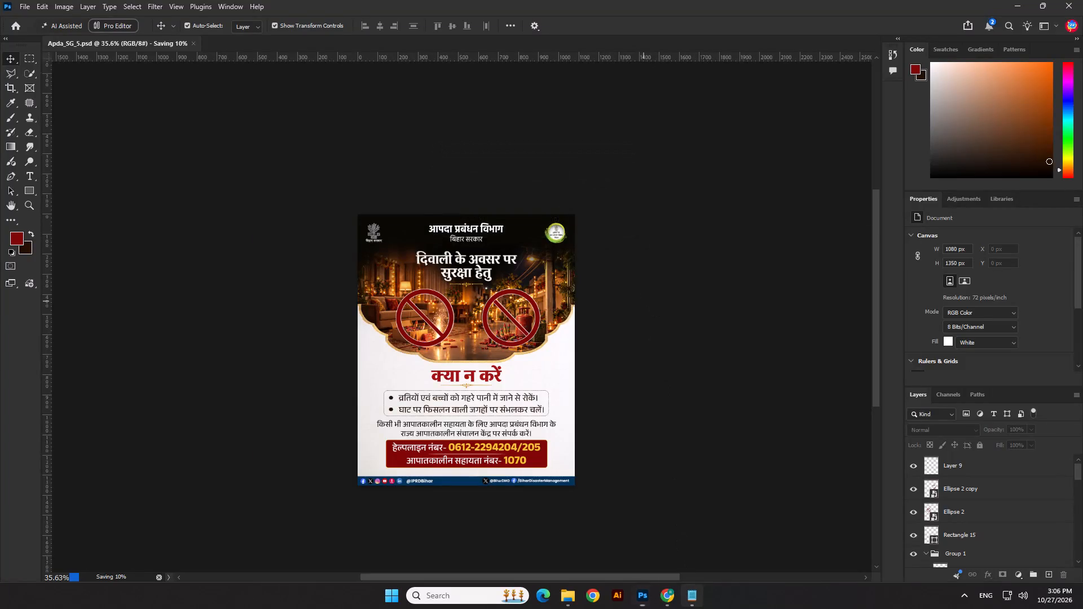
pyautogui.scroll(-5, 232, 408)
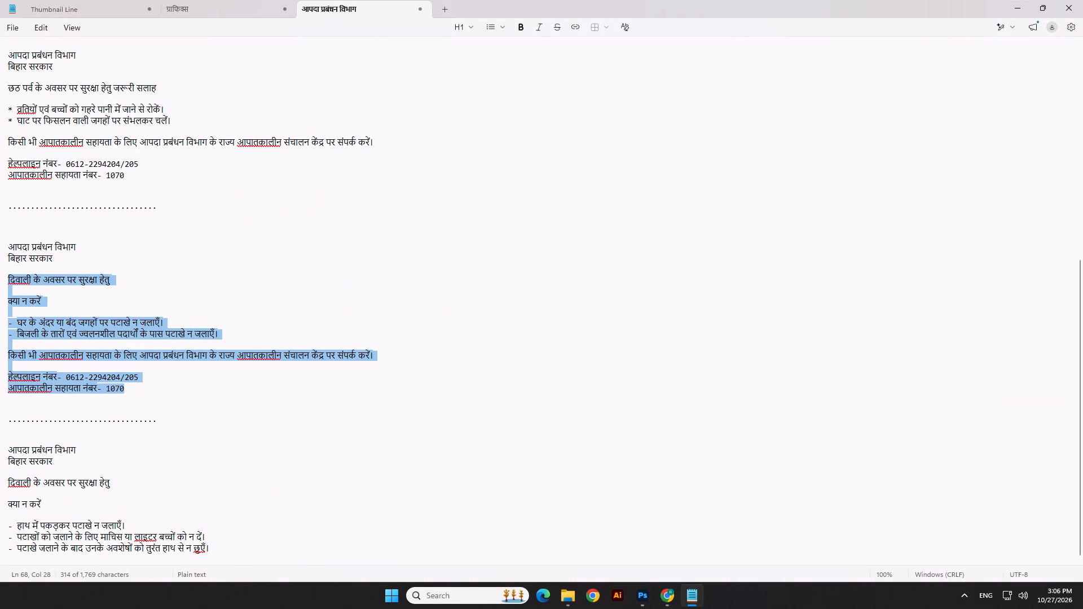
pyautogui.moveTo(215, 551); pyautogui.dragTo(0, 492)
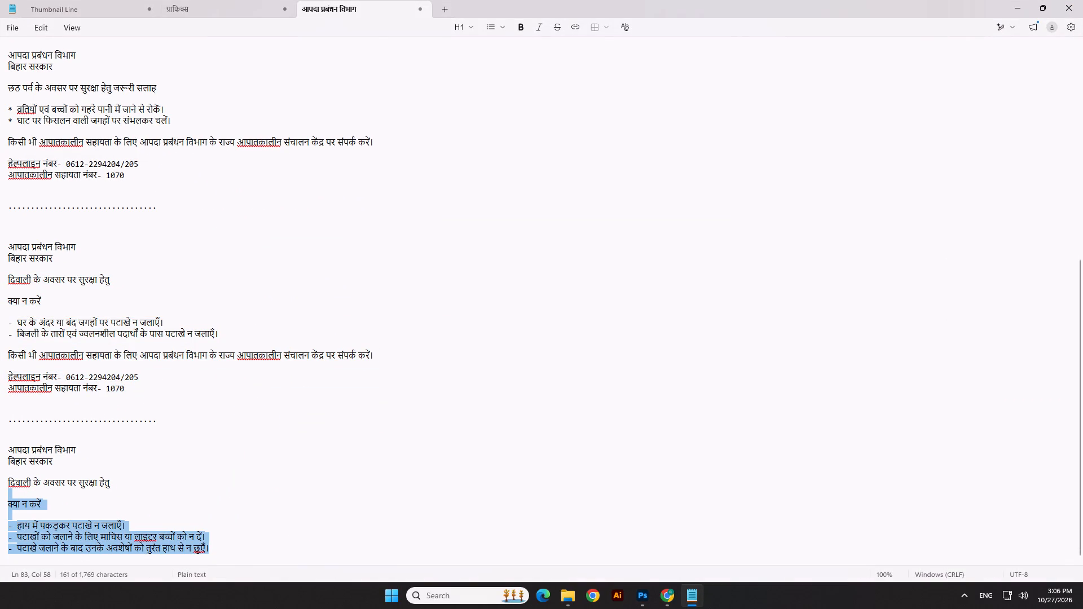
pyautogui.moveTo(0, 492); pyautogui.dragTo(0, 483)
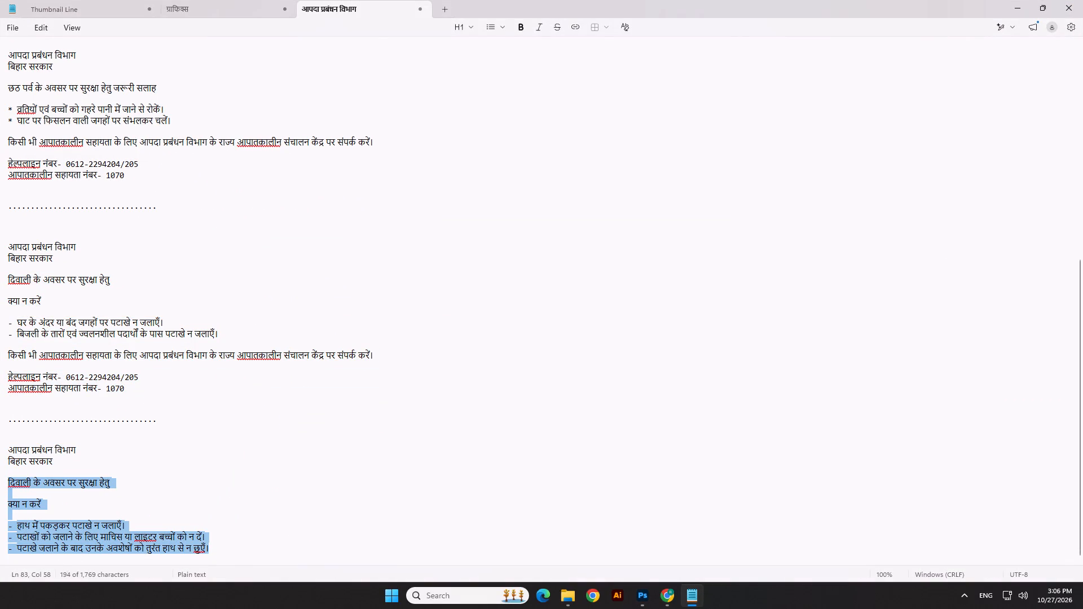
pyautogui.moveTo(0, 483); pyautogui.dragTo(2, 484)
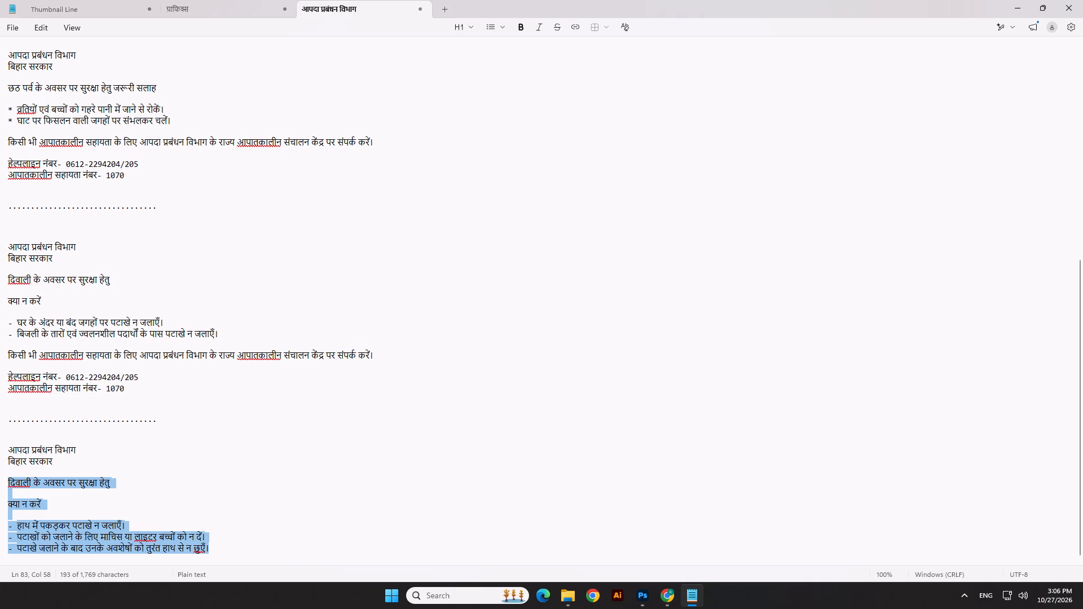
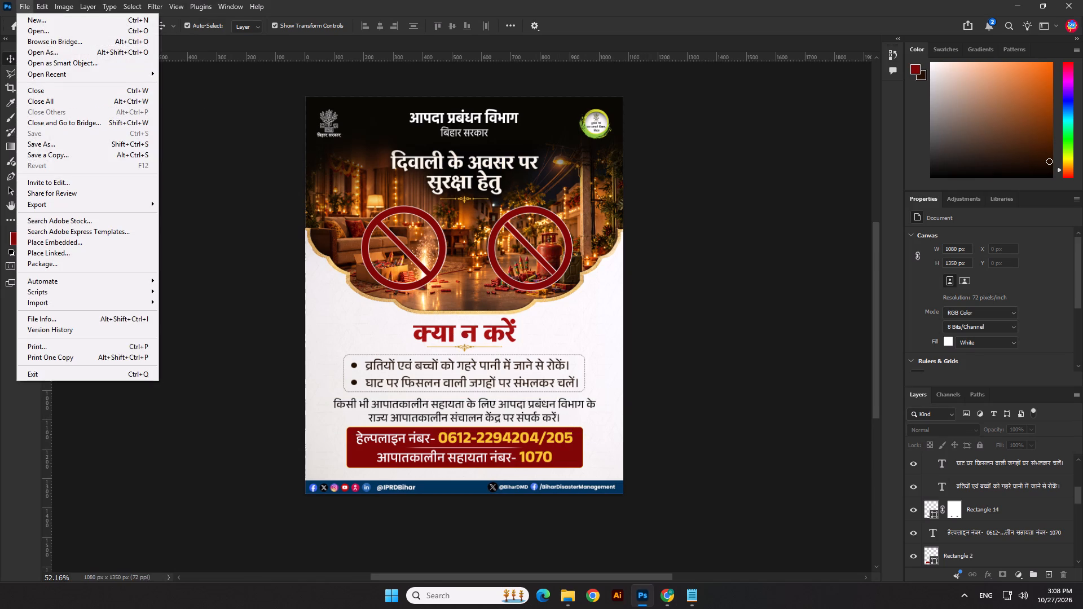
pyautogui.click(60, 143)
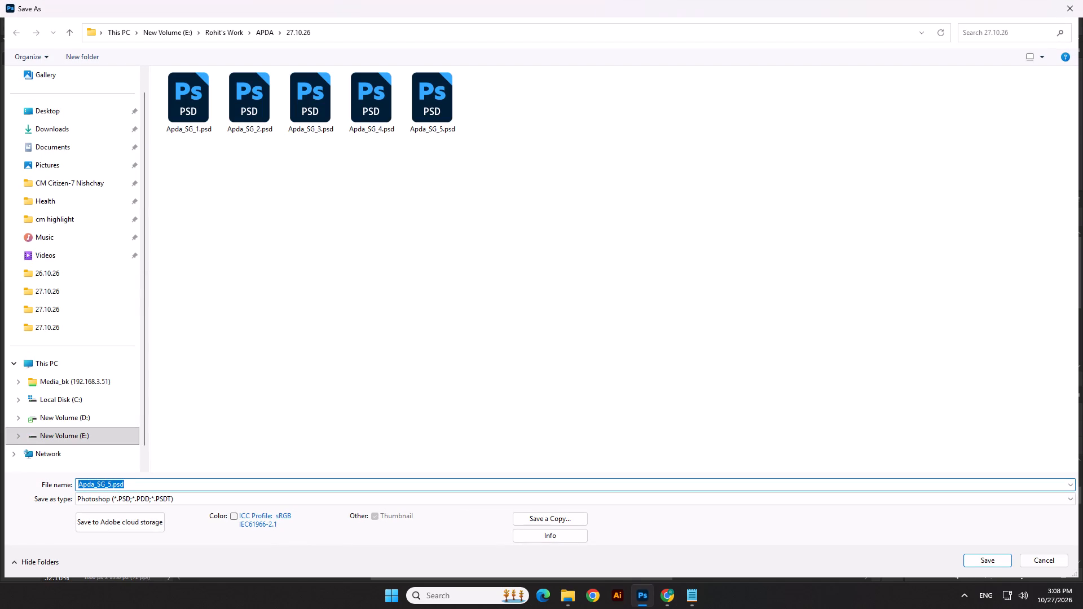
pyautogui.moveTo(136, 487); pyautogui.dragTo(107, 485)
pyautogui.press('6')
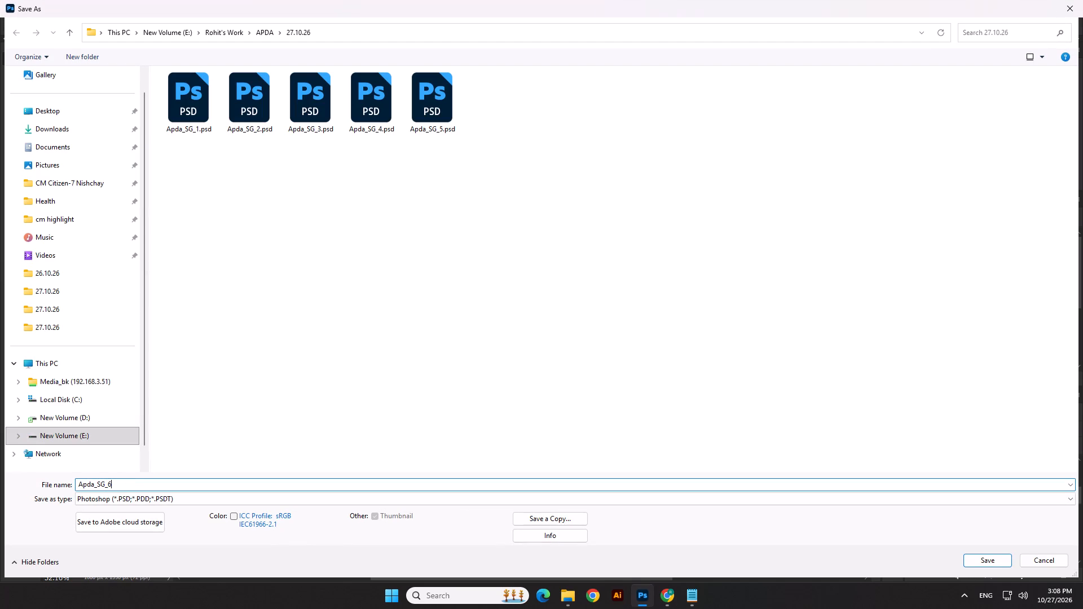
pyautogui.press('Return')
pyautogui.press('Return')
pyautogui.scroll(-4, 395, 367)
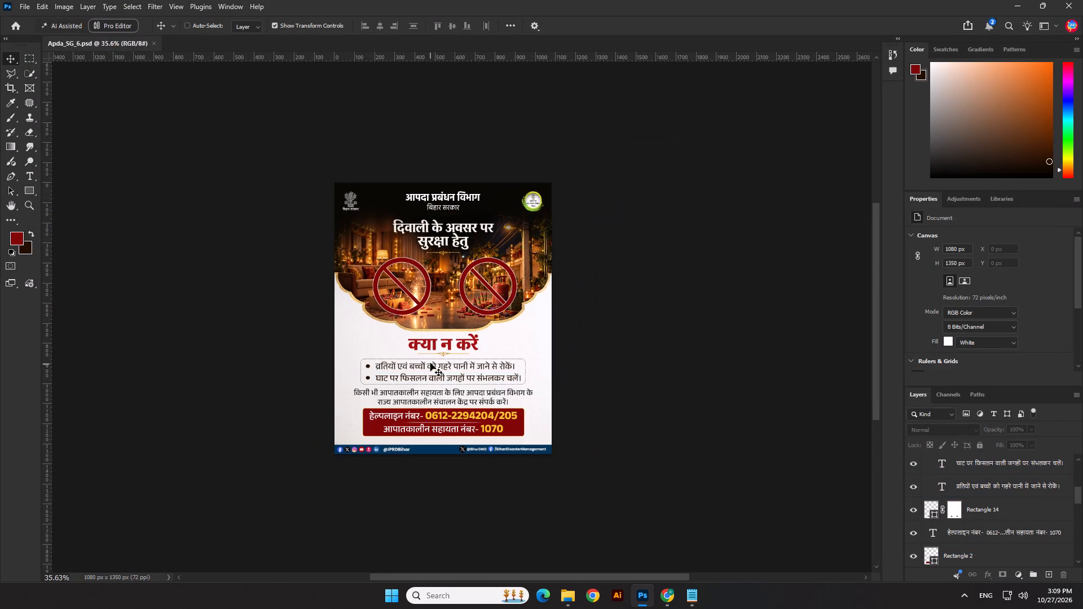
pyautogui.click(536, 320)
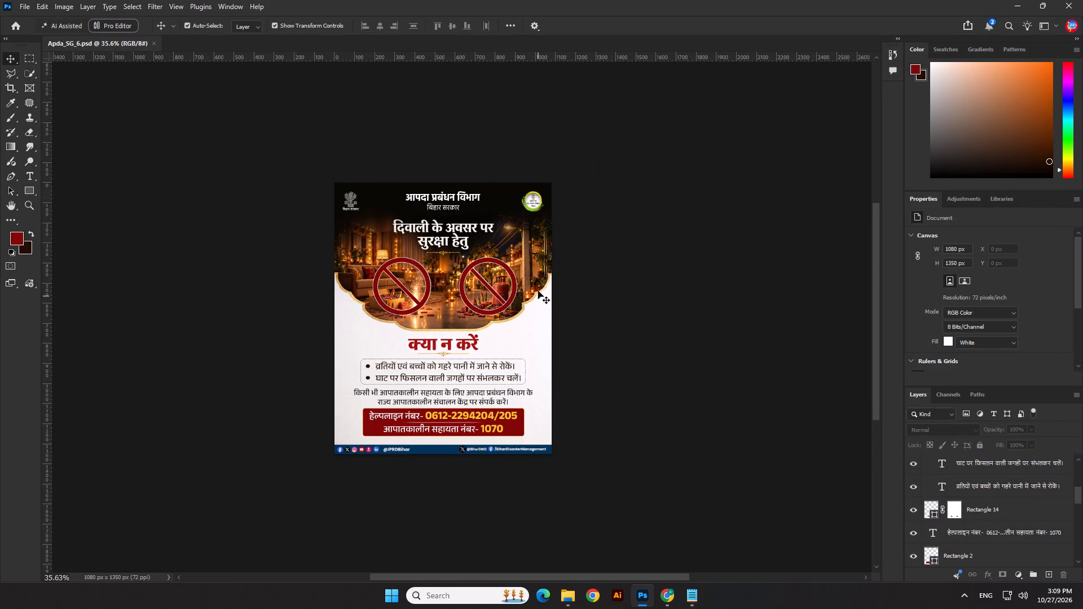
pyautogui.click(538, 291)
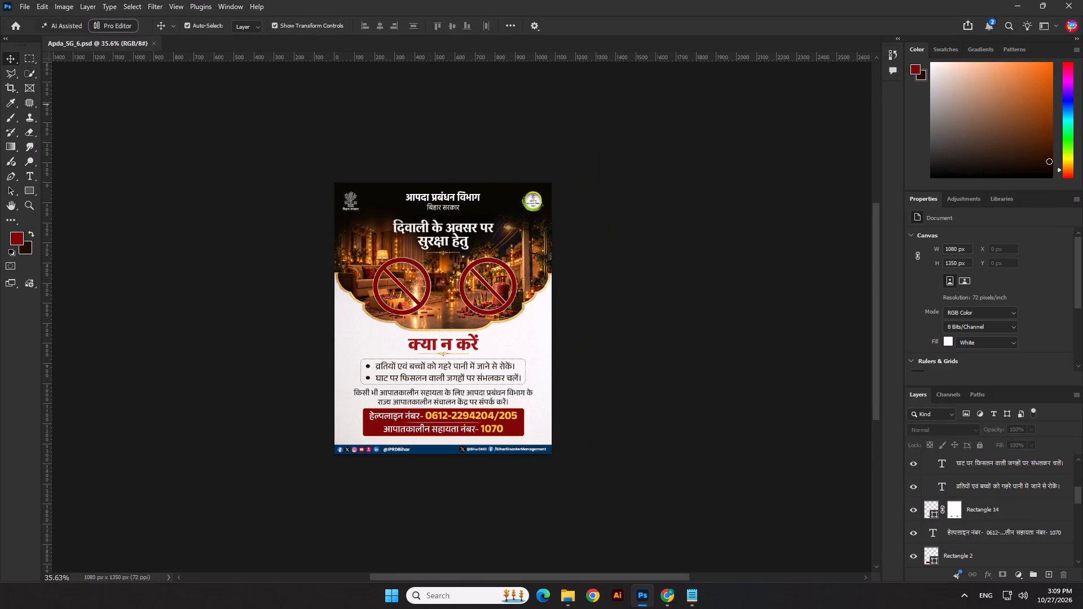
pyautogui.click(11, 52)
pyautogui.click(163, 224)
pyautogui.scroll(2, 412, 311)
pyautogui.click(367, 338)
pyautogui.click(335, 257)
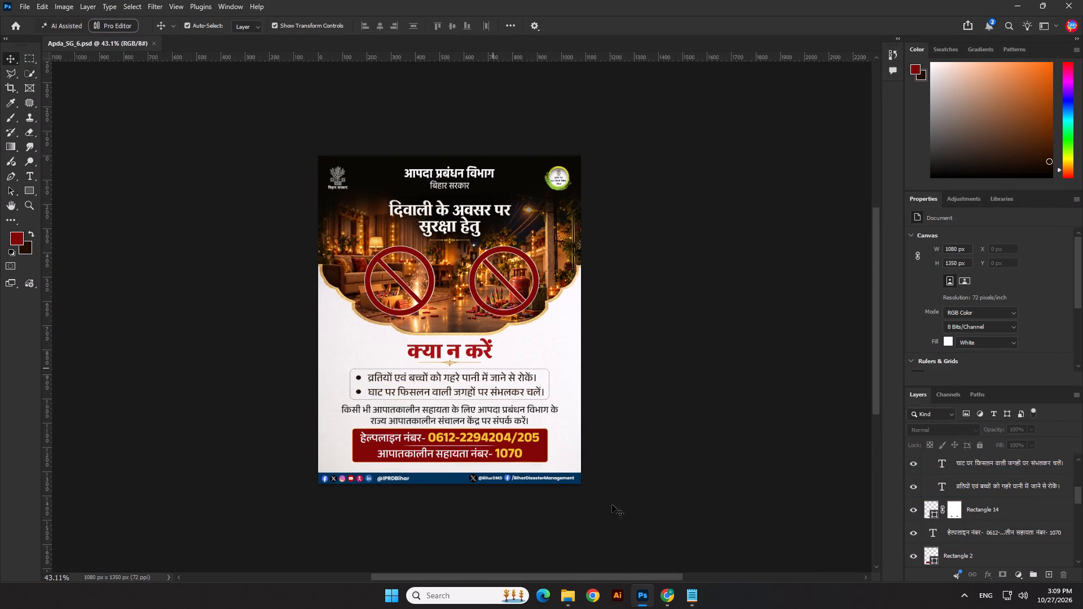
# Unlock Layer 8, Generative Fill and Generative Fill 2 near the bottom of the layer stack.
pyautogui.scroll(-13, 981, 513)
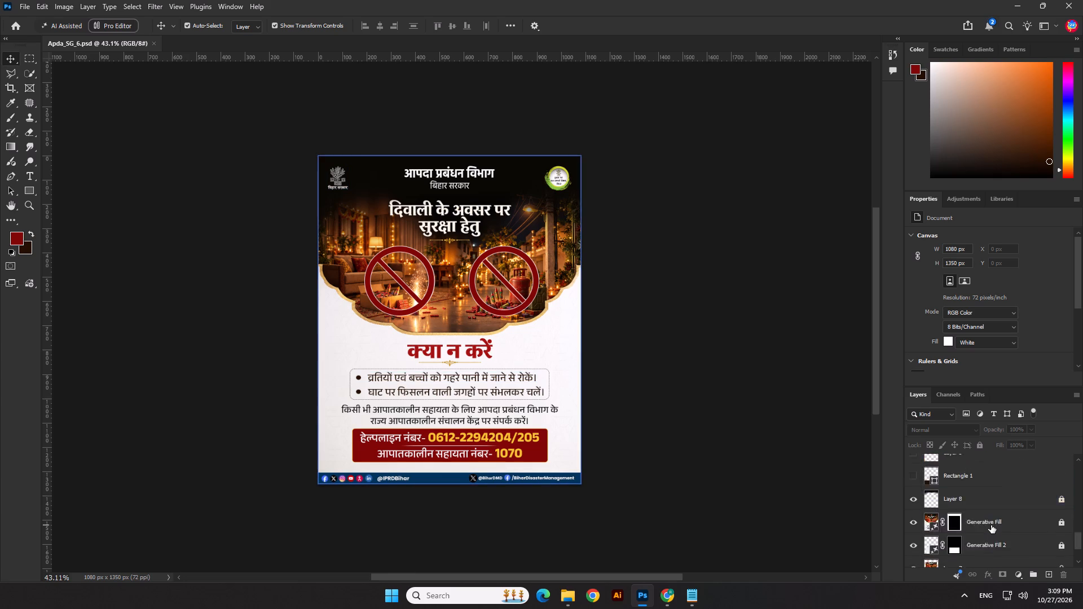
pyautogui.scroll(-2, 991, 525)
pyautogui.scroll(2, 1011, 511)
pyautogui.click(1062, 498)
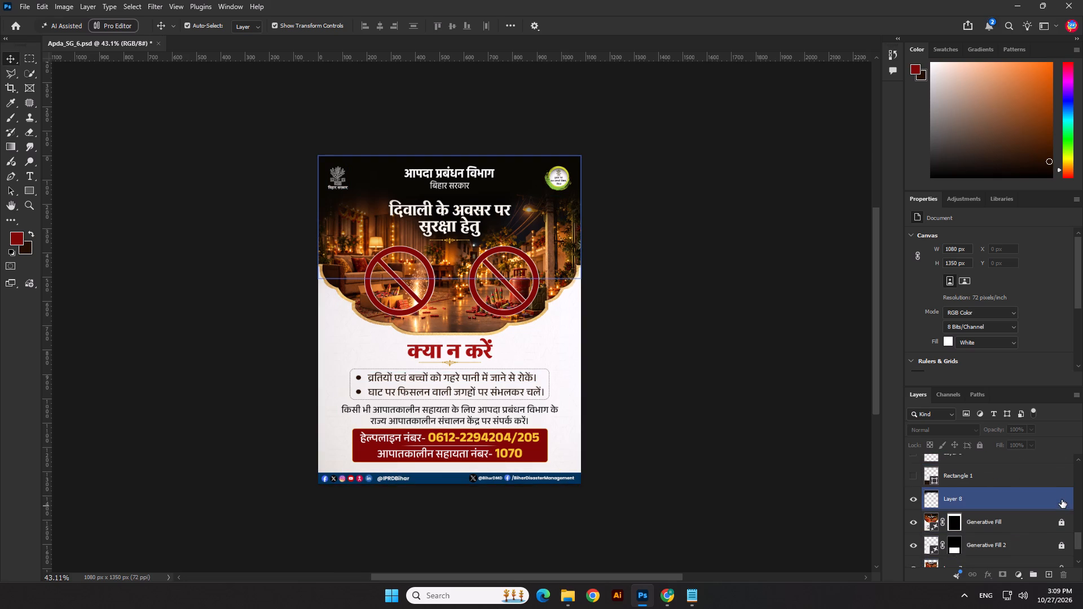
pyautogui.click(1060, 520)
pyautogui.click(1063, 551)
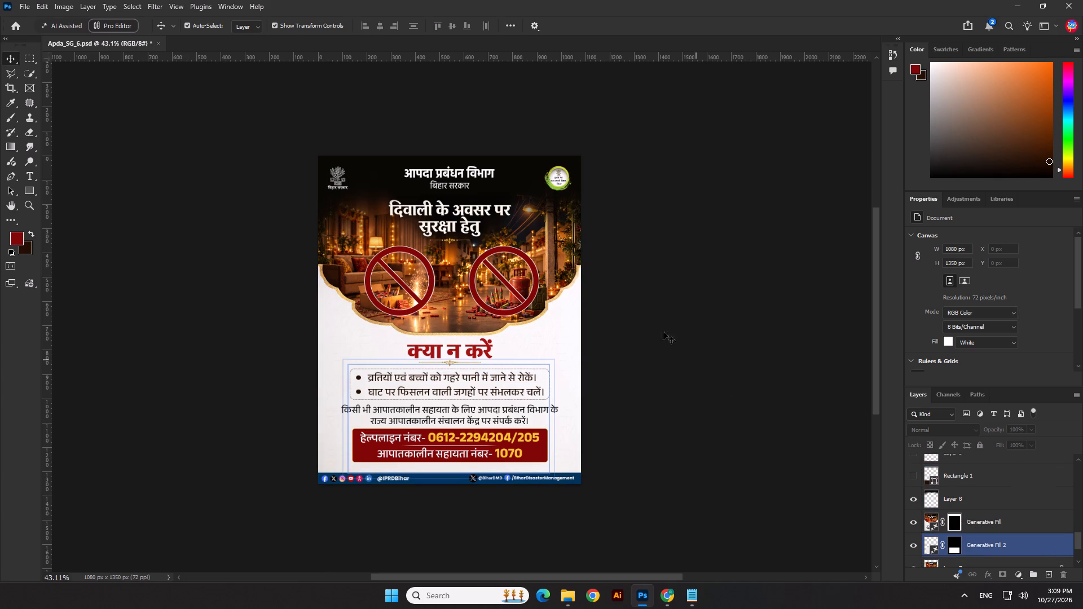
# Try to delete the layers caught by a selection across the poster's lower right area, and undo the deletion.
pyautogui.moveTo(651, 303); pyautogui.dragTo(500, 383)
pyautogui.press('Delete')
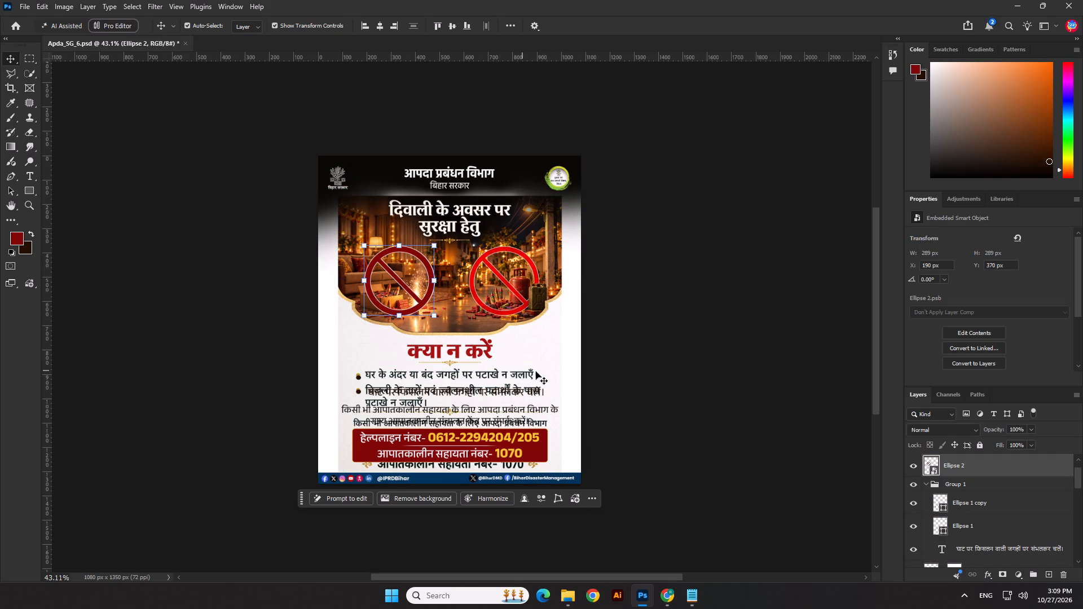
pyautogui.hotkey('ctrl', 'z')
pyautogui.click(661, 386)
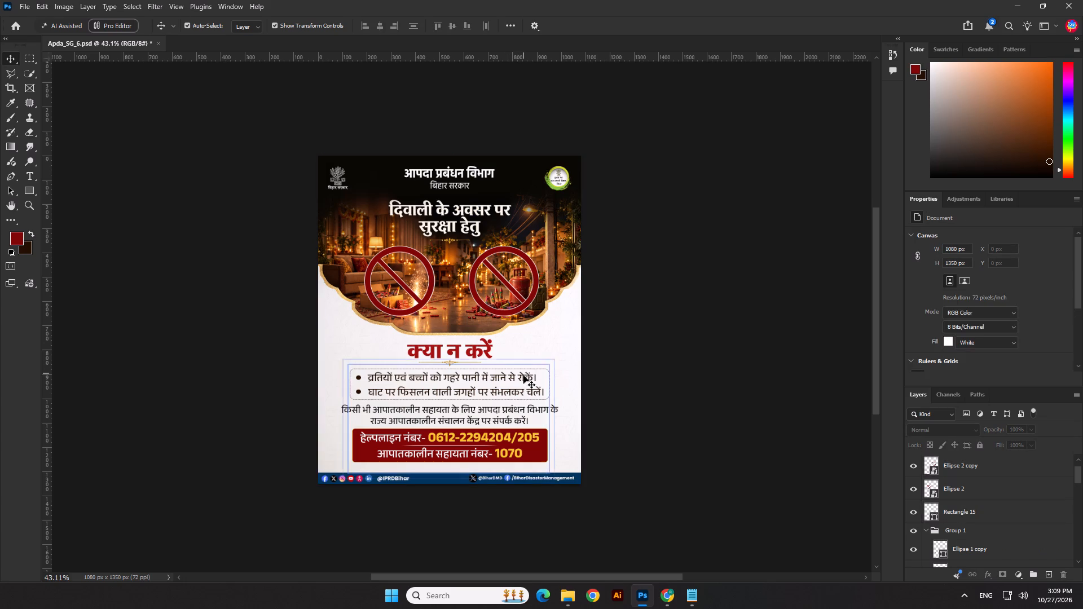
# Unlock Layer 7 and delete the old poster artwork layers: Generative Fill, Layer 7, Generative Fill 2 and Layer 8.
pyautogui.click(545, 338)
pyautogui.click(583, 343)
pyautogui.click(574, 344)
pyautogui.press('Delete')
pyautogui.click(547, 332)
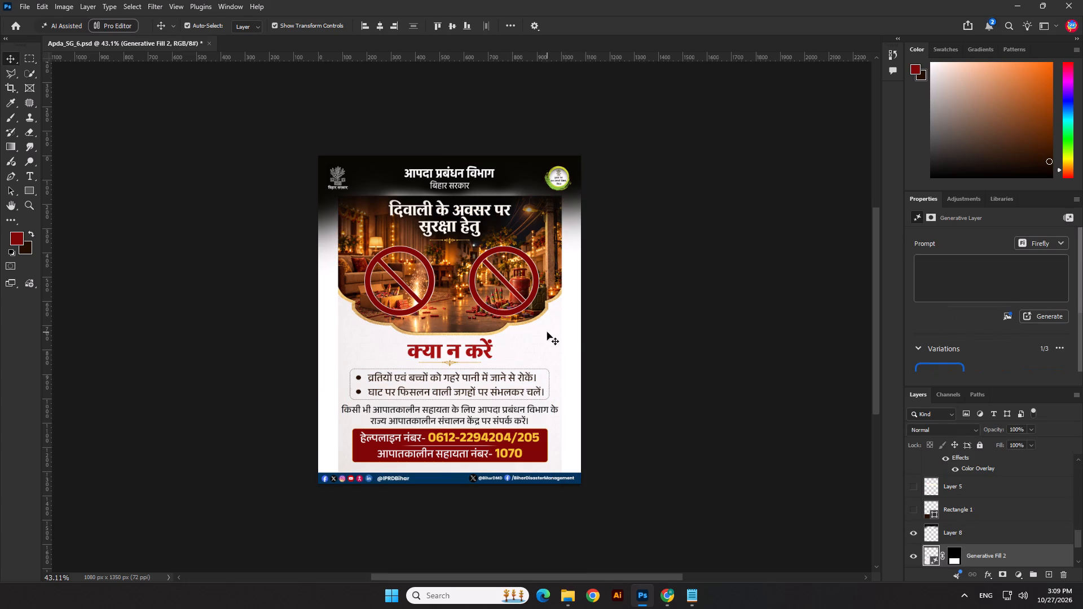
pyautogui.scroll(-4, 971, 521)
pyautogui.click(1058, 514)
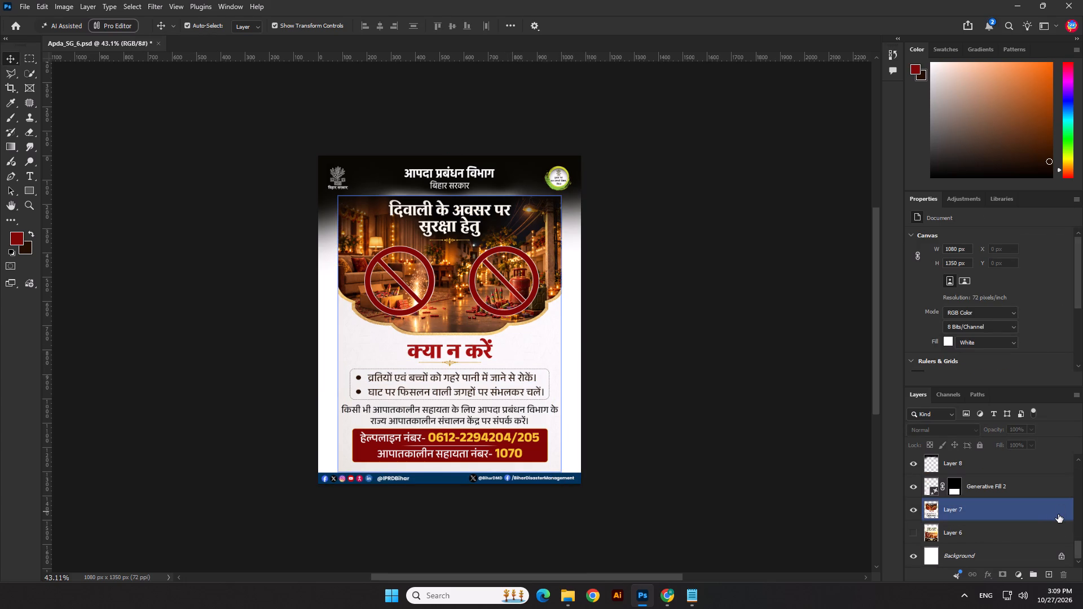
pyautogui.click(1042, 513)
pyautogui.press('Delete')
pyautogui.click(1007, 511)
pyautogui.press('Delete')
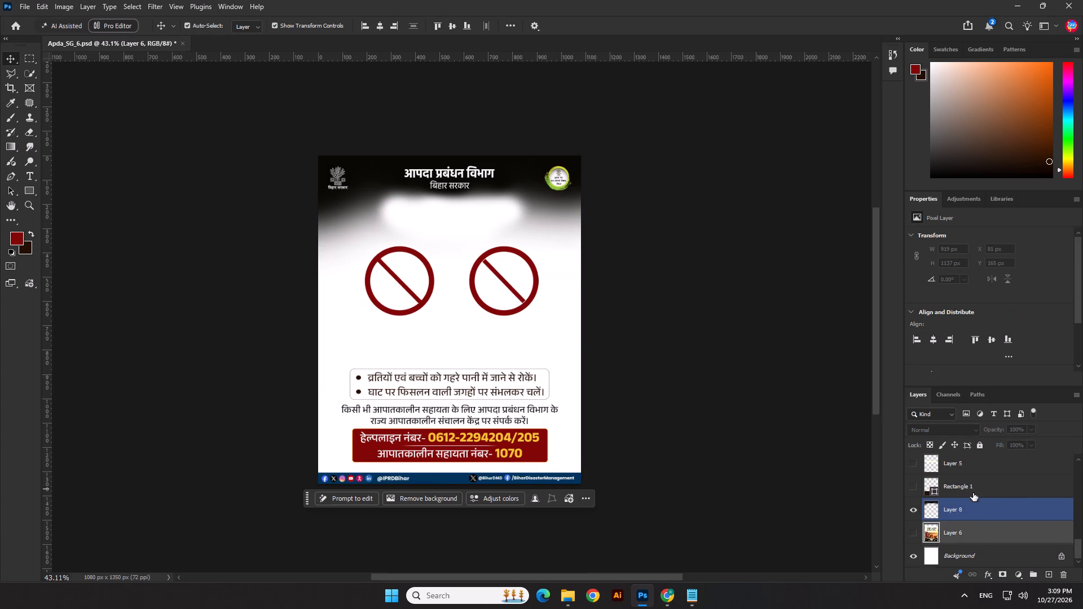
pyautogui.click(965, 508)
pyautogui.press('Delete')
pyautogui.click(761, 422)
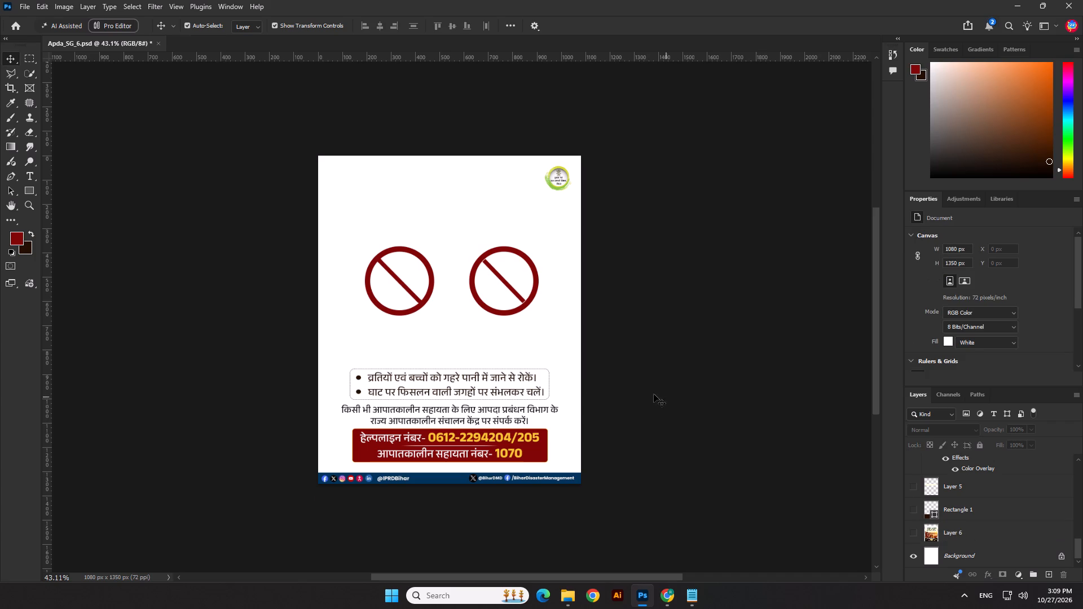
# Paste the copied Diwali image just above the Background layer and scale it to about 84.67%, positioned above the blue footer strip.
pyautogui.click(570, 417)
pyautogui.click(997, 553)
pyautogui.hotkey('ctrl', 'v')
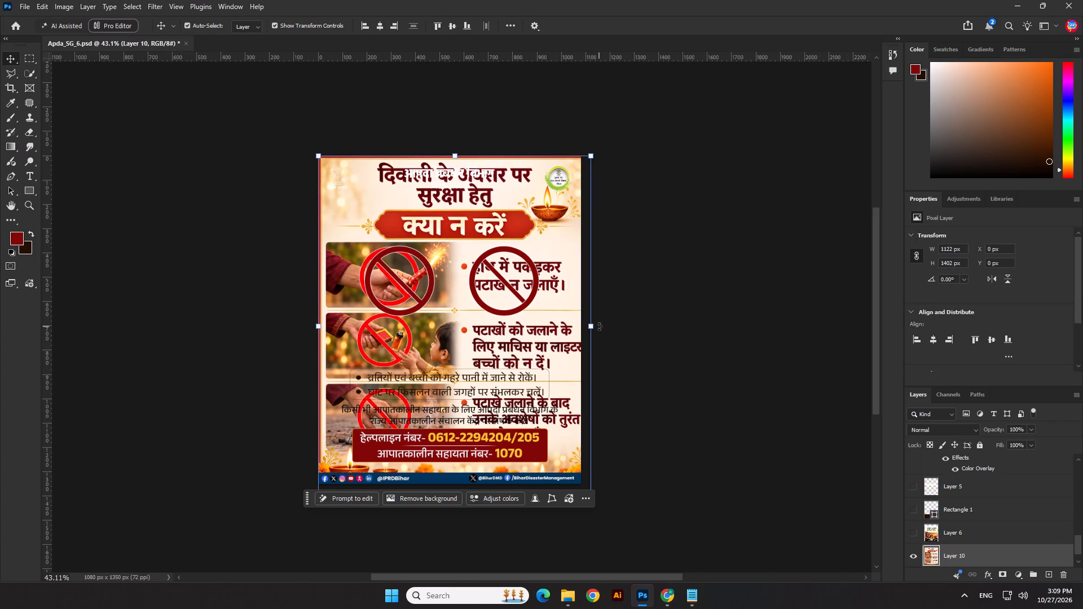
pyautogui.moveTo(598, 326); pyautogui.dragTo(556, 330)
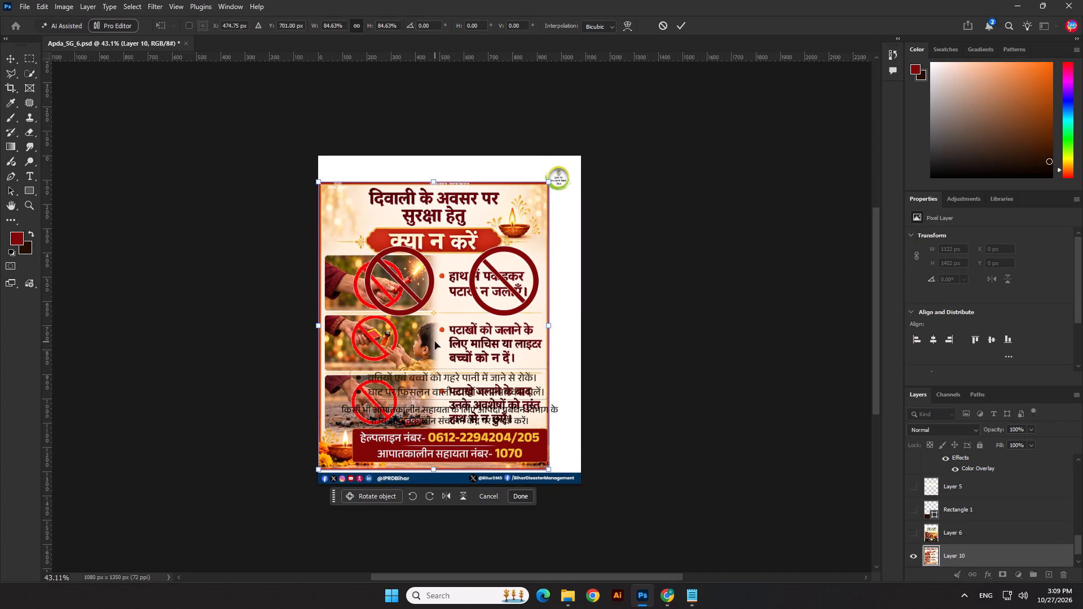
pyautogui.moveTo(435, 342); pyautogui.dragTo(454, 345)
pyautogui.scroll(2, 452, 333)
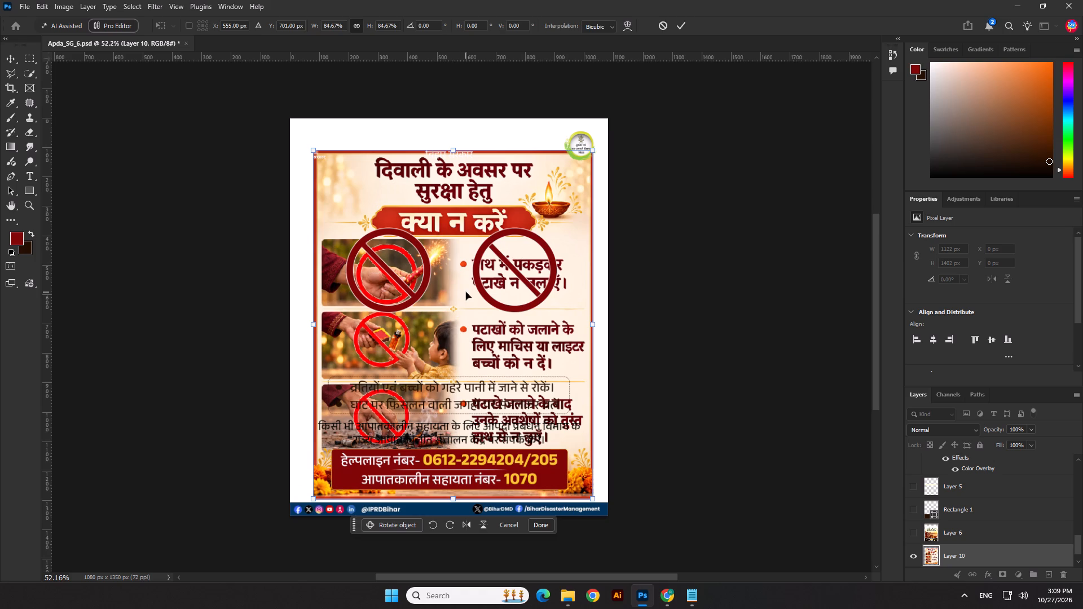
pyautogui.press('Return')
# Centre the pasted image horizontally on the canvas and nudge it down to Y 117 px.
pyautogui.click(375, 27)
pyautogui.press('Down')
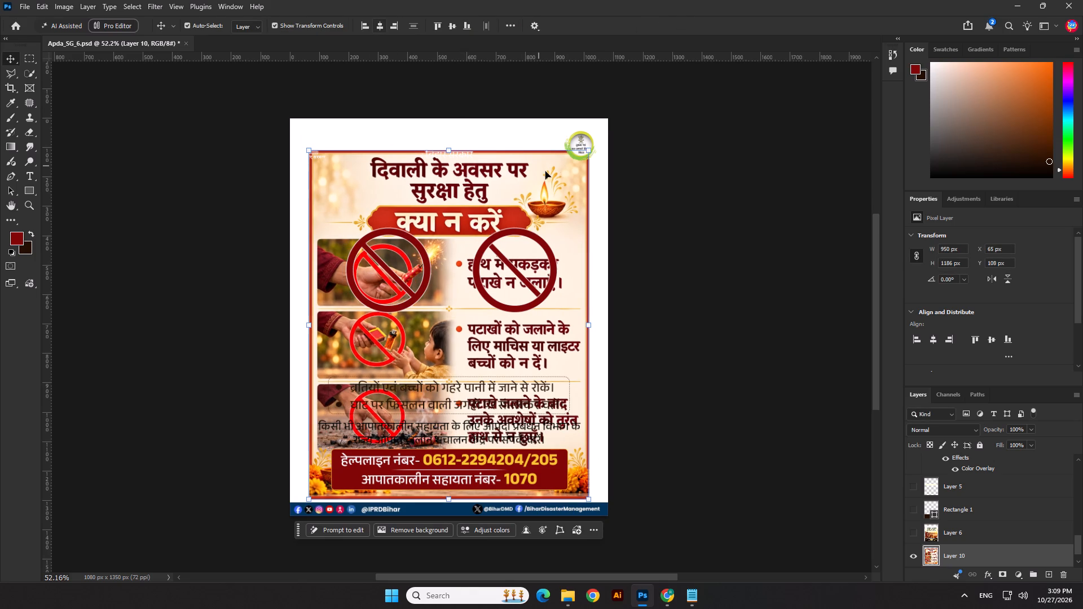
pyautogui.press('Down')
pyautogui.press('Down')
pyautogui.press('Down')
pyautogui.press('Down')
pyautogui.press('Down')
pyautogui.press('Down')
pyautogui.press('Down')
pyautogui.press('Down')
# Delete the red border strips along the pasted image's top and left edges using rectangular marquee selections.
pyautogui.click(30, 57)
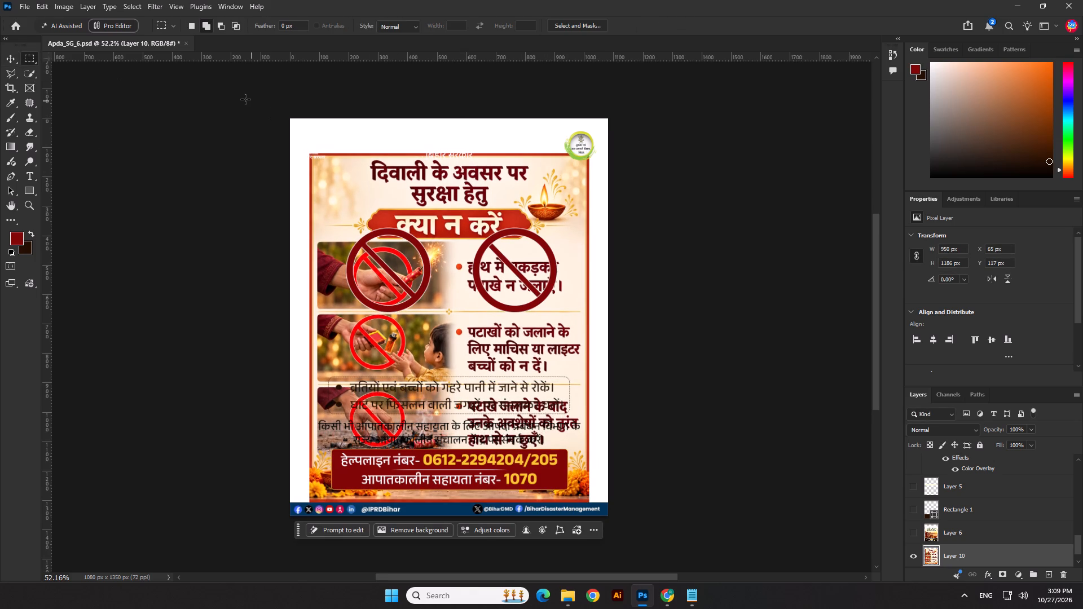
pyautogui.scroll(1, 245, 99)
pyautogui.moveTo(250, 109); pyautogui.dragTo(701, 144)
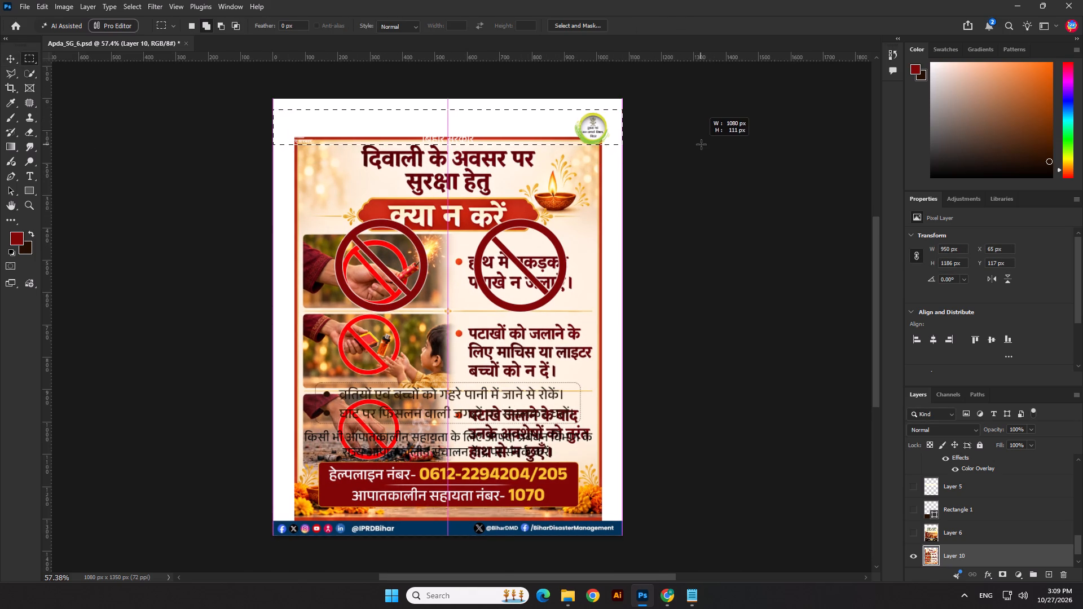
pyautogui.moveTo(701, 144); pyautogui.dragTo(707, 142)
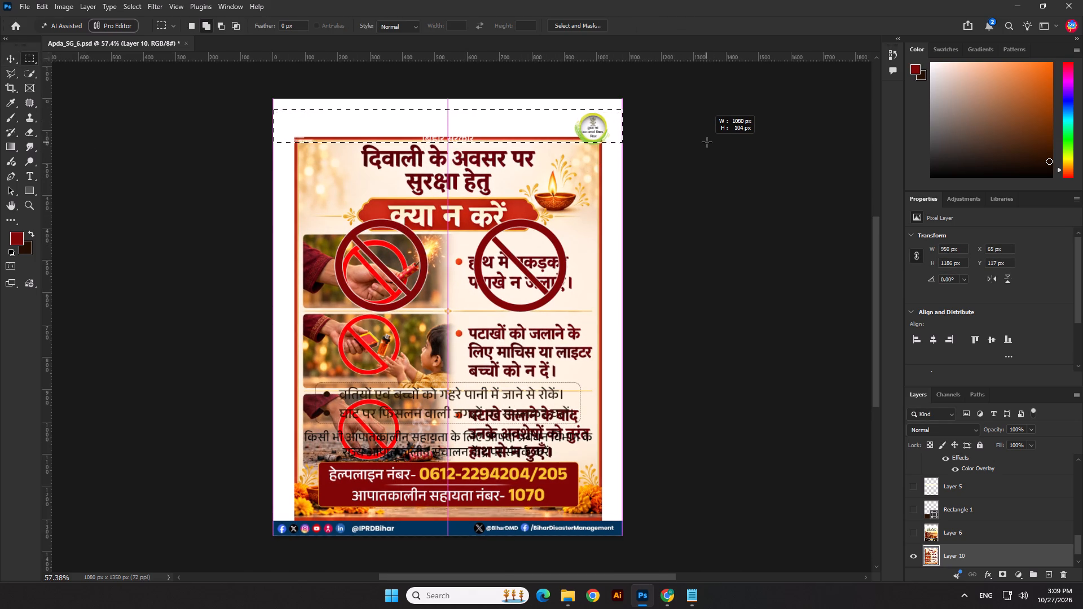
pyautogui.moveTo(707, 142); pyautogui.dragTo(708, 142)
pyautogui.press('Delete')
pyautogui.moveTo(206, 116); pyautogui.dragTo(288, 346)
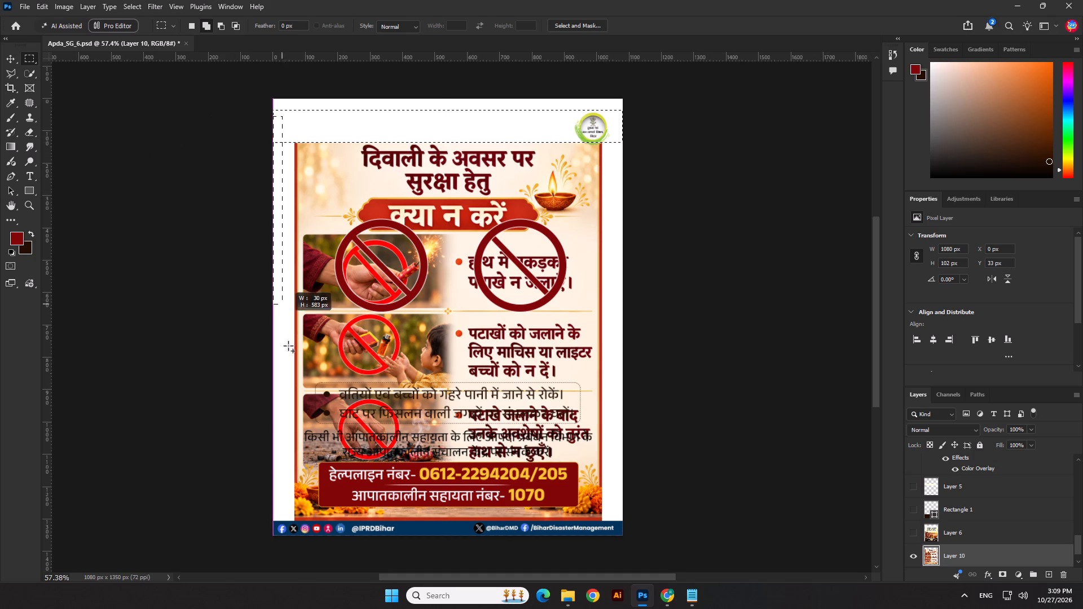
pyautogui.moveTo(288, 346); pyautogui.dragTo(298, 539)
pyautogui.press('Delete')
# Delete the red border strip along the pasted image's right edge using a full-height rectangular marquee selection.
pyautogui.moveTo(641, 107); pyautogui.dragTo(617, 191)
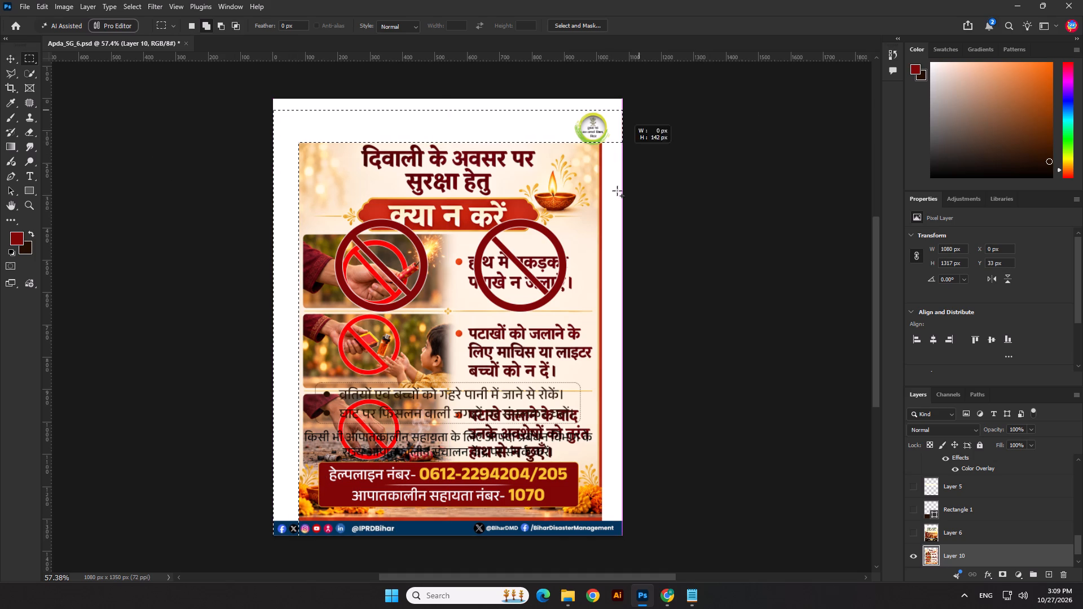
pyautogui.moveTo(617, 191); pyautogui.dragTo(600, 561)
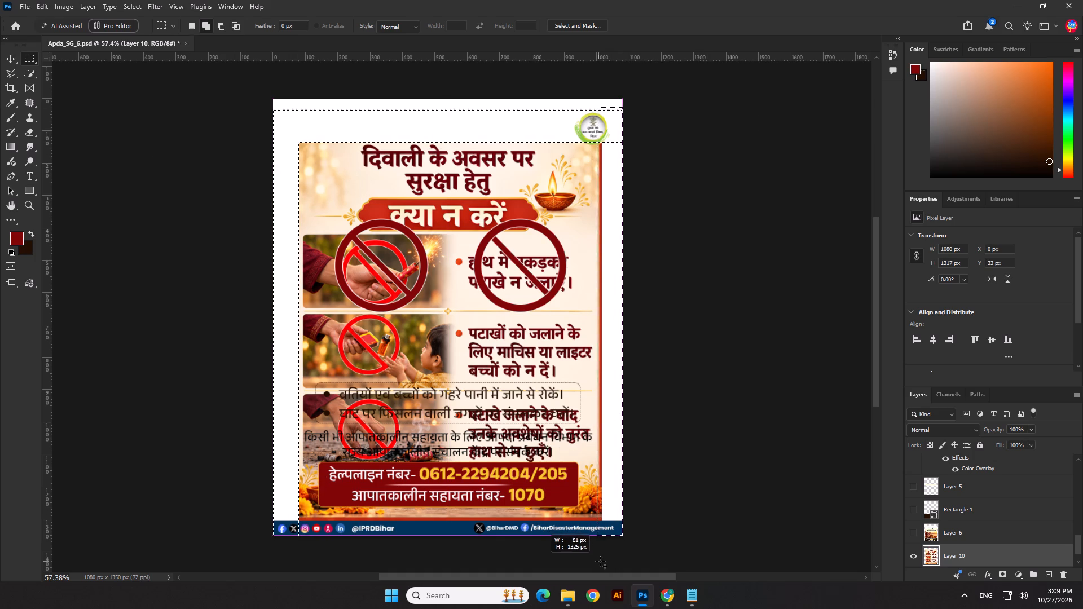
pyautogui.moveTo(600, 561); pyautogui.dragTo(598, 564)
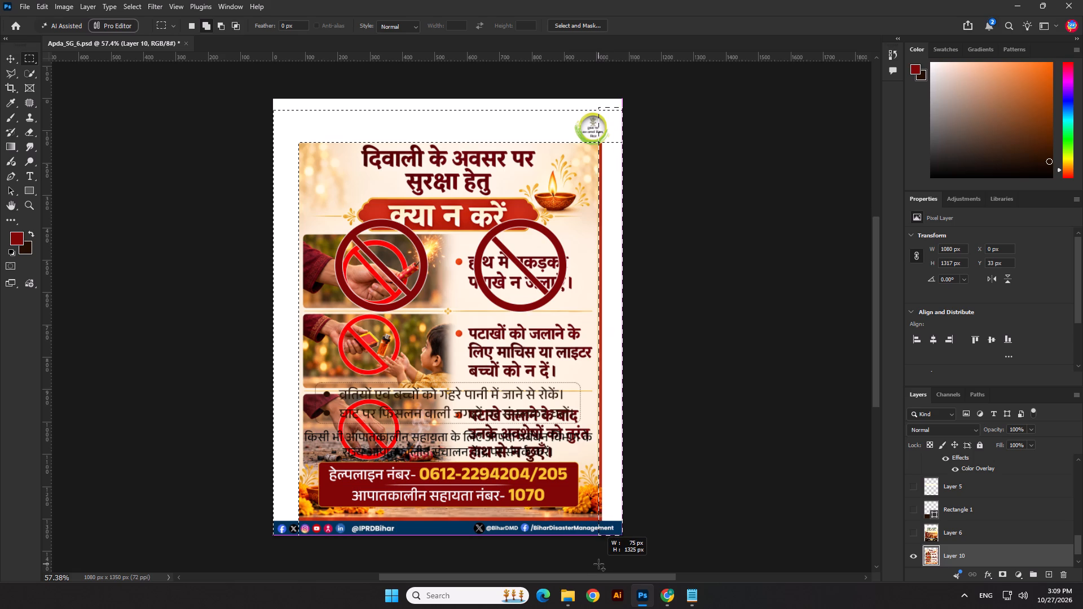
pyautogui.moveTo(598, 564); pyautogui.dragTo(597, 564)
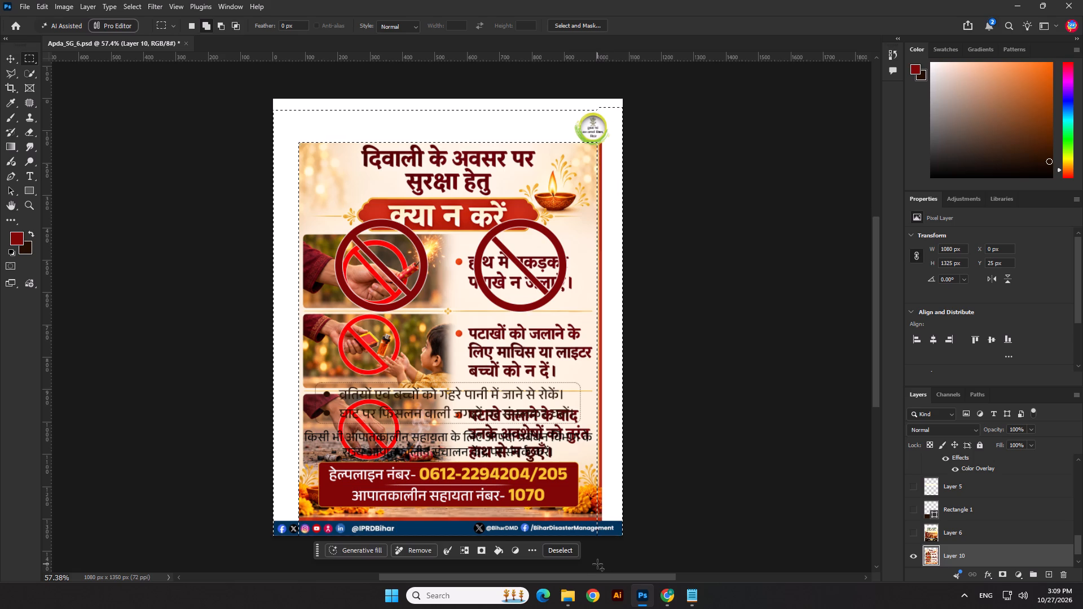
pyautogui.press('Delete')
pyautogui.click(727, 380)
pyautogui.scroll(-3, 647, 209)
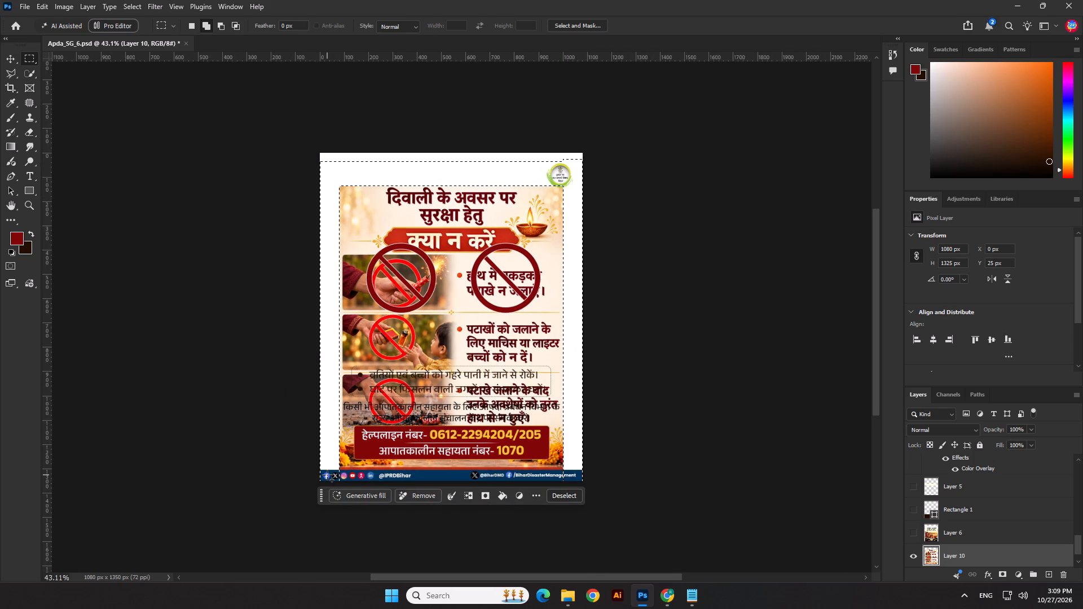
pyautogui.scroll(4, 309, 469)
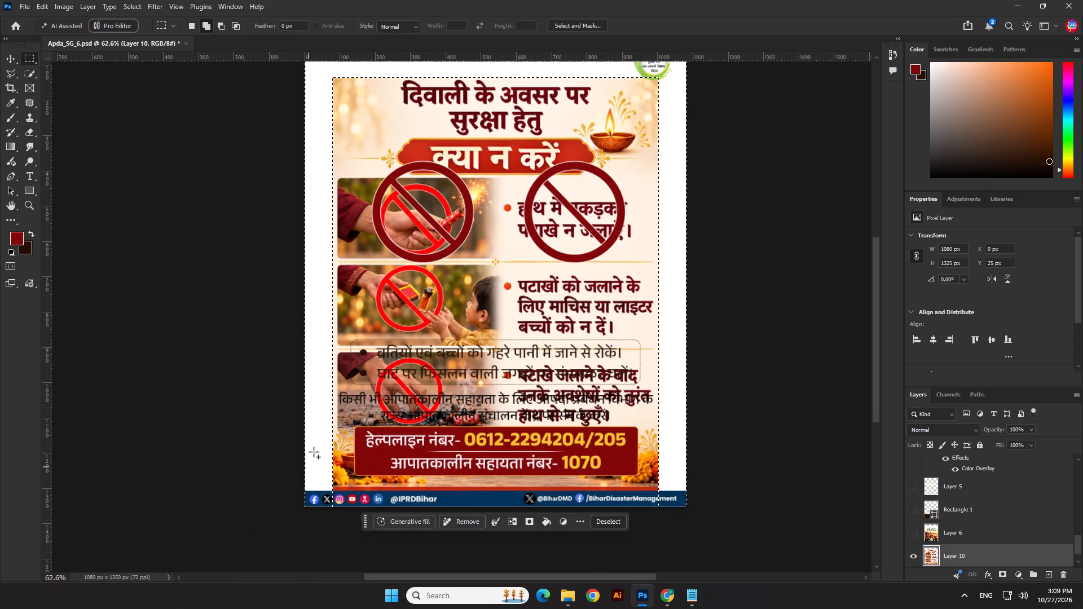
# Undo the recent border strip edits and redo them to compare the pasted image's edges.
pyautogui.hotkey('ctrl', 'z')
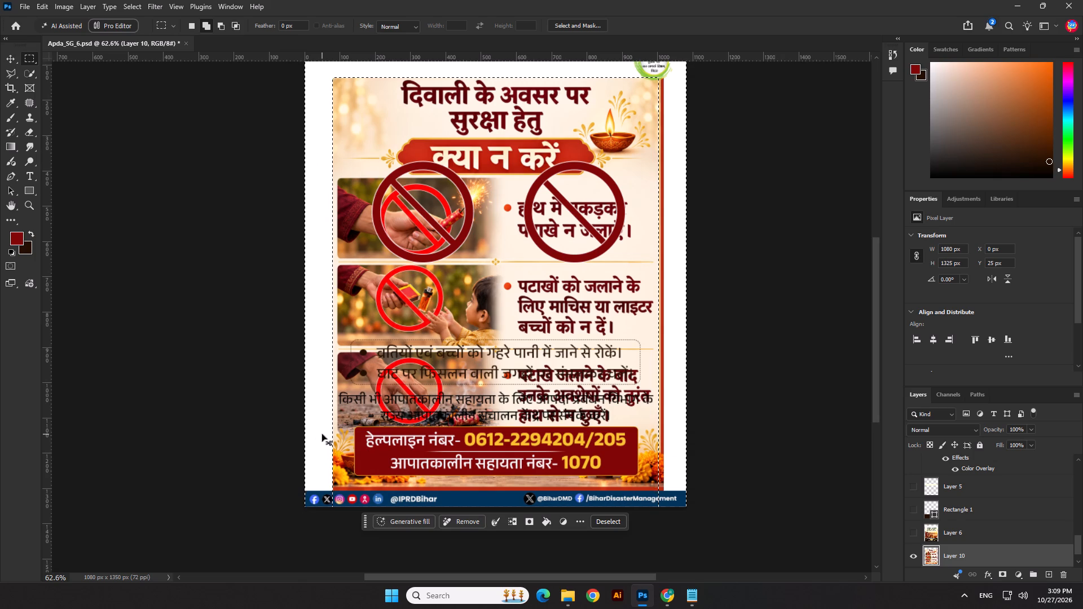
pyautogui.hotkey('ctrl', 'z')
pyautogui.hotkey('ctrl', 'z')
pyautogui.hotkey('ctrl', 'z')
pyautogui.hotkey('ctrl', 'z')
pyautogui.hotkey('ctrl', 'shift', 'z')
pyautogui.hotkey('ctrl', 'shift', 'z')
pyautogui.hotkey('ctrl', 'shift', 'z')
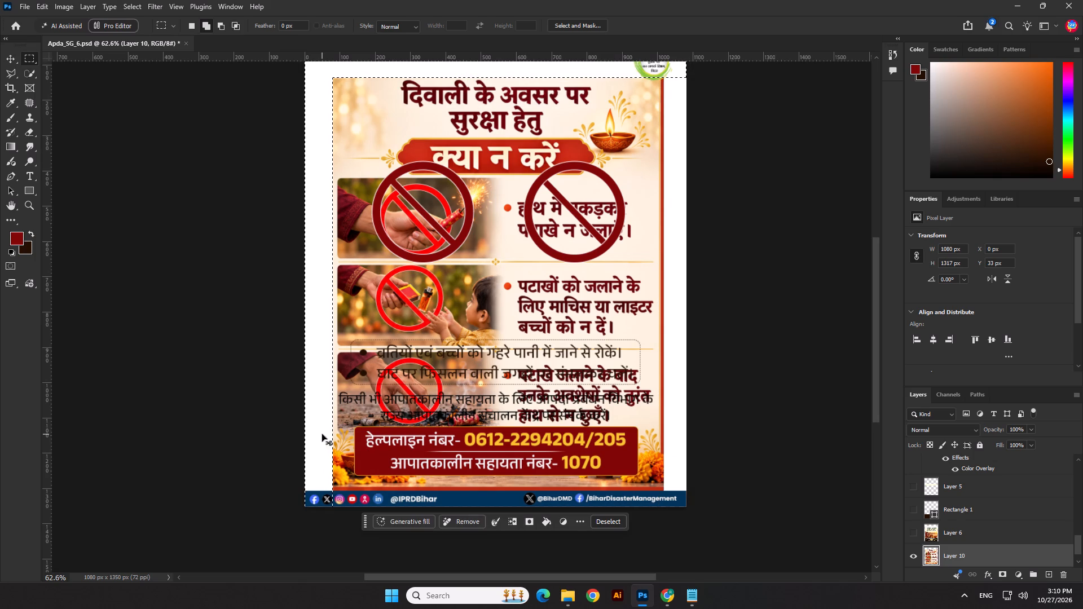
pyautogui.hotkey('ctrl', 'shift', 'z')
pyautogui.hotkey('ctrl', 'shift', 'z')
# Replace the old selection with a full-width marquee about 57 px high and delete the red strip along the image's bottom edge.
pyautogui.click(29, 60)
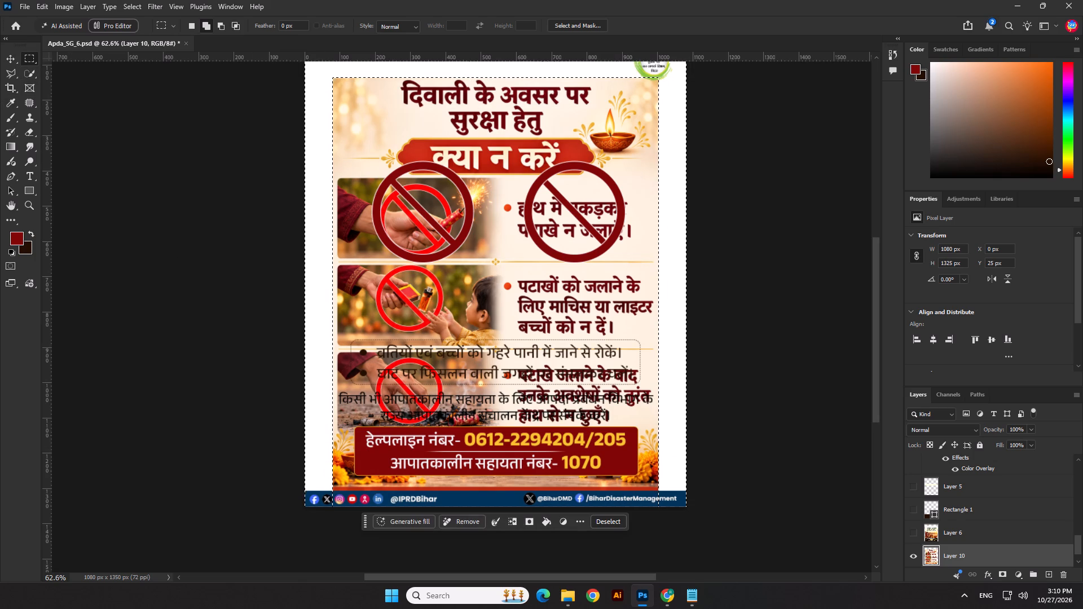
pyautogui.rightClick(466, 226)
pyautogui.click(482, 236)
pyautogui.click(6, 63)
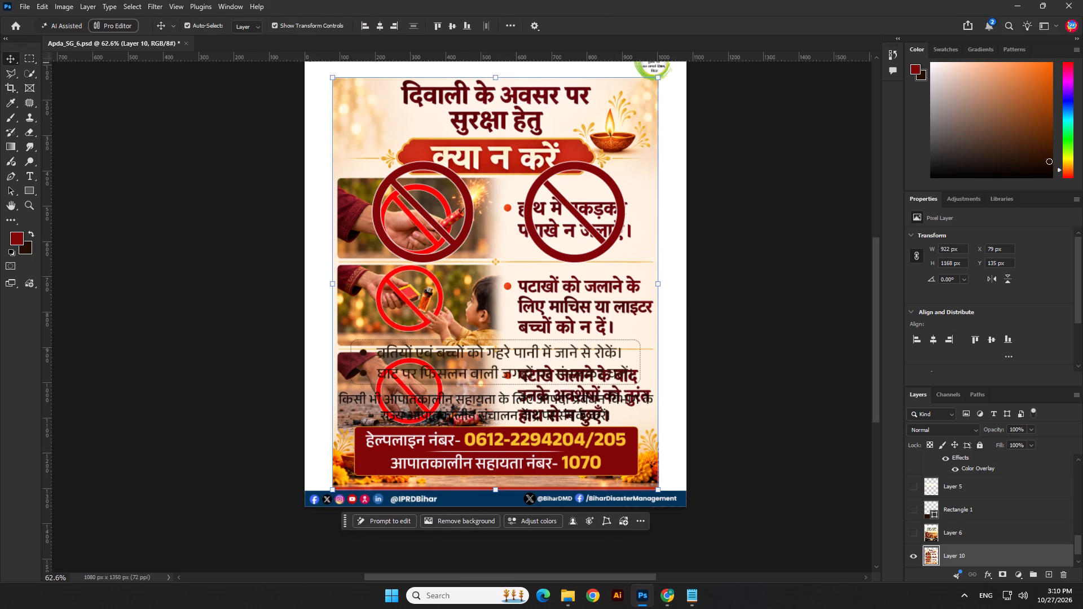
pyautogui.click(29, 55)
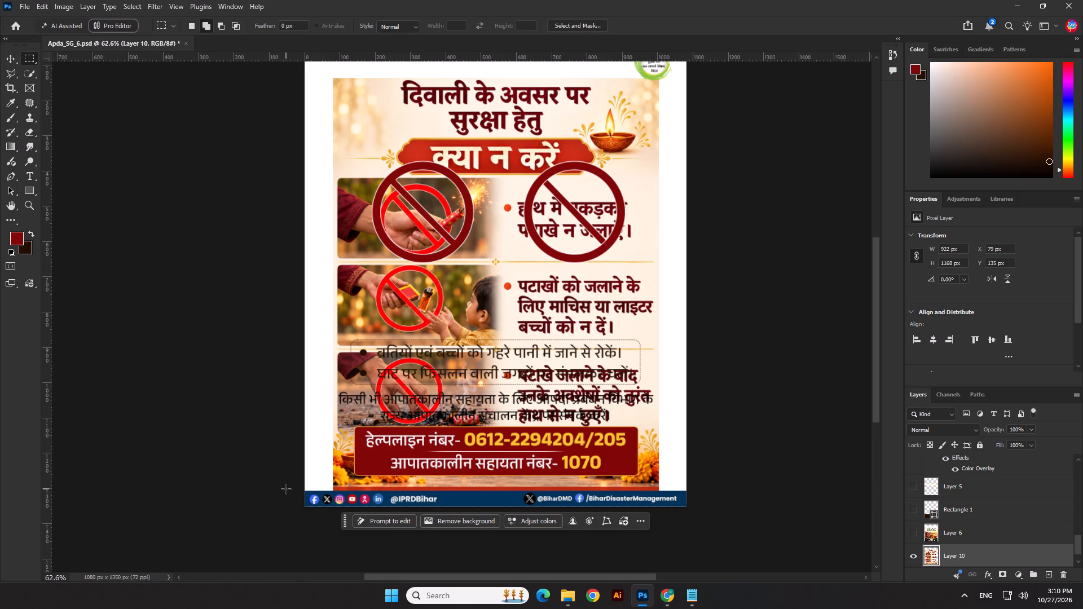
pyautogui.click(286, 488)
pyautogui.moveTo(289, 487); pyautogui.dragTo(728, 577)
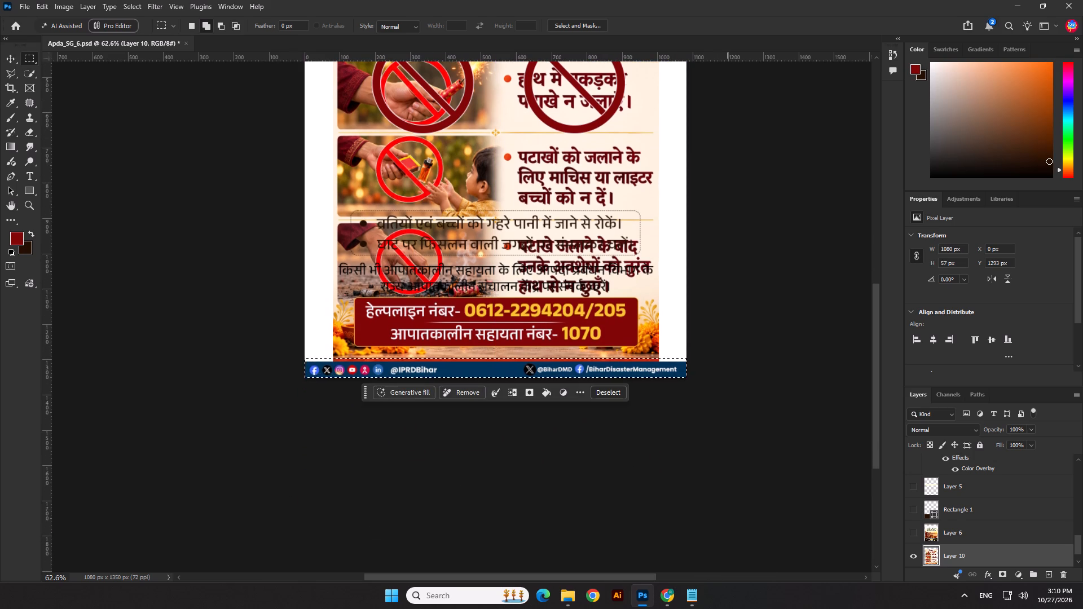
pyautogui.press('Delete')
pyautogui.press('Up')
pyautogui.press('Up')
pyautogui.press('Delete')
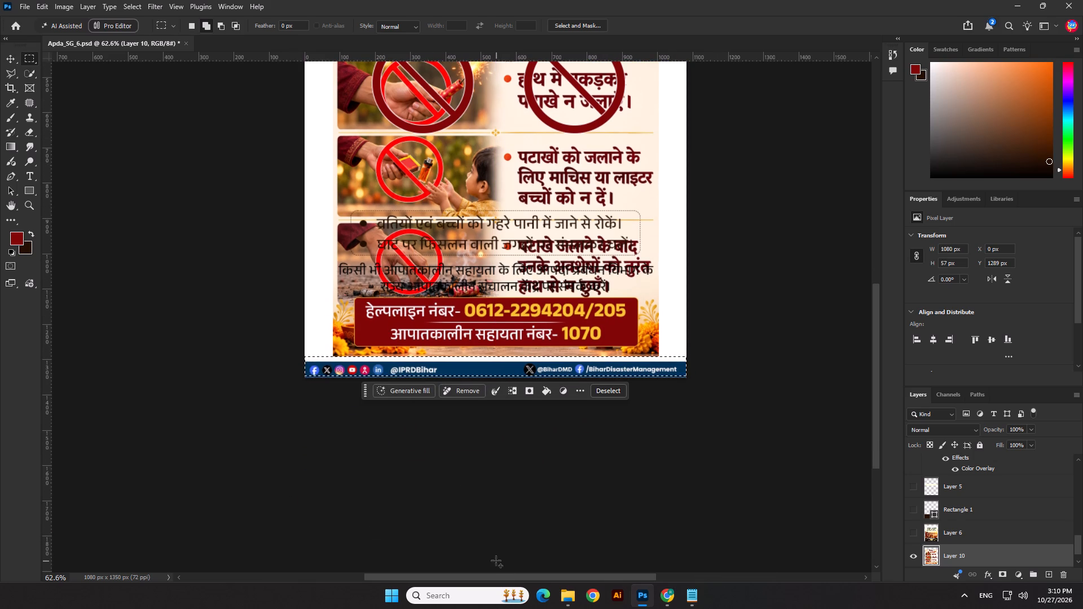
pyautogui.click(496, 561)
pyautogui.scroll(-7, 525, 476)
# Clear the marquee selection over the footer strip so only Layer 10's artwork is active.
pyautogui.click(24, 61)
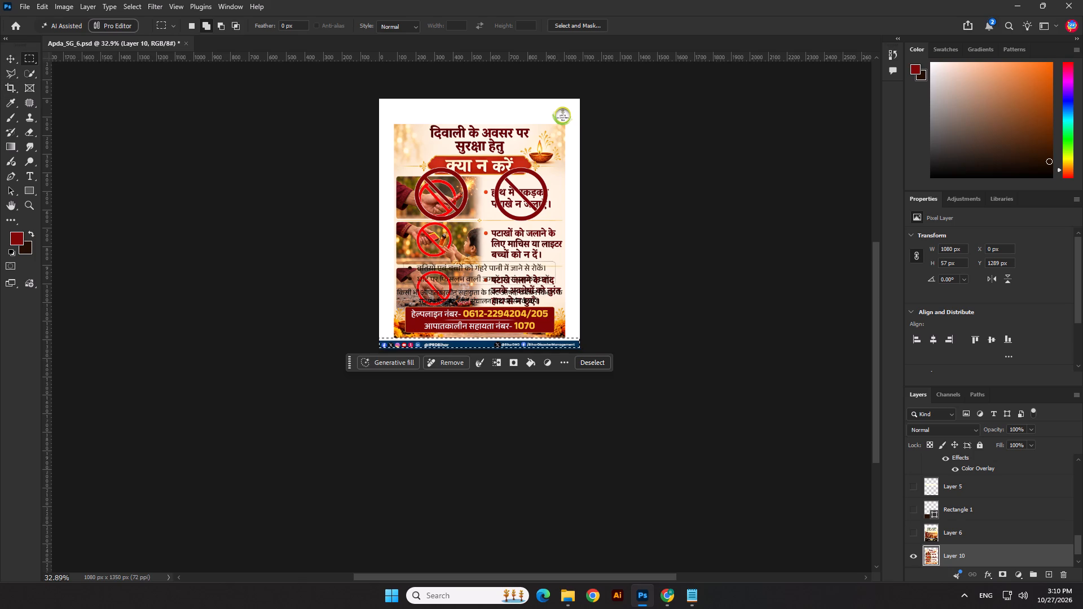
pyautogui.rightClick(300, 174)
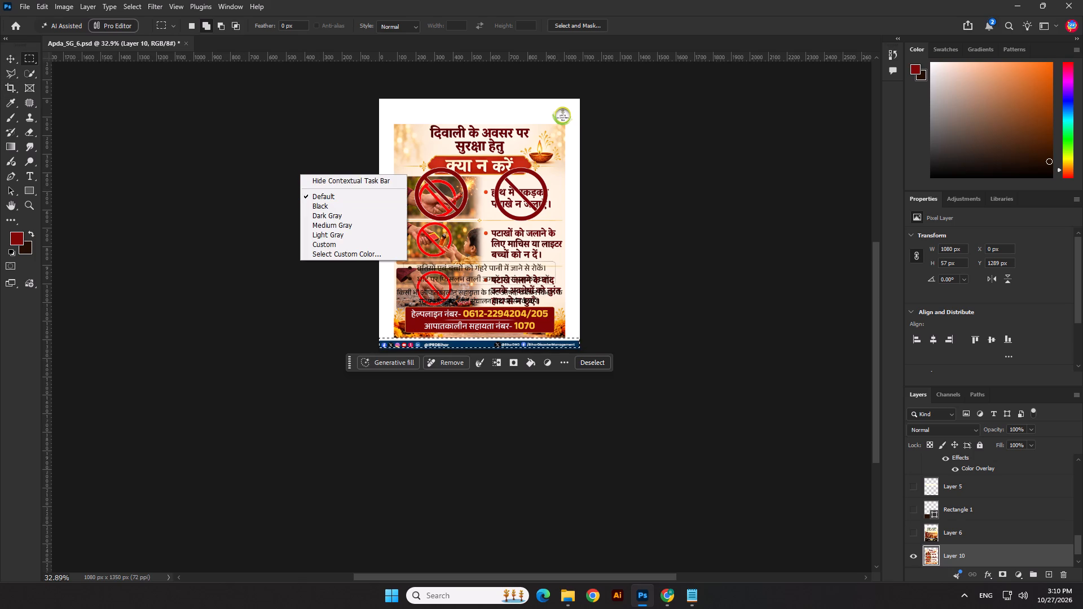
pyautogui.click(12, 56)
pyautogui.click(115, 153)
pyautogui.scroll(2, 529, 145)
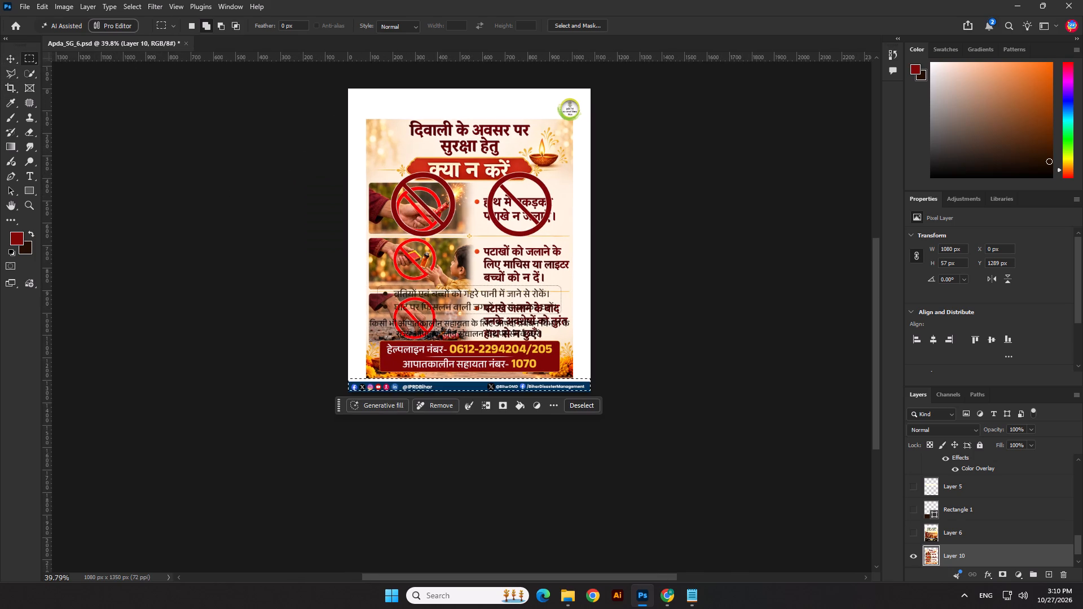
pyautogui.click(11, 58)
pyautogui.click(136, 151)
pyautogui.click(443, 145)
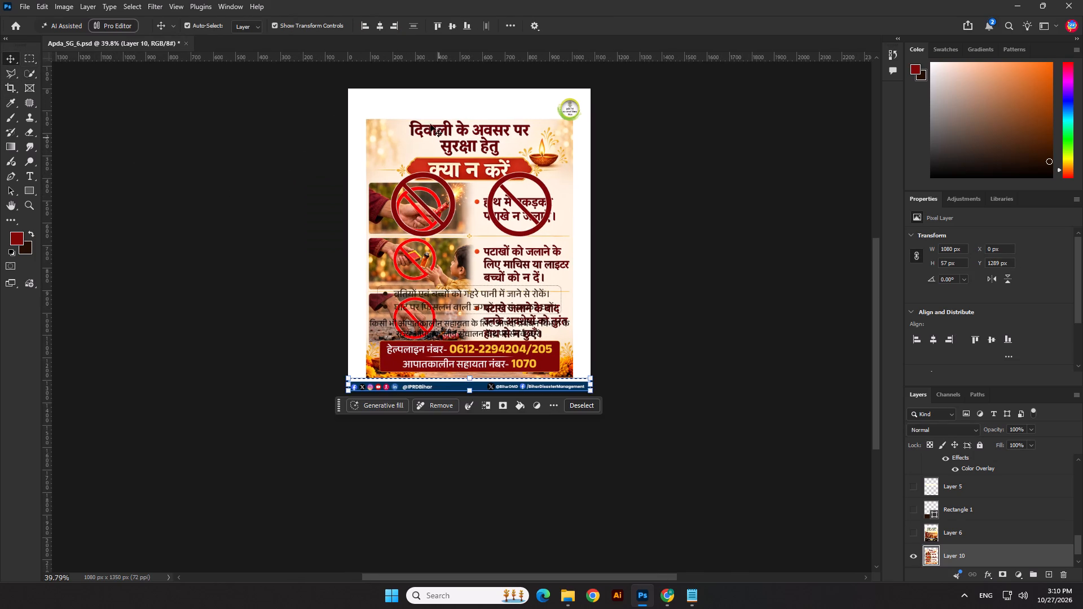
pyautogui.click(381, 21)
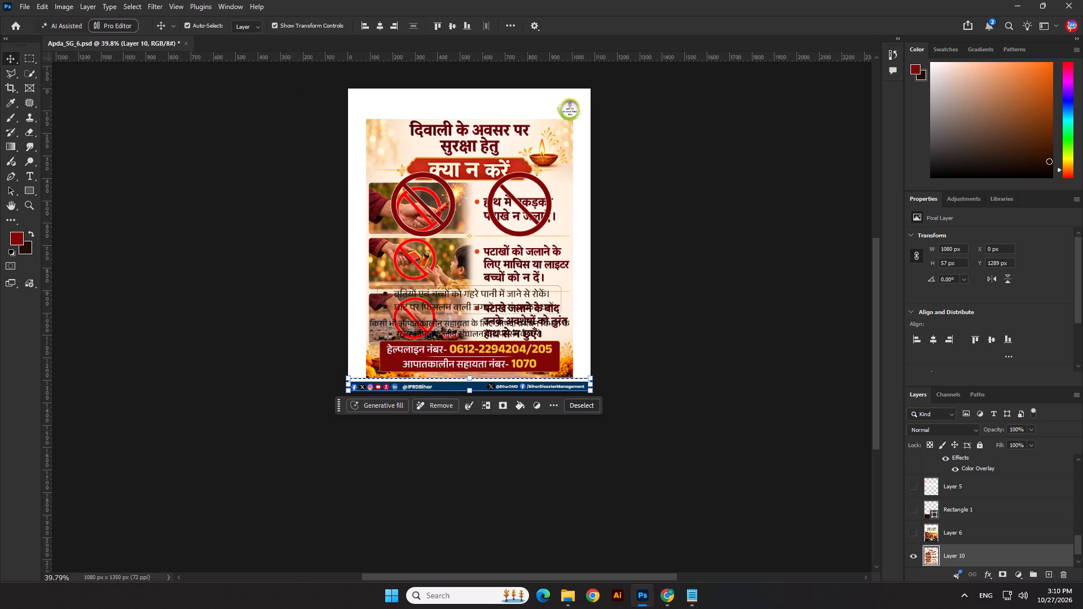
pyautogui.click(30, 59)
pyautogui.rightClick(372, 135)
pyautogui.click(381, 140)
pyautogui.click(10, 58)
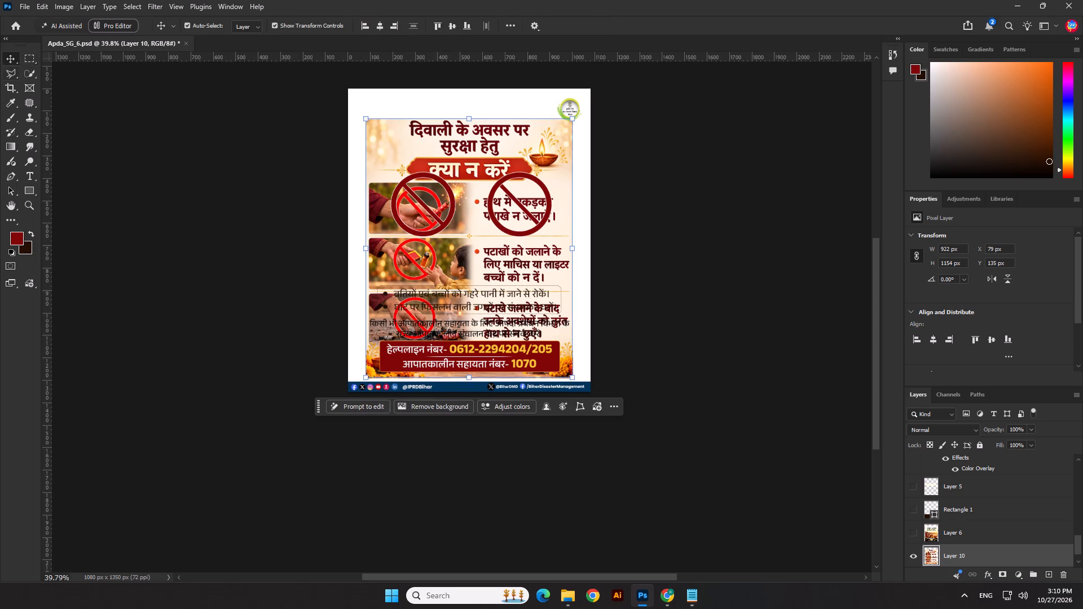
# Change the header texts आपदा प्रबंधन विभाग and बिहार सरकार to black.
pyautogui.click(111, 144)
pyautogui.scroll(7, 492, 80)
pyautogui.click(469, 83)
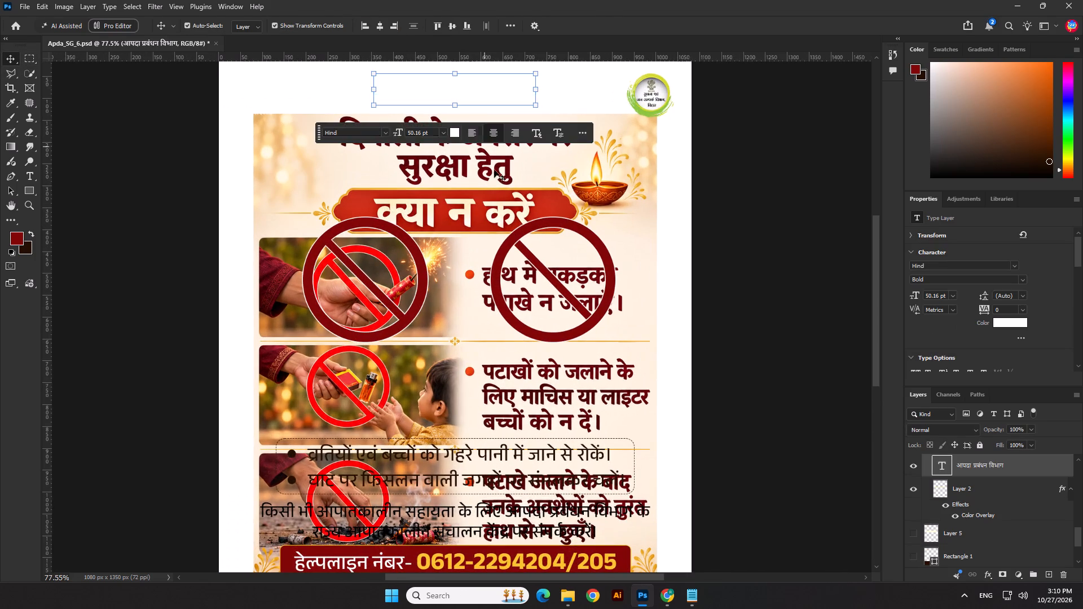
pyautogui.scroll(-4, 544, 227)
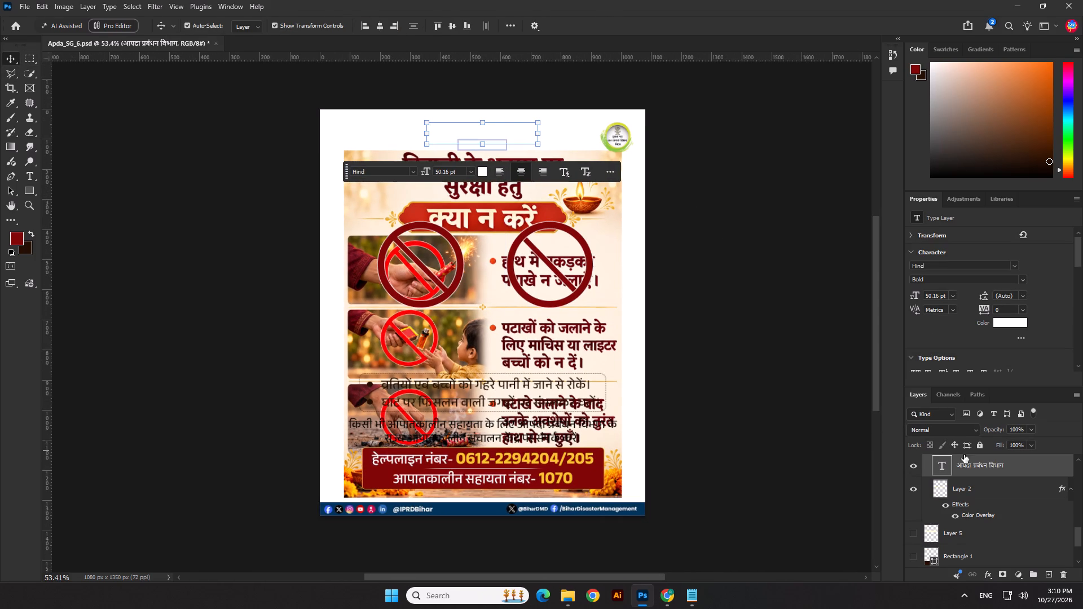
pyautogui.scroll(2, 970, 460)
pyautogui.keyDown('ctrl'); pyautogui.click(963, 484); pyautogui.keyUp('ctrl')
pyautogui.click(1009, 319)
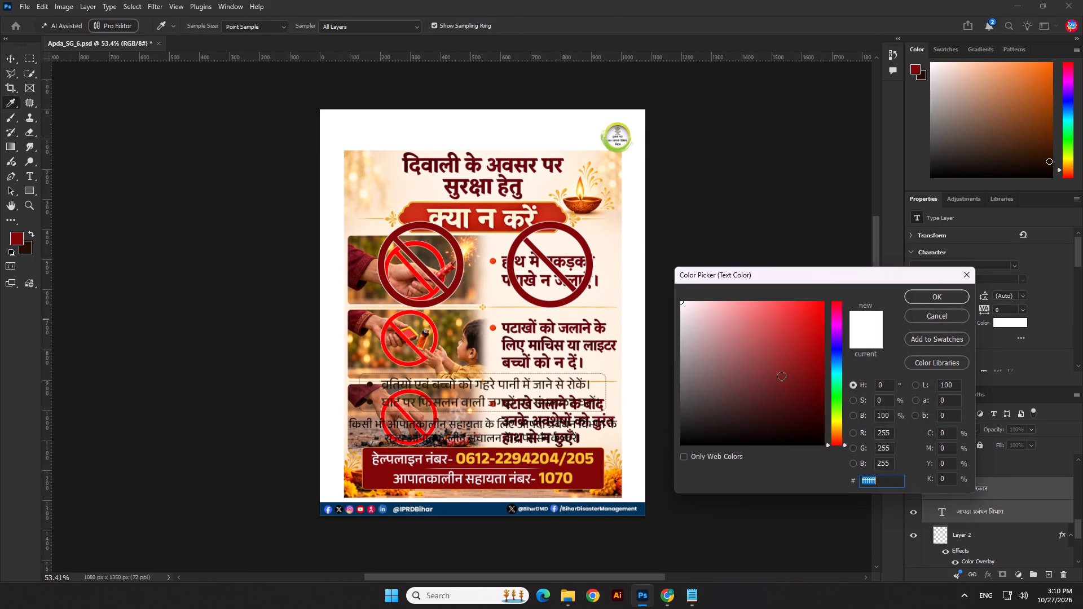
pyautogui.moveTo(756, 397); pyautogui.dragTo(751, 461)
pyautogui.click(915, 297)
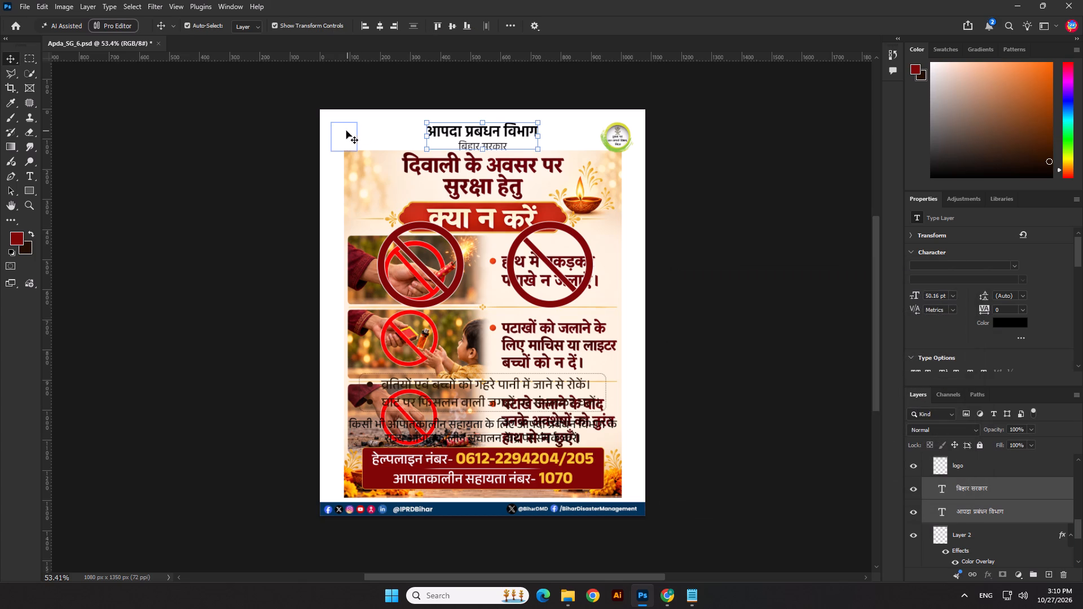
# Turn off the Color Overlay effects on Layer 2, the Bihar government emblem in the header.
pyautogui.click(341, 132)
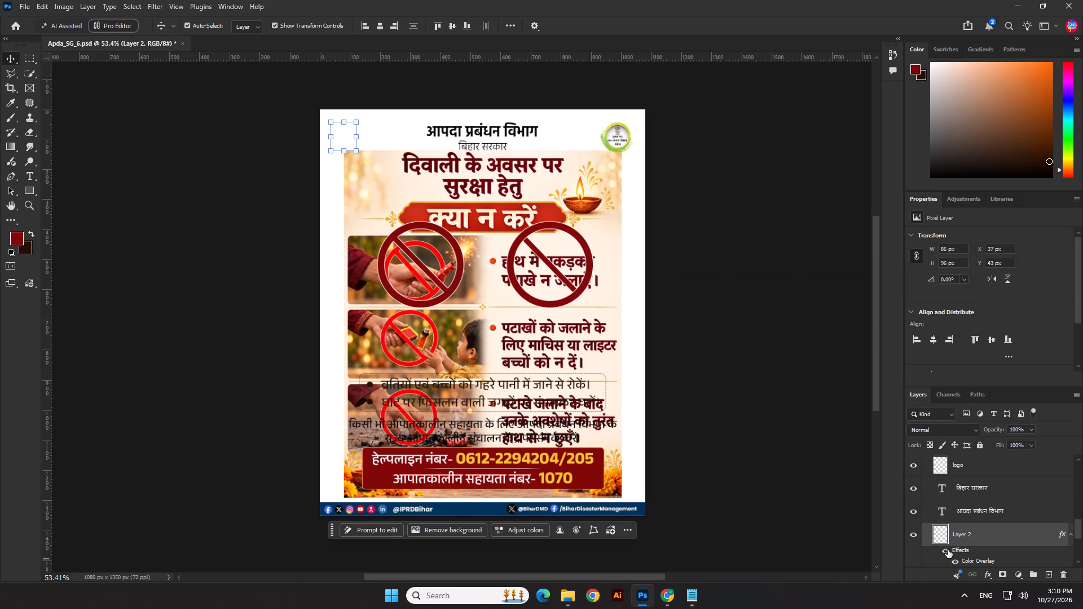
pyautogui.click(948, 550)
pyautogui.click(693, 409)
# Scale the Diwali image on Layer 10 to 99.31% and nudge it down to Y 150 px, clear of the header text.
pyautogui.click(597, 178)
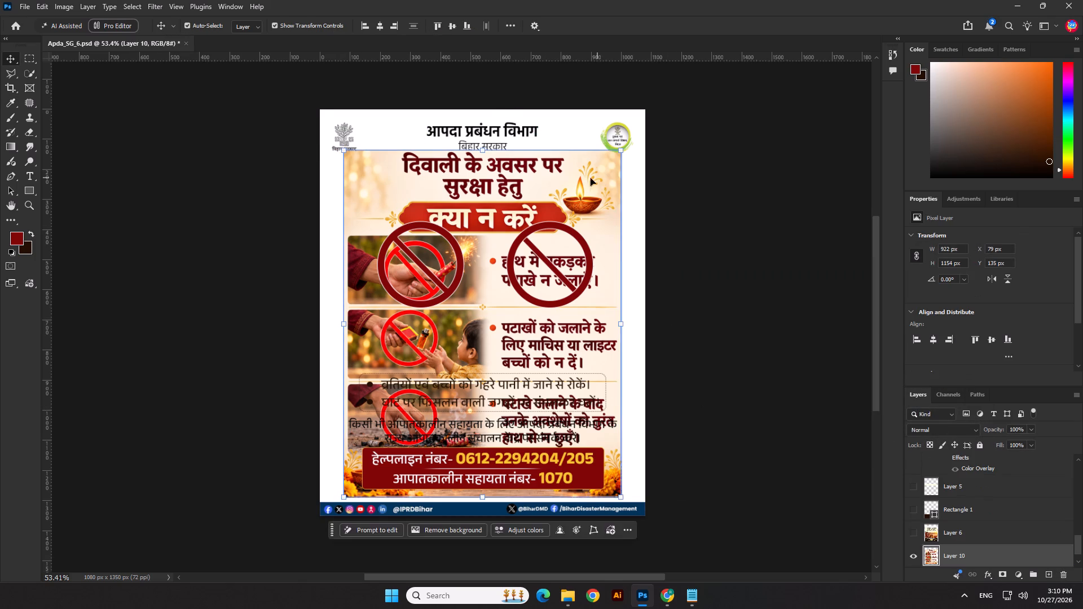
pyautogui.scroll(2, 530, 167)
pyautogui.moveTo(478, 143); pyautogui.dragTo(474, 149)
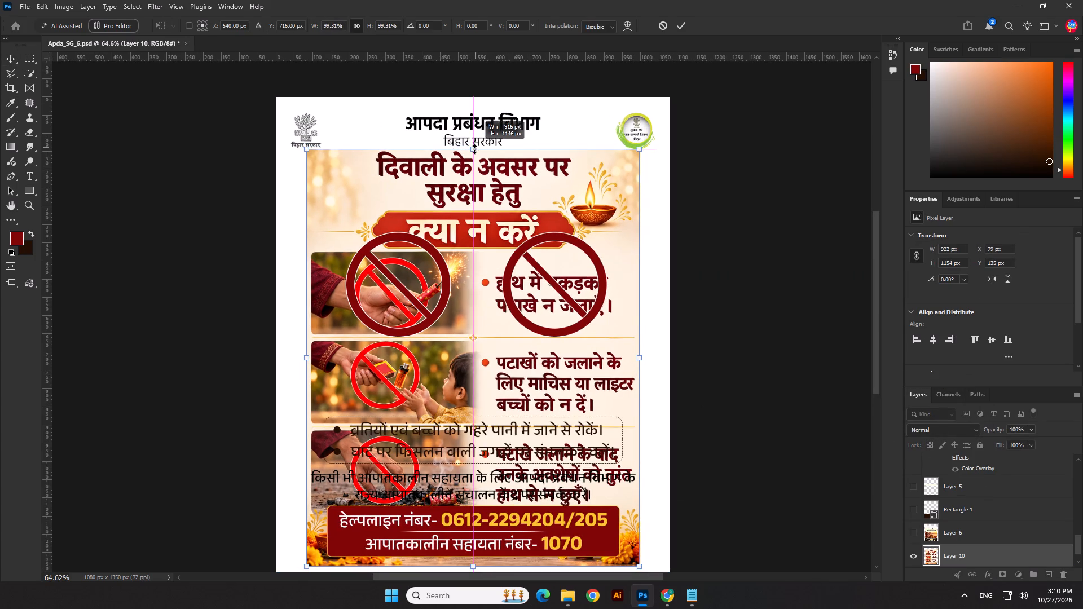
pyautogui.moveTo(474, 149); pyautogui.dragTo(472, 149)
pyautogui.scroll(-2, 472, 149)
pyautogui.press('Down')
pyautogui.press('Down')
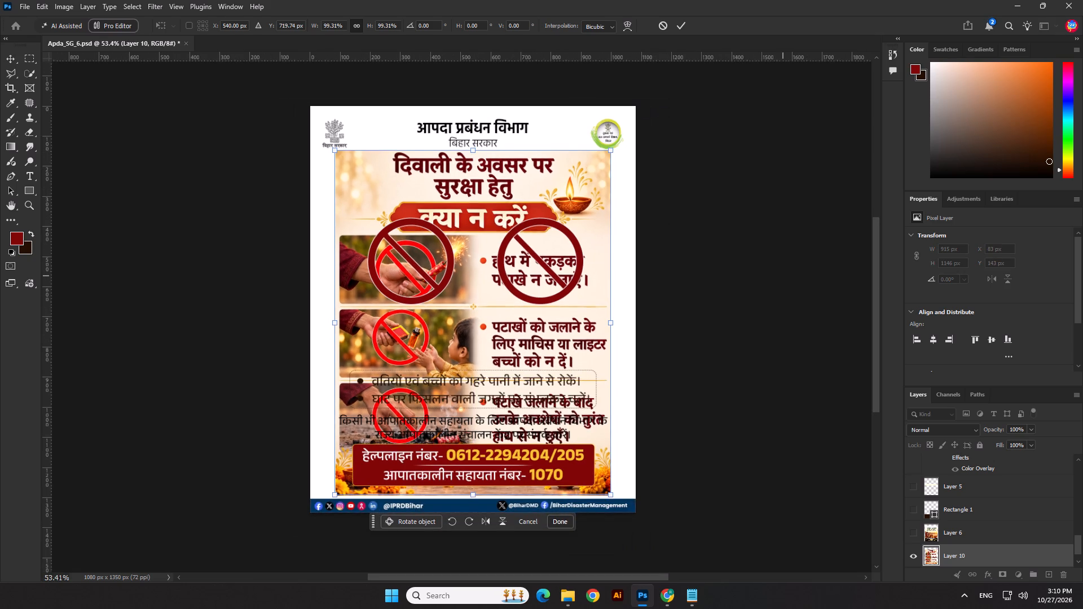
pyautogui.press('Down')
pyautogui.press('Down')
pyautogui.press('Return')
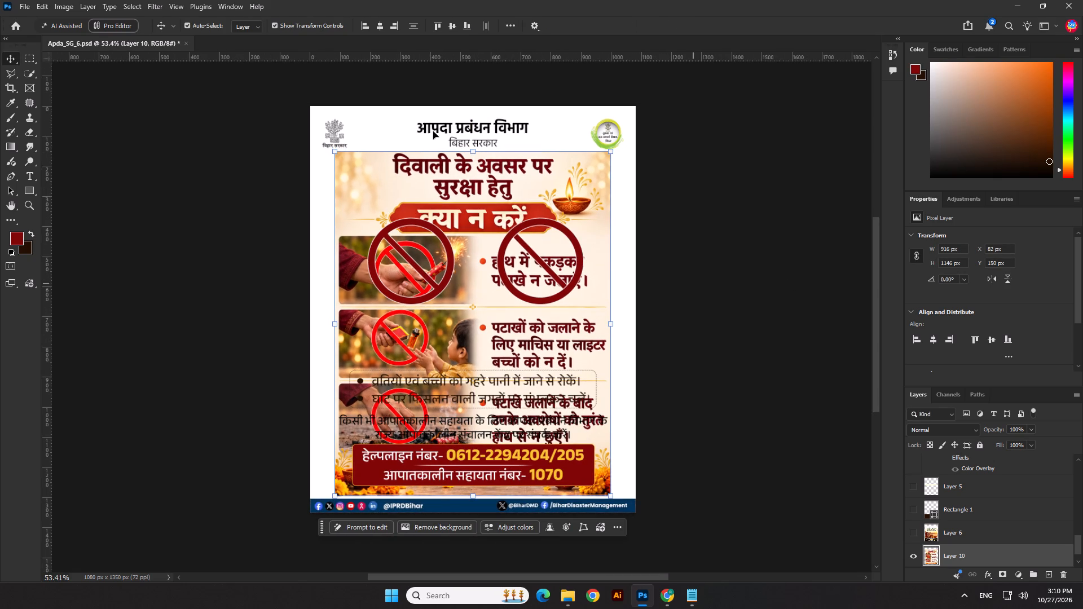
pyautogui.click(378, 32)
# Load Layer 10's outline as a selection, contract it by 3 px, invert it and run Generative Fill without a prompt.
pyautogui.keyDown('ctrl'); pyautogui.click(930, 557); pyautogui.keyUp('ctrl')
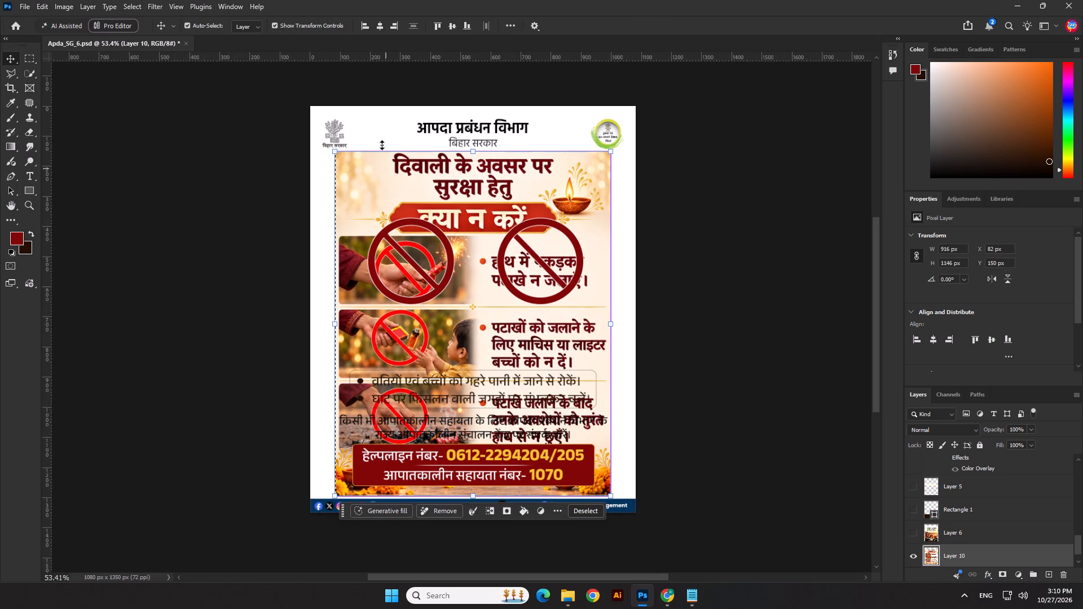
pyautogui.click(127, 11)
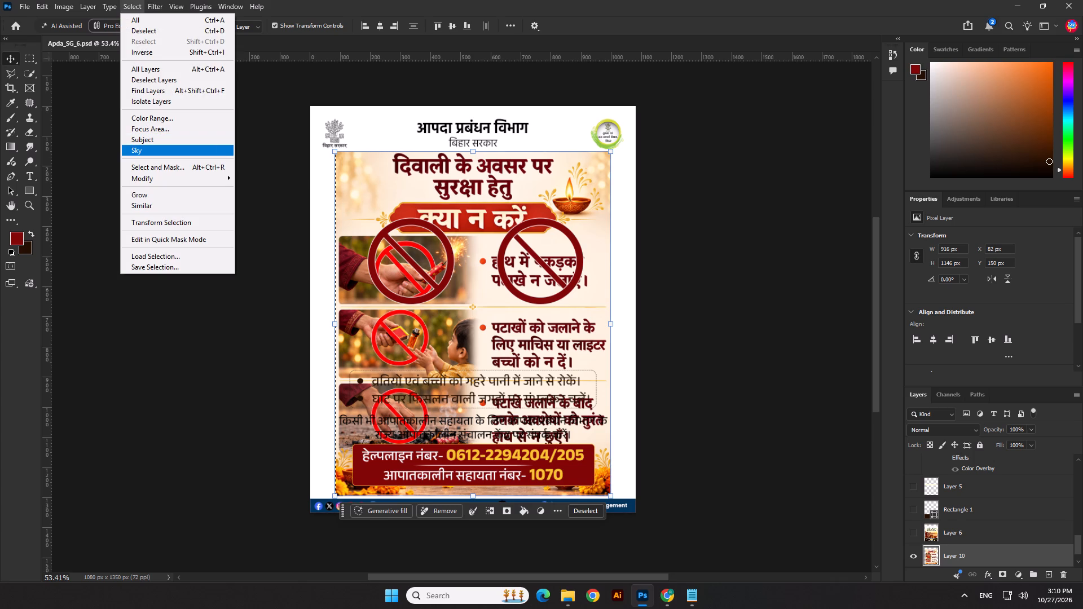
pyautogui.moveTo(151, 147); pyautogui.dragTo(154, 176)
pyautogui.click(300, 208)
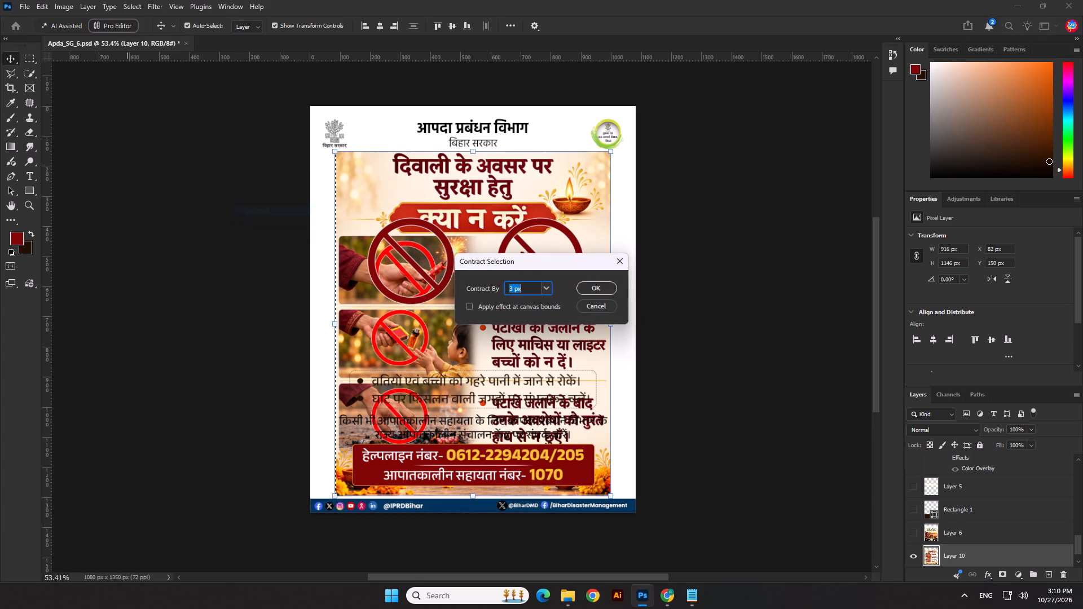
pyautogui.click(603, 285)
pyautogui.hotkey('ctrl', 'shift', 'i')
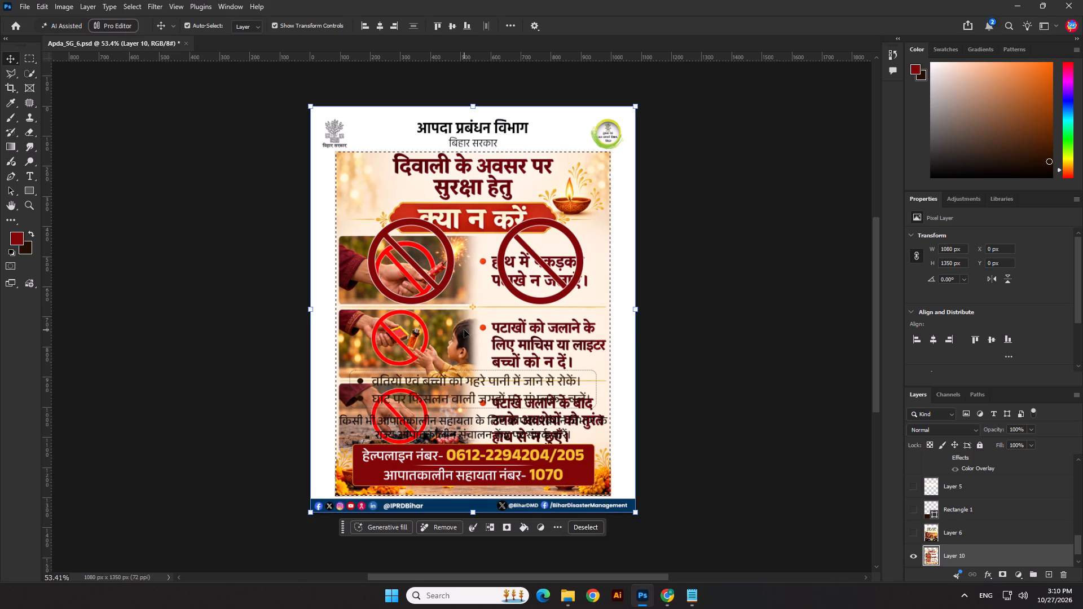
pyautogui.click(398, 528)
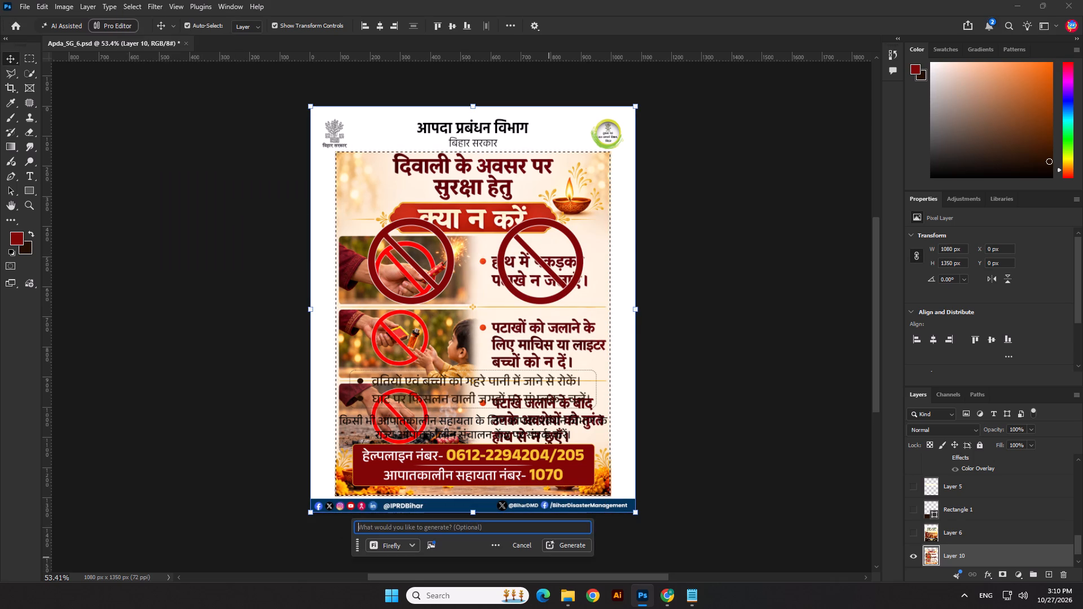
pyautogui.click(561, 547)
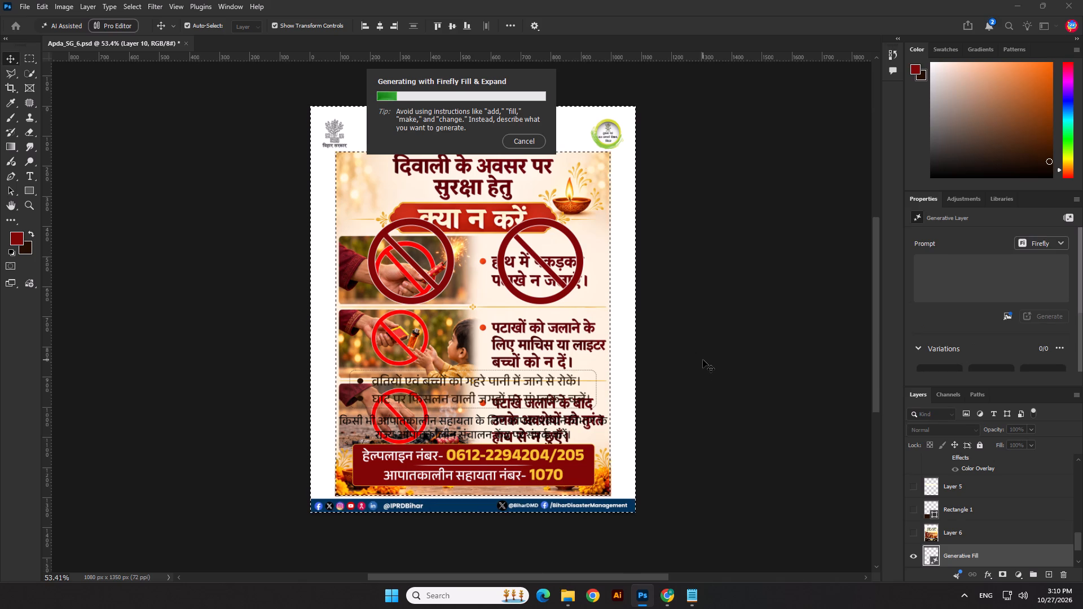
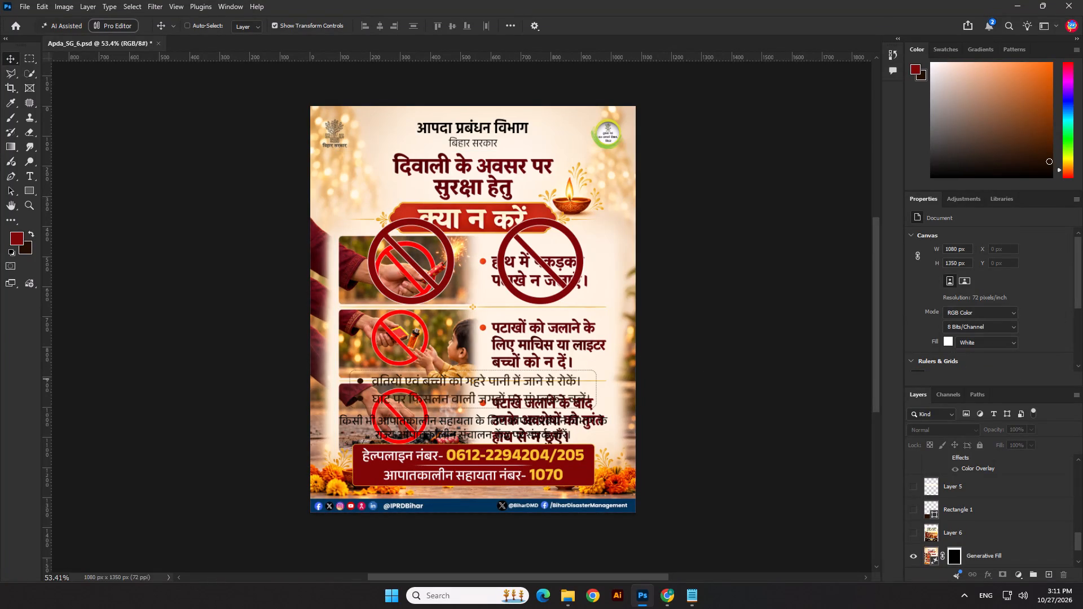
# Compare the variations of the Generative Fill layer and choose the second one.
pyautogui.click(622, 325)
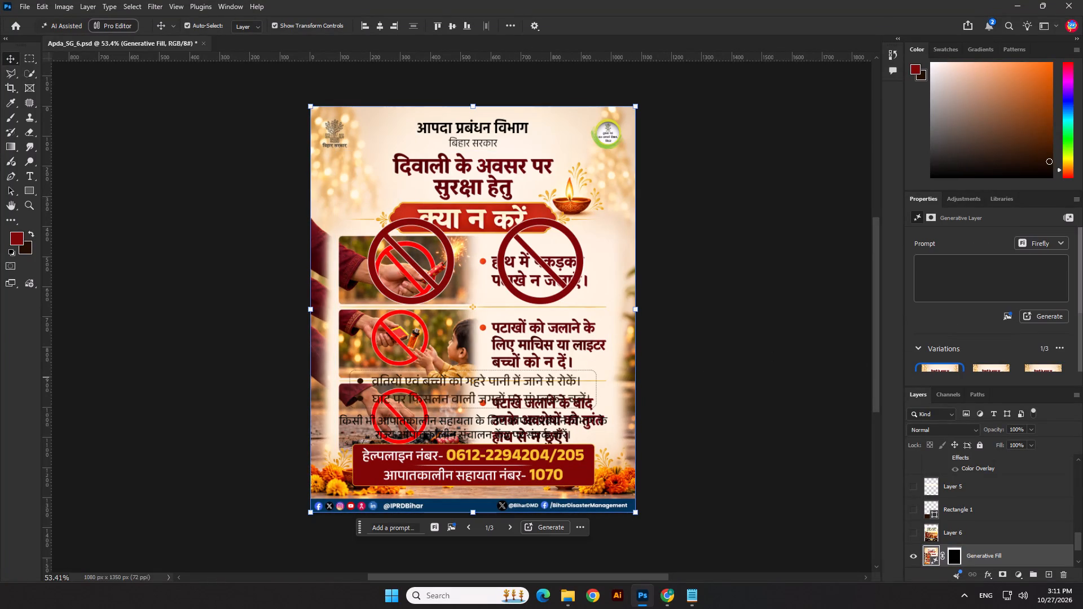
pyautogui.scroll(-4, 1024, 344)
pyautogui.click(991, 364)
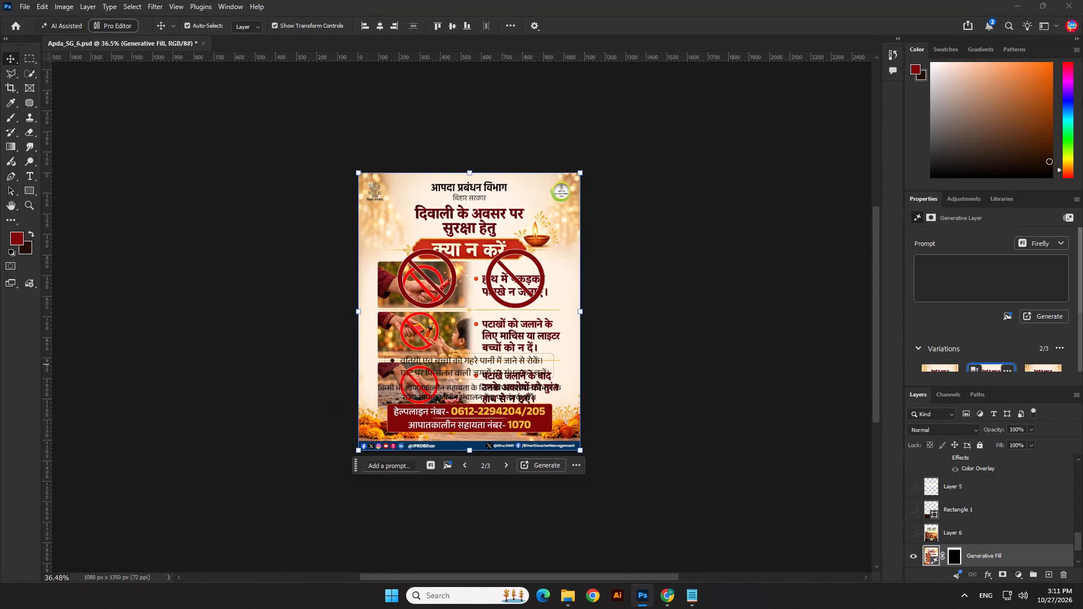
pyautogui.click(1044, 367)
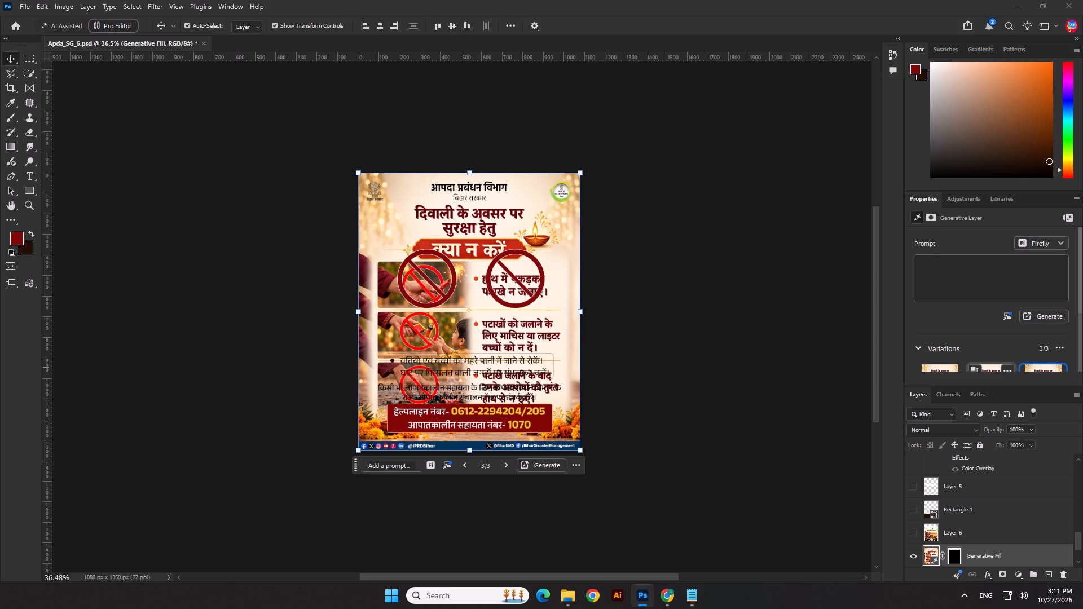
pyautogui.click(989, 367)
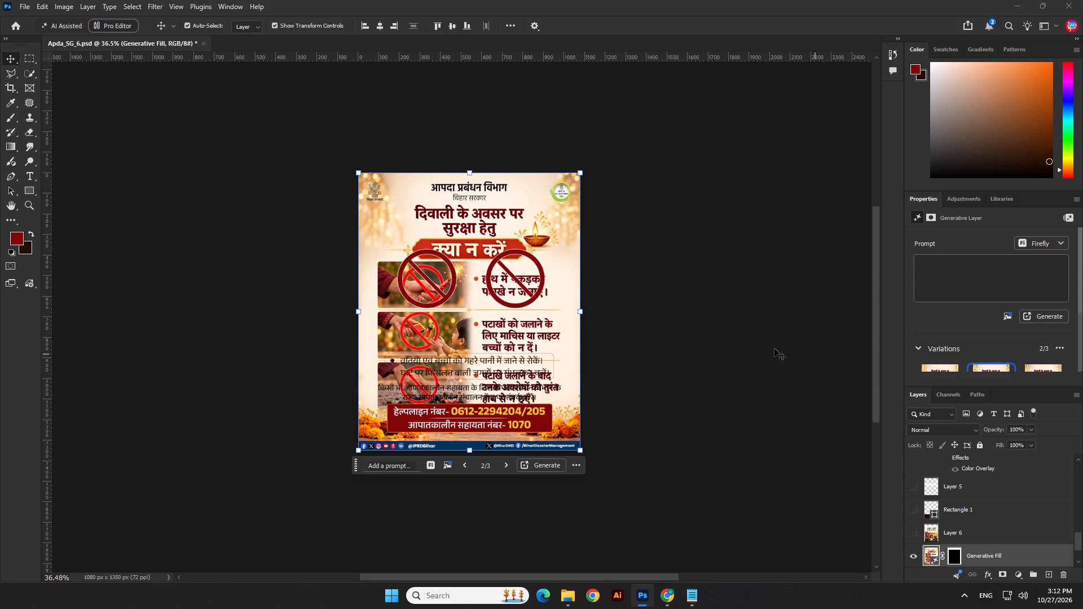
pyautogui.click(774, 348)
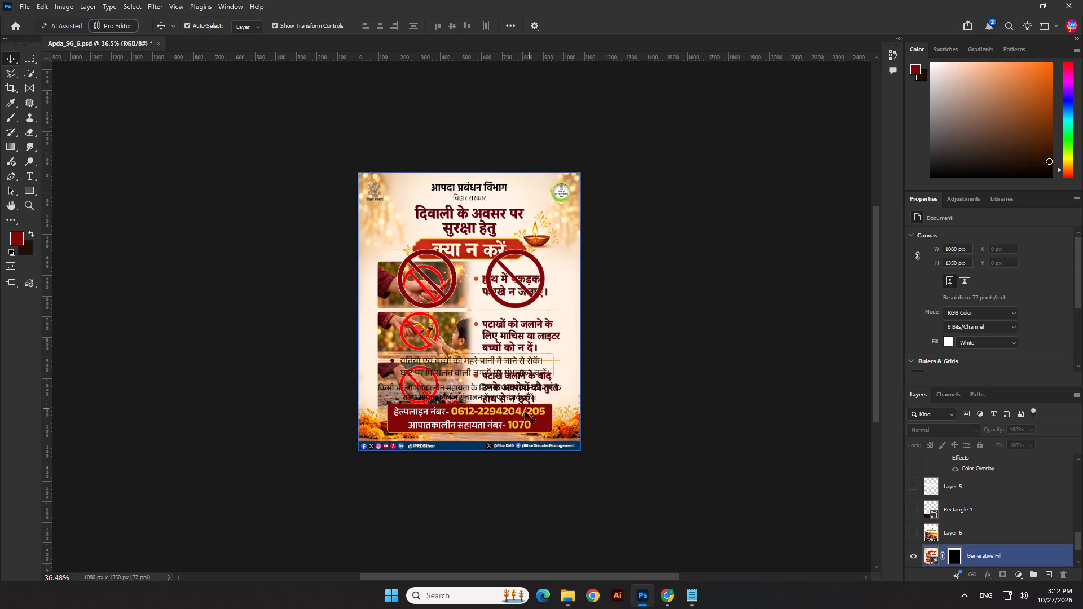
# Delete the dark red prohibition sign covering the first bullet text हाथ में पकड़कर पटाखे न जलाएँ।.
pyautogui.scroll(6, 529, 415)
pyautogui.scroll(-3, 534, 404)
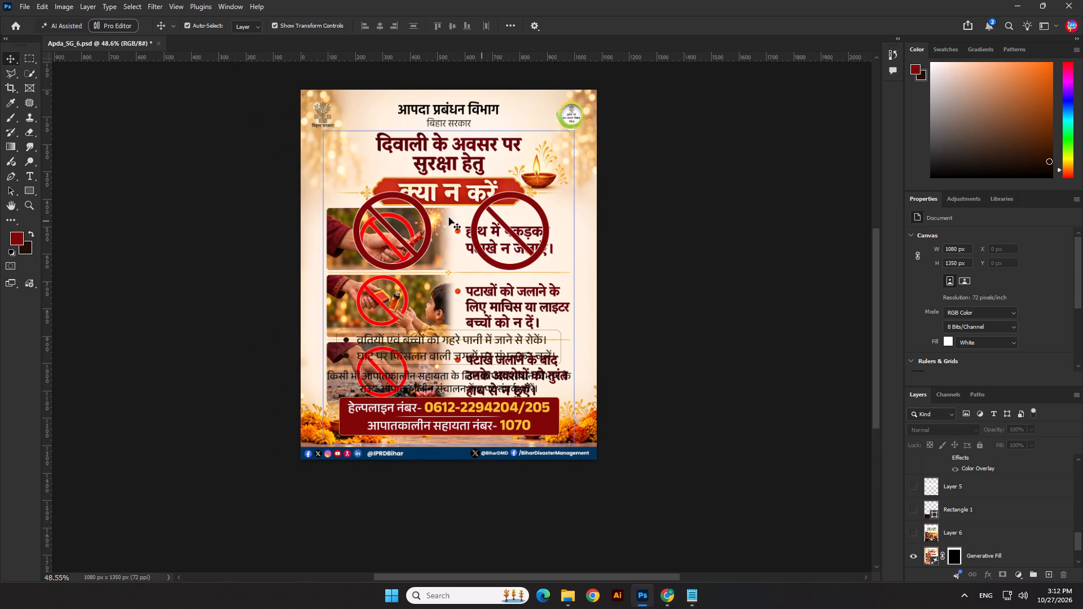
pyautogui.scroll(3, 422, 222)
pyautogui.click(427, 240)
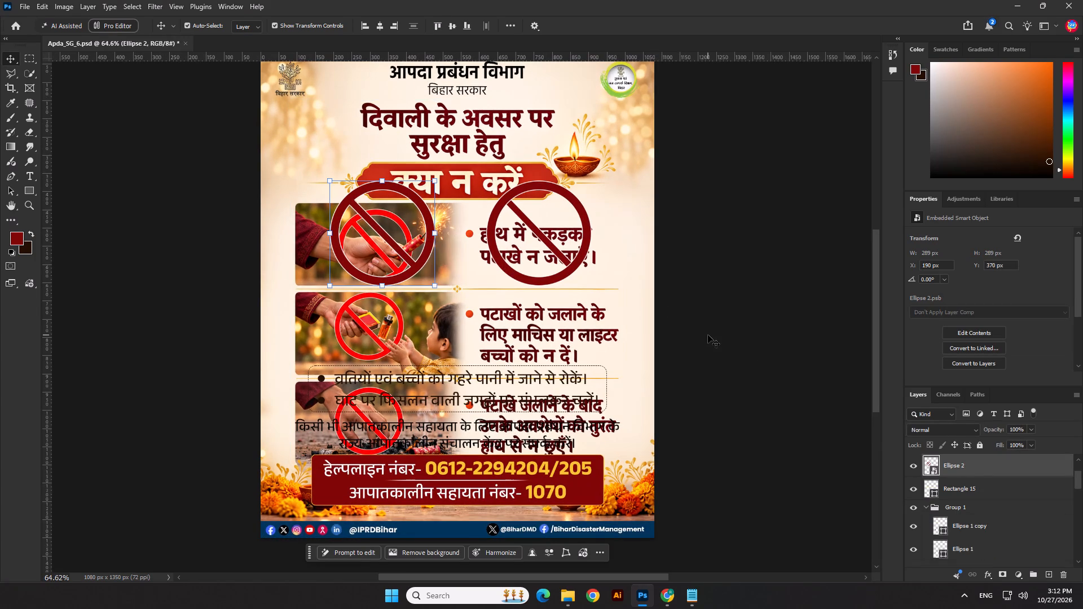
pyautogui.click(582, 255)
pyautogui.press('Delete')
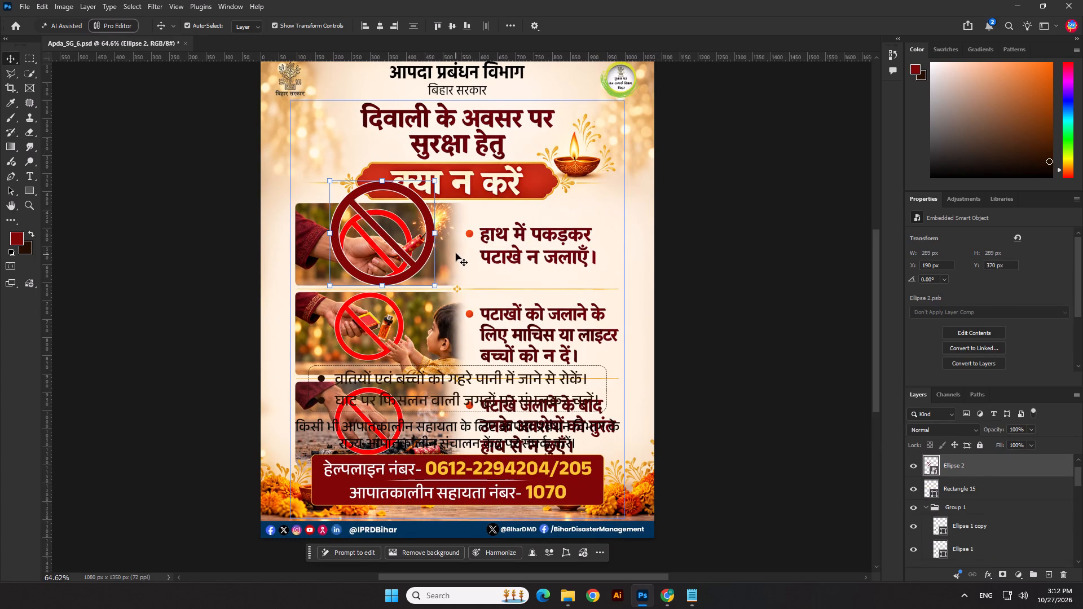
# Scale the Ellipse 2 prohibition sign to about 72.48% and place it over the bright red sign on the sparkler photo.
pyautogui.click(420, 206)
pyautogui.scroll(4, 421, 189)
pyautogui.moveTo(439, 176); pyautogui.dragTo(413, 227)
pyautogui.scroll(2, 382, 255)
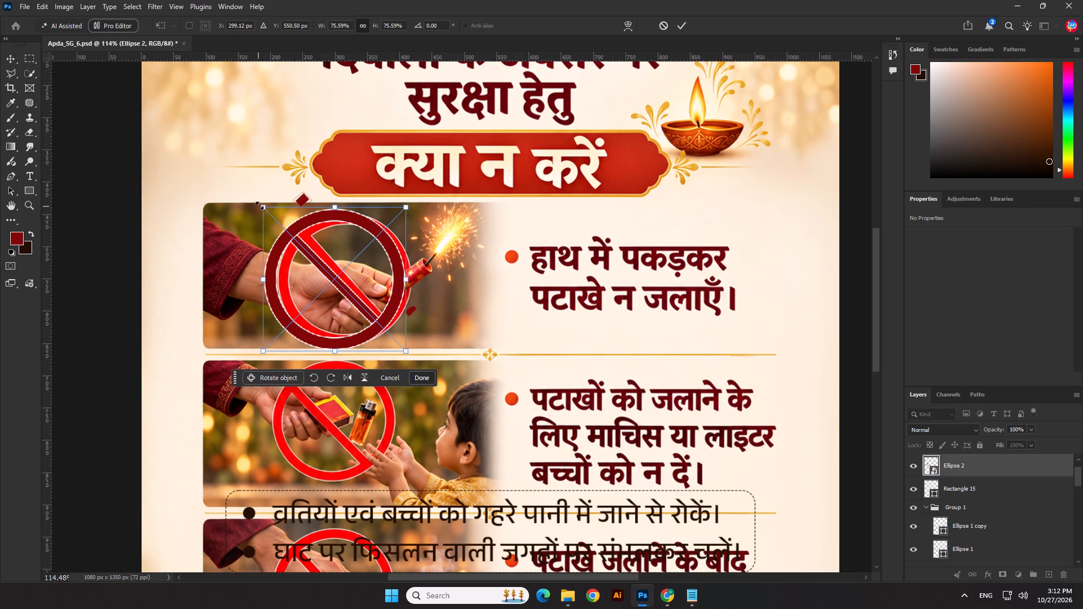
pyautogui.moveTo(259, 205); pyautogui.dragTo(275, 213)
pyautogui.press('Up')
pyautogui.press('Up')
pyautogui.press('Up')
pyautogui.press('Up')
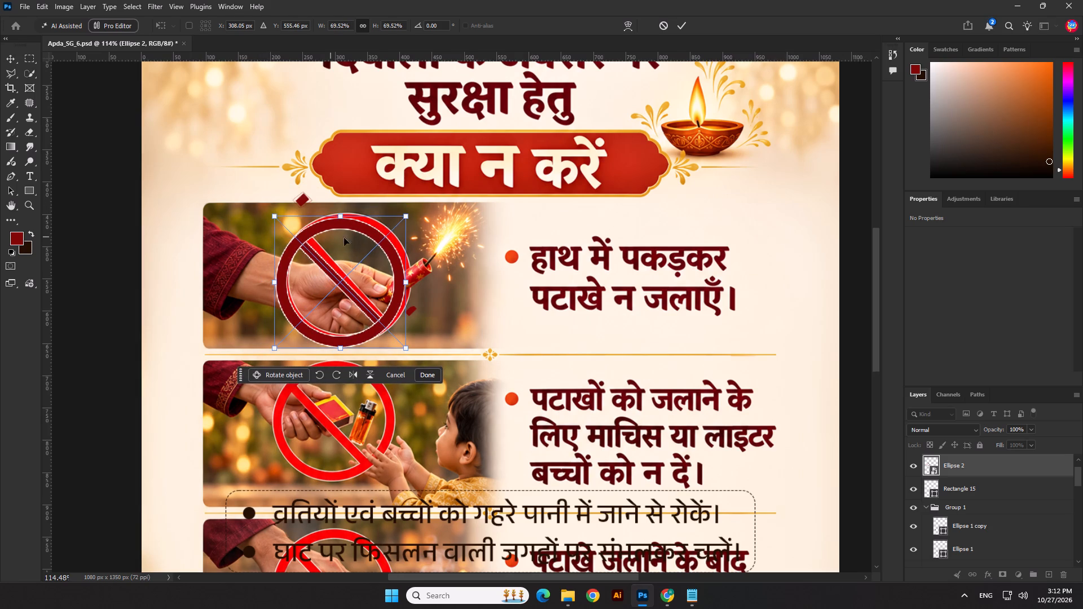
pyautogui.press('Up')
pyautogui.press('Right')
pyautogui.press('Right')
pyautogui.press('Right')
pyautogui.press('Right')
pyautogui.press('Right')
pyautogui.moveTo(413, 217); pyautogui.dragTo(420, 213)
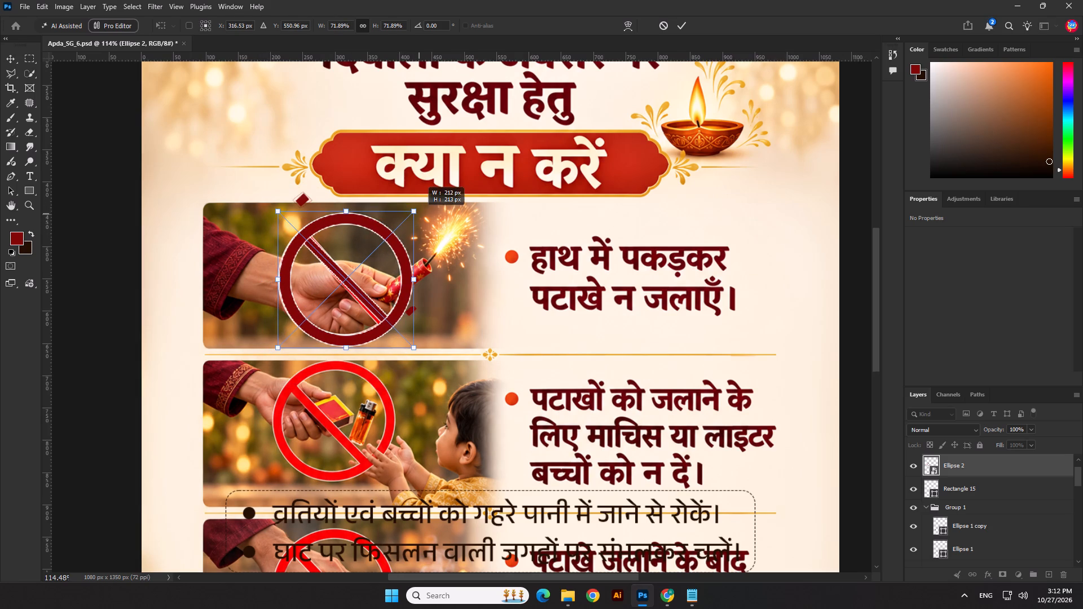
pyautogui.moveTo(420, 213); pyautogui.dragTo(420, 213)
pyautogui.press('Left')
pyautogui.press('Left')
# Rotate the Ellipse 2 sign 2.54° and fine-tune its scale to 71.66% so it matches the red sign underneath.
pyautogui.moveTo(442, 222); pyautogui.dragTo(446, 223)
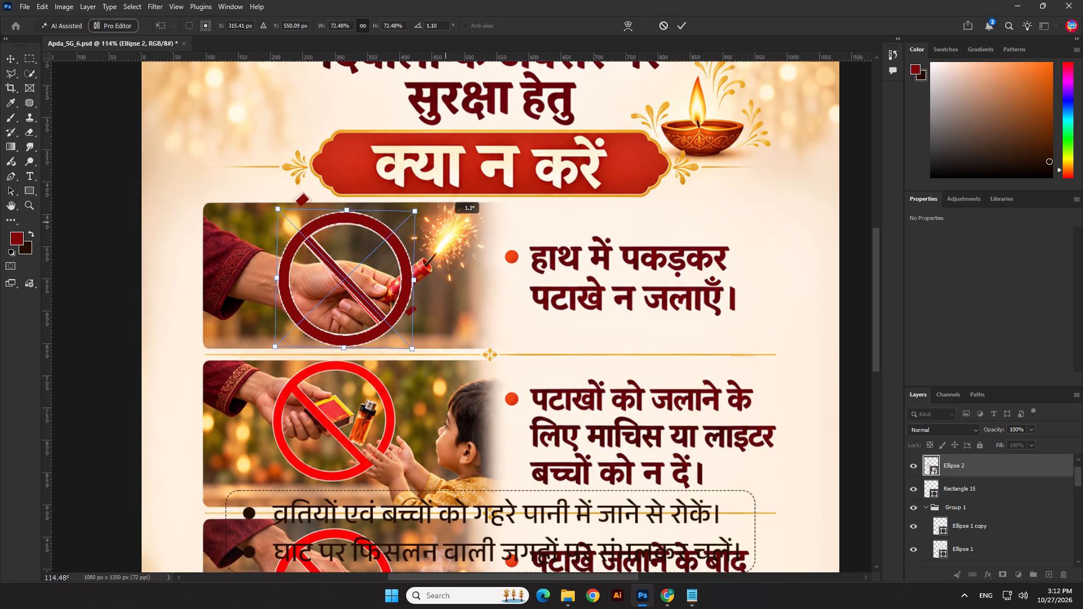
pyautogui.moveTo(446, 223); pyautogui.dragTo(443, 227)
pyautogui.press('Left')
pyautogui.press('Left')
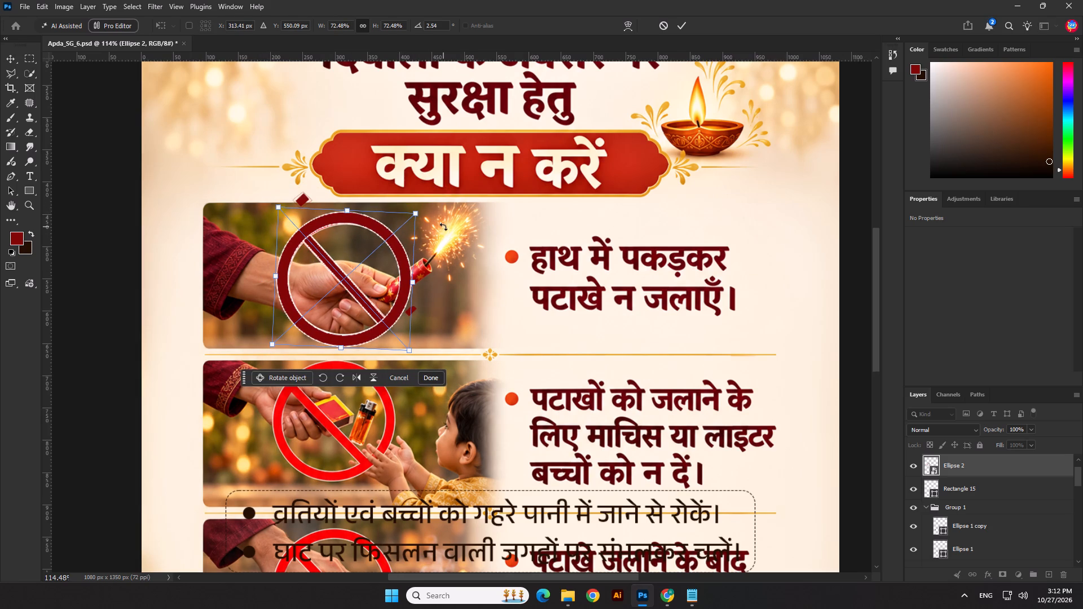
pyautogui.press('Right')
pyautogui.scroll(-1, 414, 204)
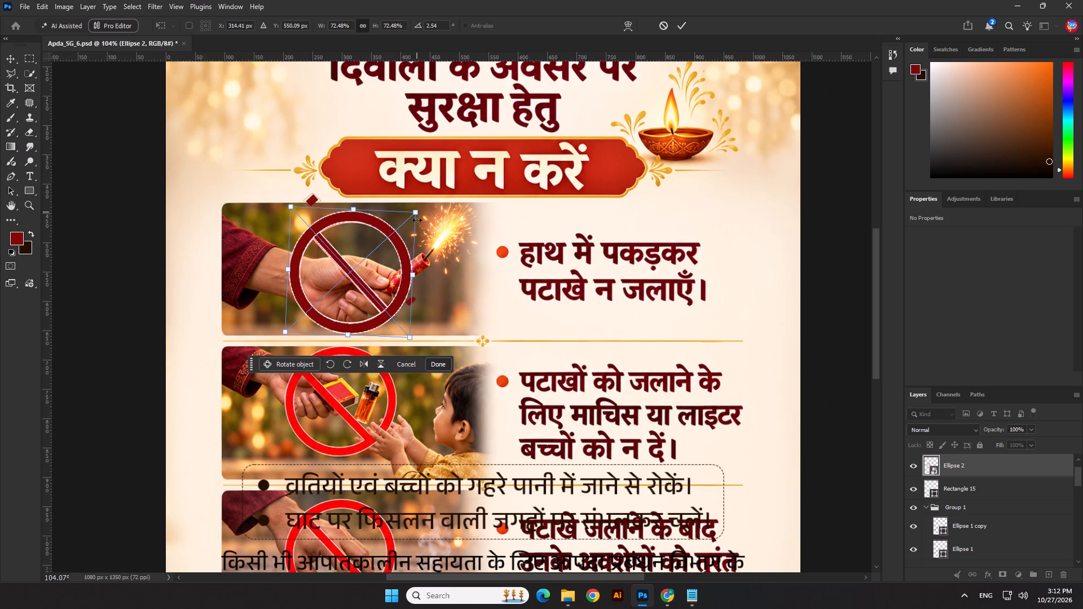
pyautogui.scroll(8, 416, 219)
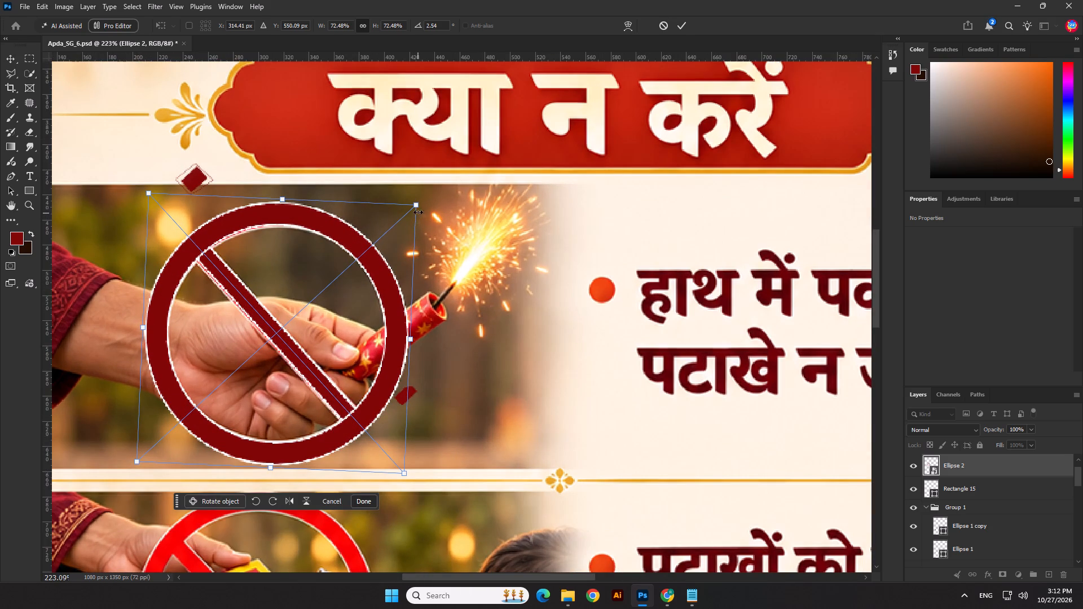
pyautogui.moveTo(419, 206); pyautogui.dragTo(416, 211)
pyautogui.press('Right')
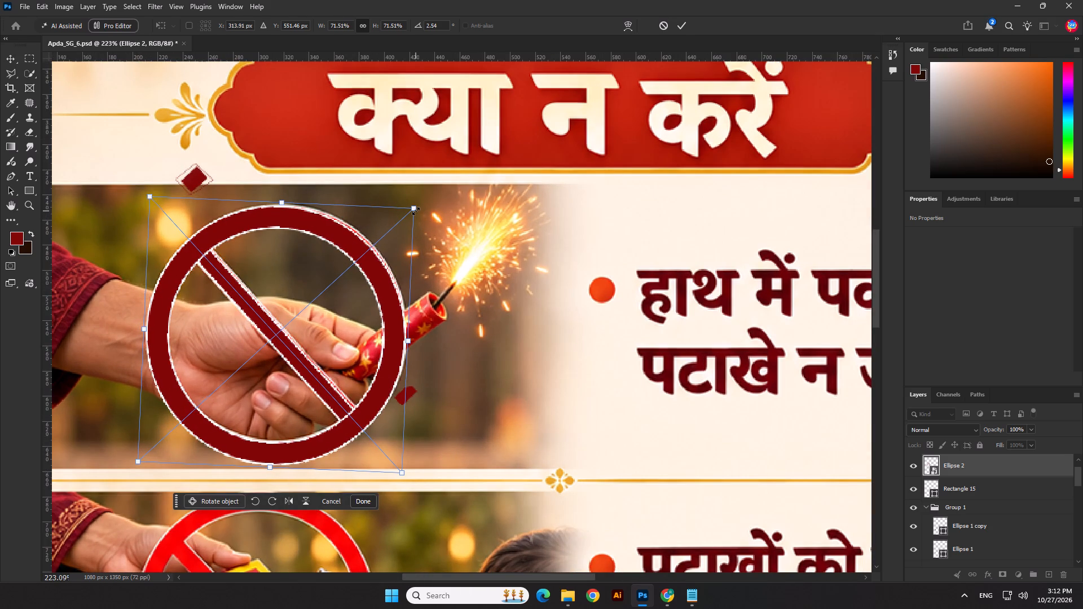
pyautogui.press('Up')
pyautogui.scroll(-2, 389, 251)
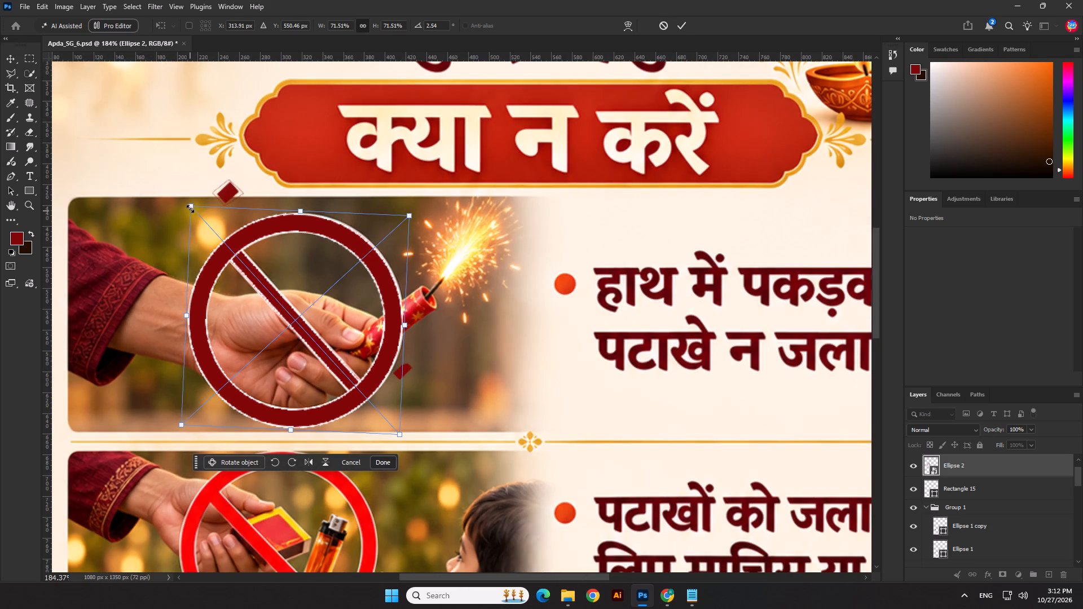
pyautogui.click(190, 208)
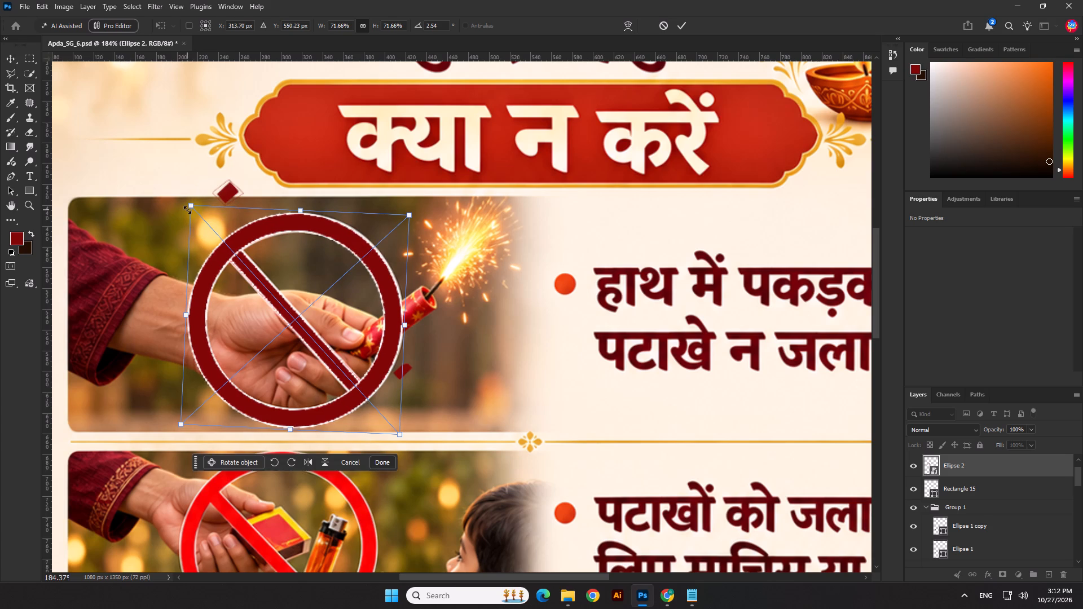
pyautogui.press('Return')
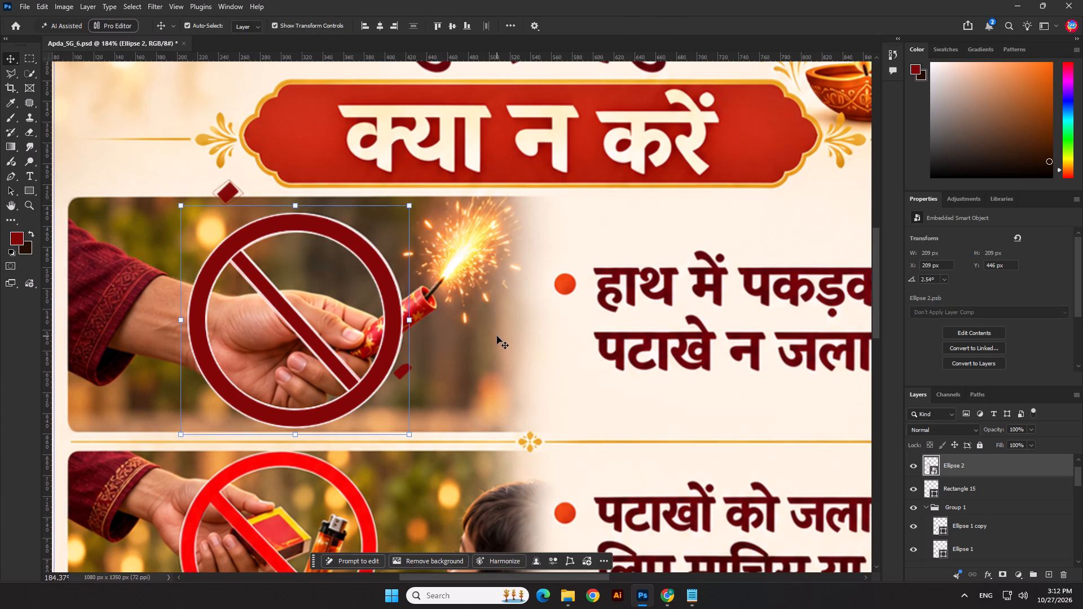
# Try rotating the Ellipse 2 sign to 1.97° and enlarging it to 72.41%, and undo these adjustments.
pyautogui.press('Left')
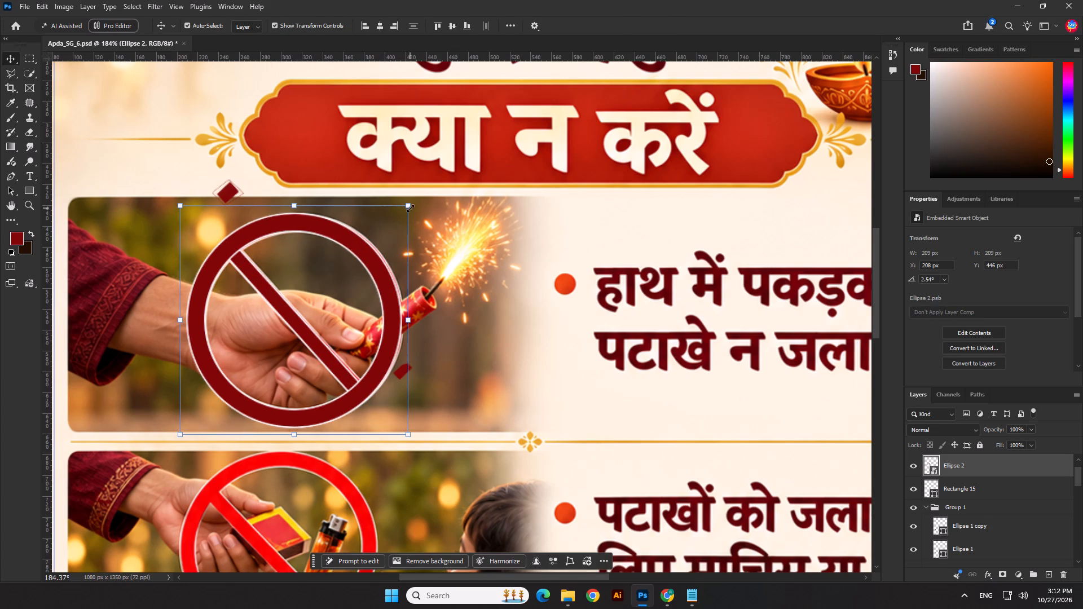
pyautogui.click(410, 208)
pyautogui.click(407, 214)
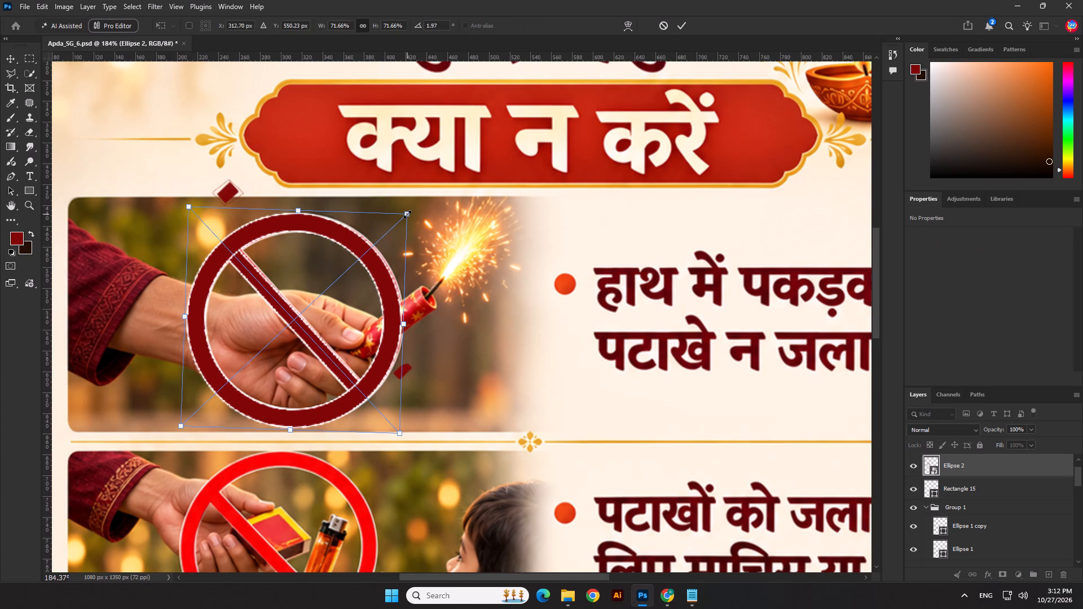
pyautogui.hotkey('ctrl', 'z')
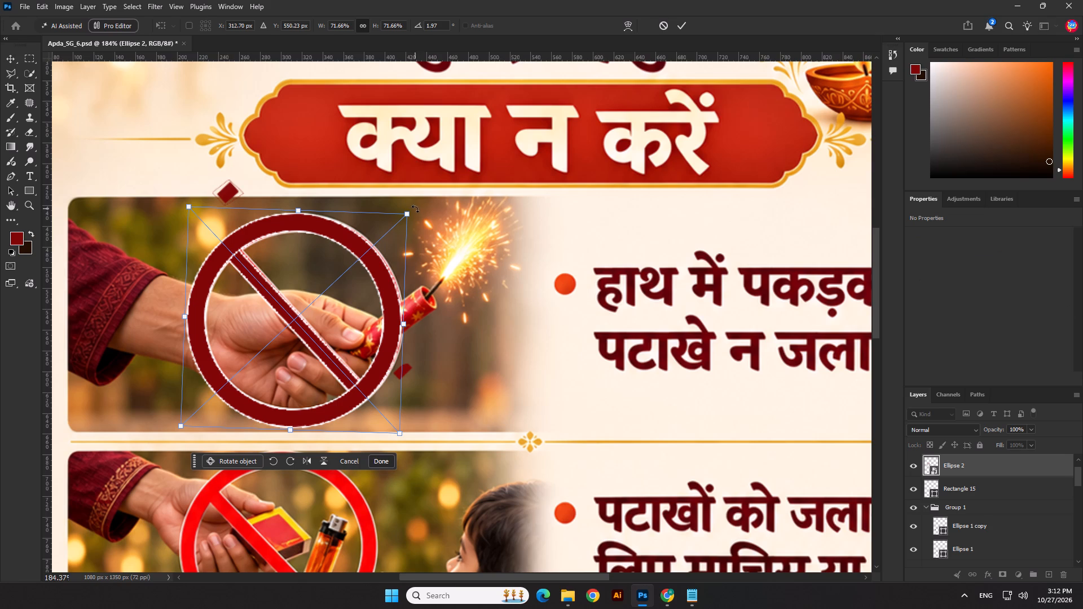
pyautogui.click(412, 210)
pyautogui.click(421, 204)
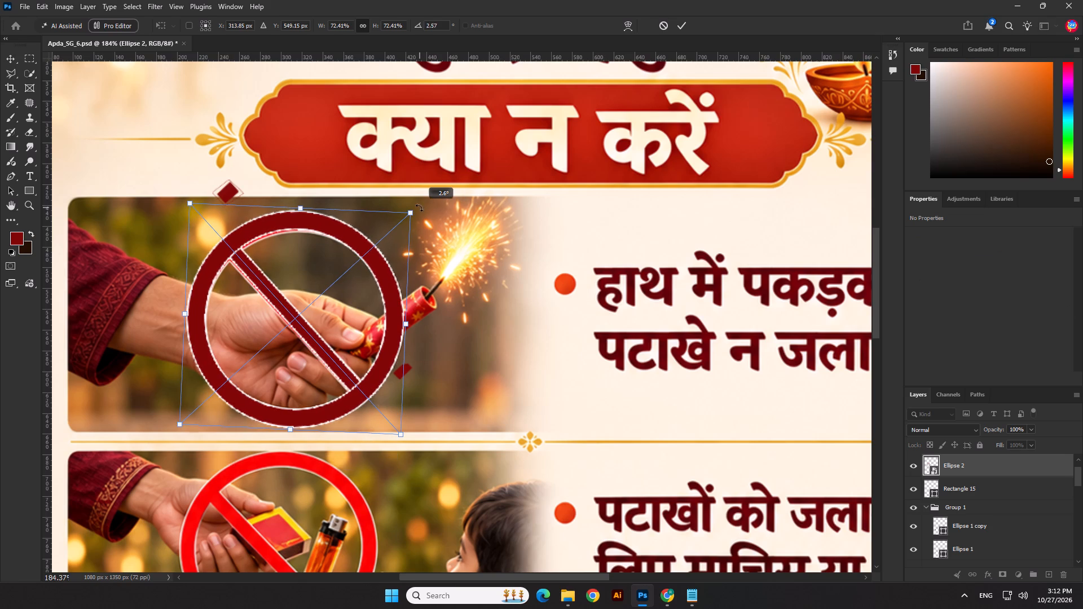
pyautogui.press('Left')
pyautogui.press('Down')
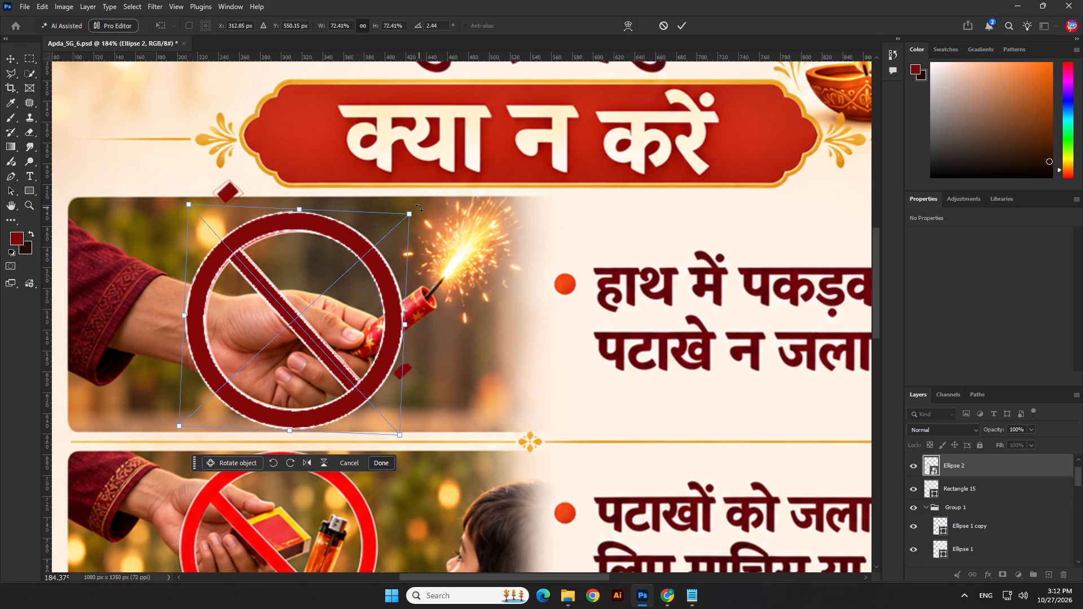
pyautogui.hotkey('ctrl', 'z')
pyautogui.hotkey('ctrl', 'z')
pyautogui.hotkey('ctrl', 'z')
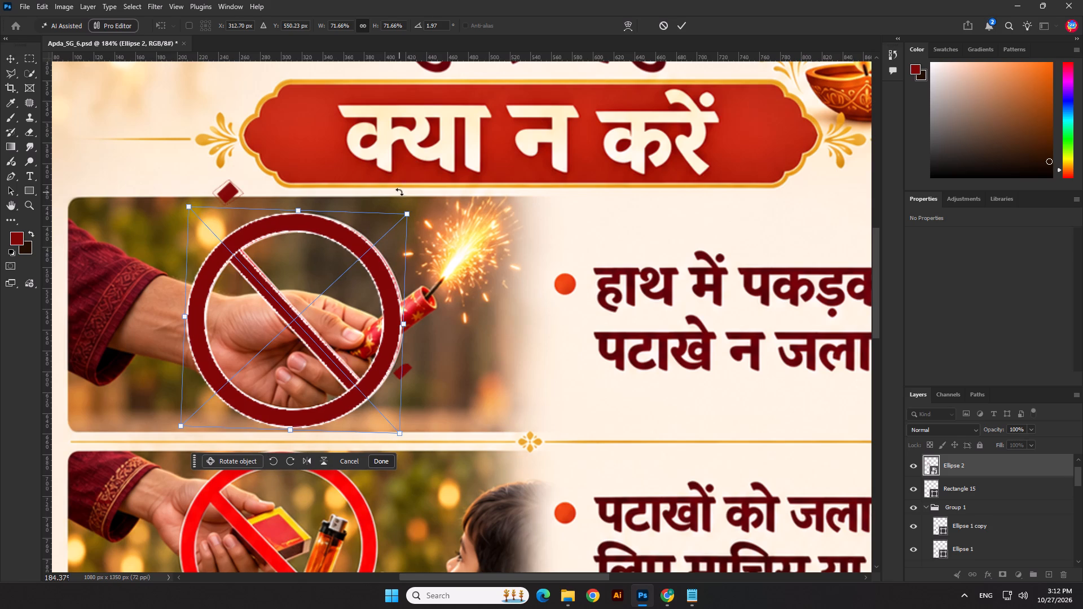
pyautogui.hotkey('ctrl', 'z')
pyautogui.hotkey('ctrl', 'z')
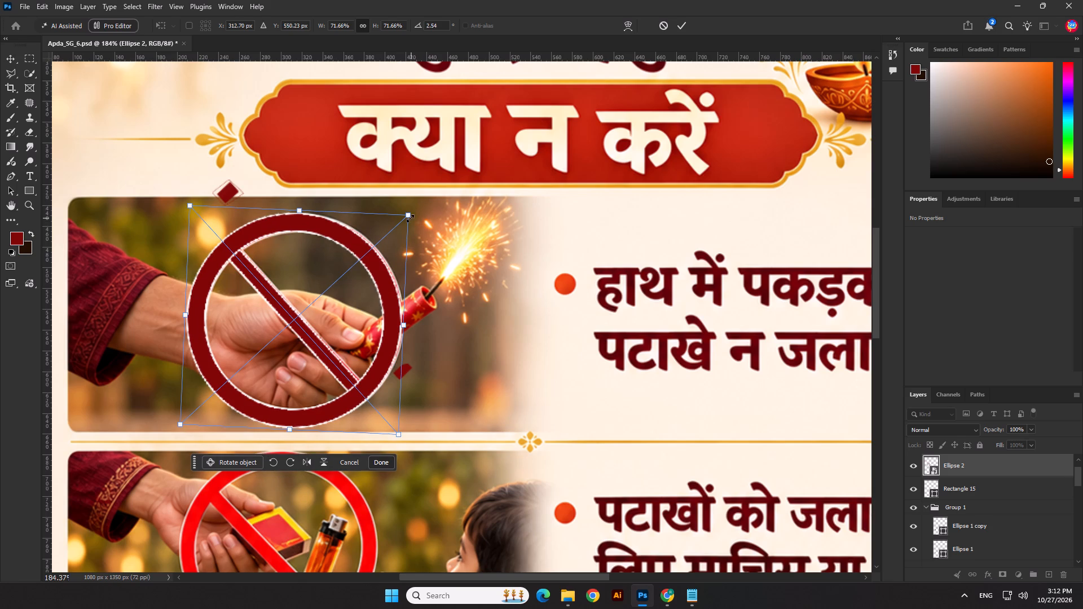
# Scale the Ellipse 2 sign to 72.23% and nudge it 1 px down and 1 px right over the red sign.
pyautogui.click(410, 218)
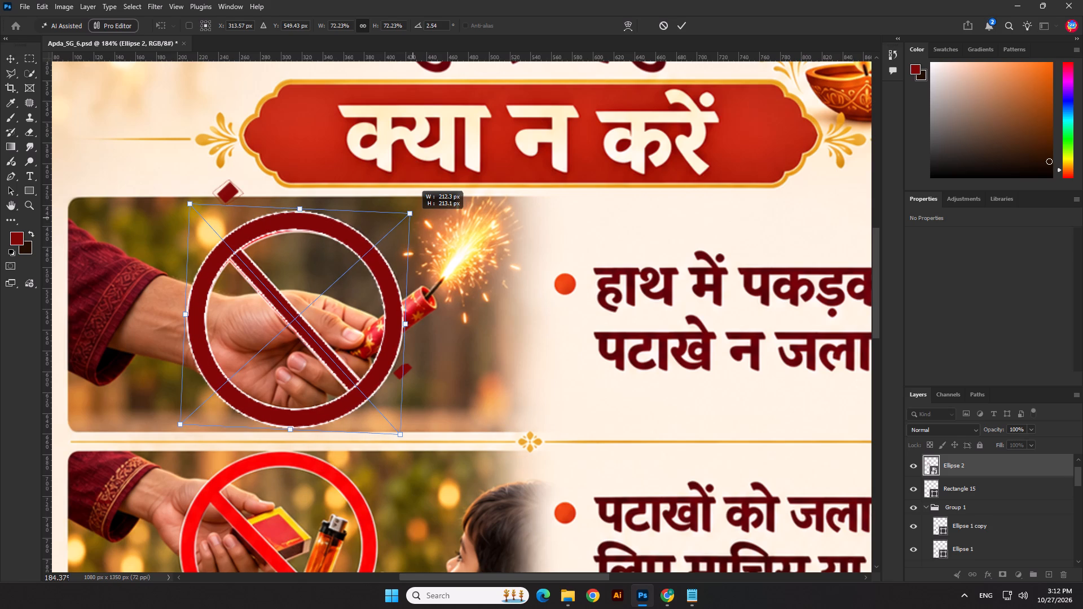
pyautogui.press('Down')
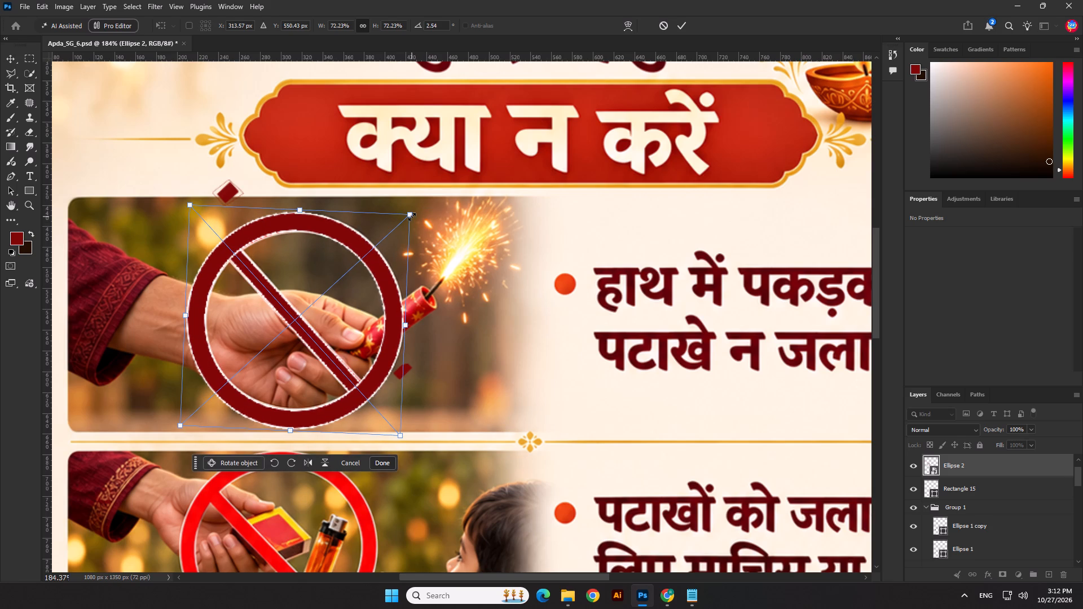
pyautogui.press('Right')
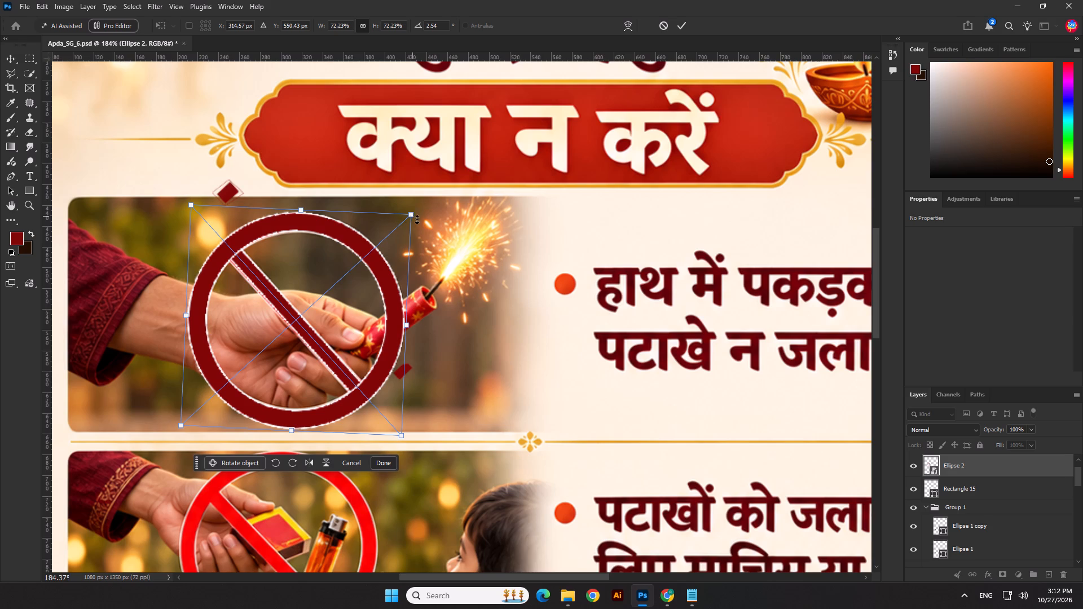
pyautogui.press('Return')
# In the Ellipse 2 smart object, enlarge the diagonal bar Rectangle 16 to 103.52%, save the contents and return to Apda_SG_6.
pyautogui.click(523, 294)
pyautogui.click(308, 332)
pyautogui.moveTo(850, 453); pyautogui.dragTo(846, 459, button='right')
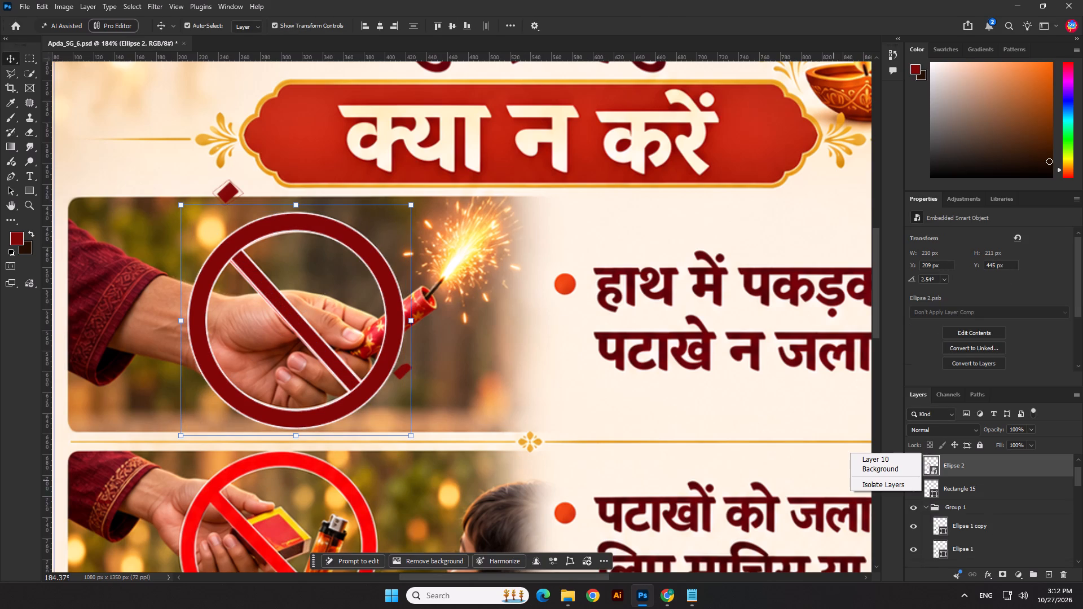
pyautogui.tripleClick(930, 471)
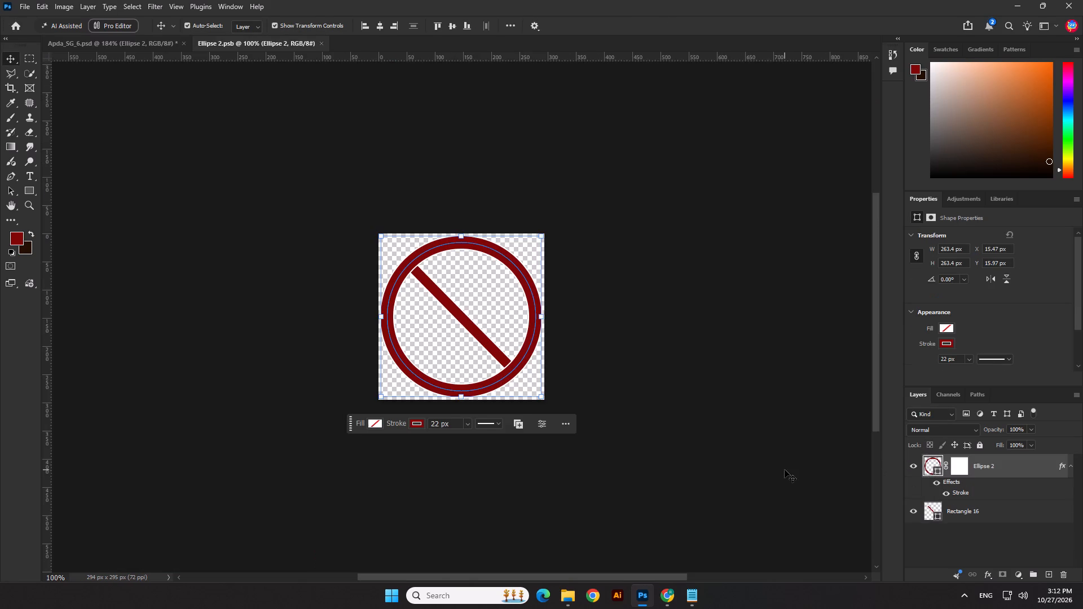
pyautogui.scroll(4, 501, 365)
pyautogui.click(473, 329)
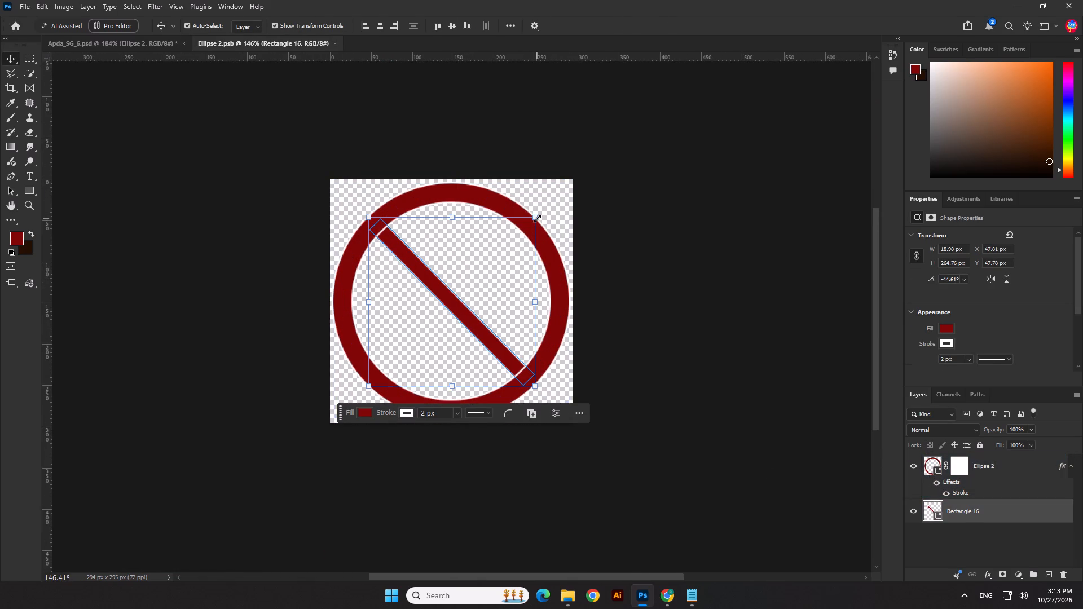
pyautogui.click(537, 218)
pyautogui.click(371, 386)
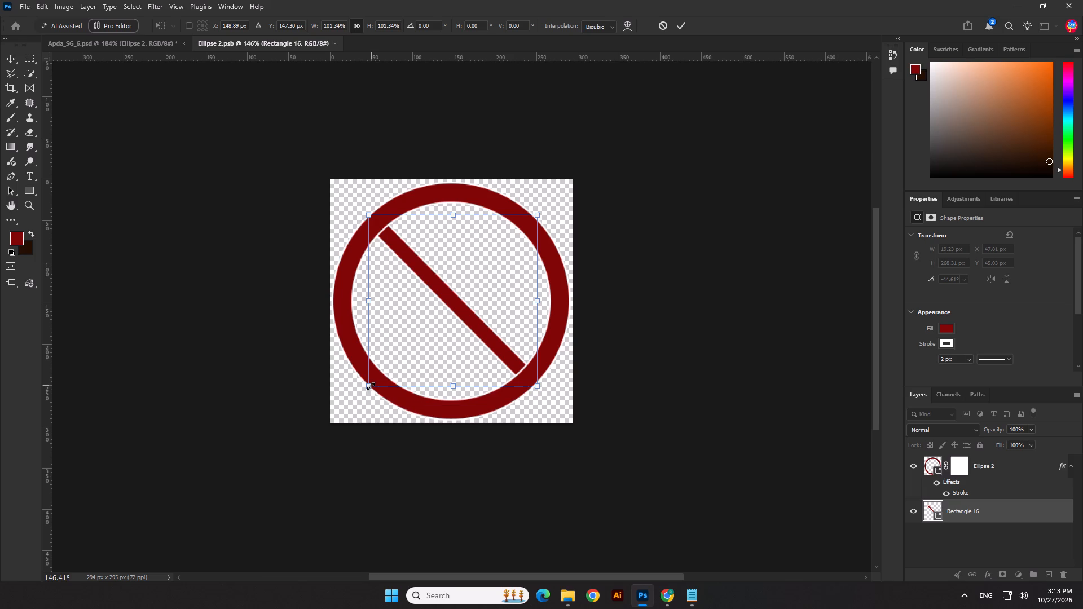
pyautogui.press('Return')
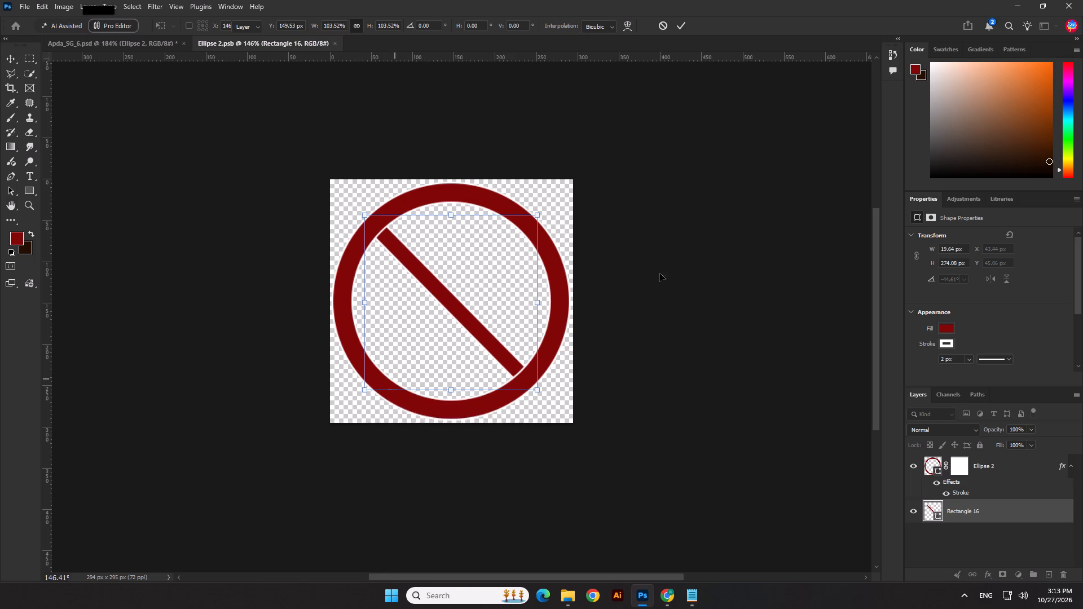
pyautogui.click(669, 277)
pyautogui.hotkey('ctrl', 's')
pyautogui.click(147, 42)
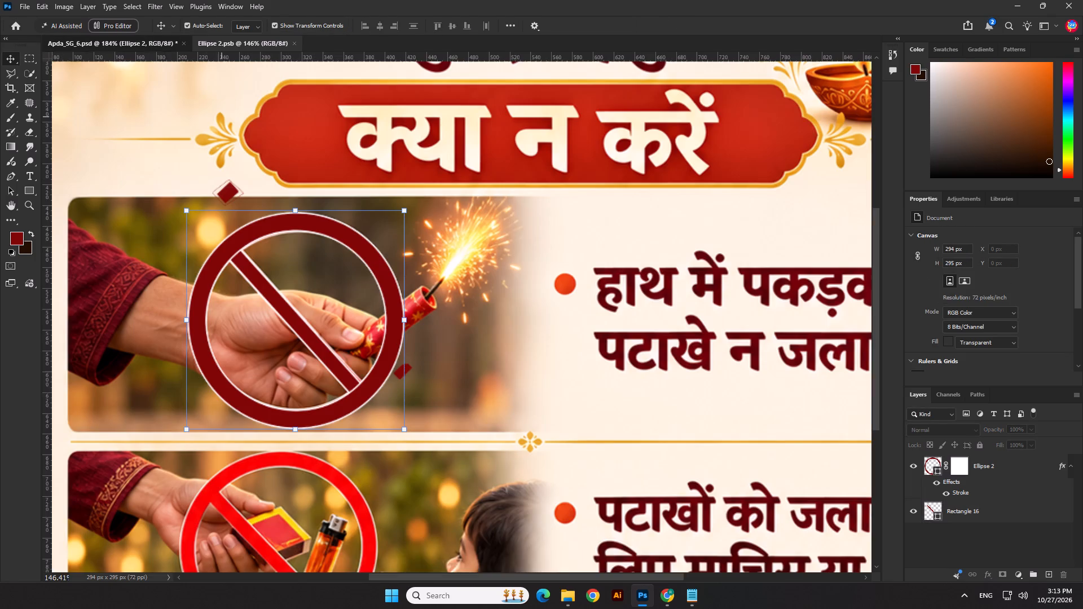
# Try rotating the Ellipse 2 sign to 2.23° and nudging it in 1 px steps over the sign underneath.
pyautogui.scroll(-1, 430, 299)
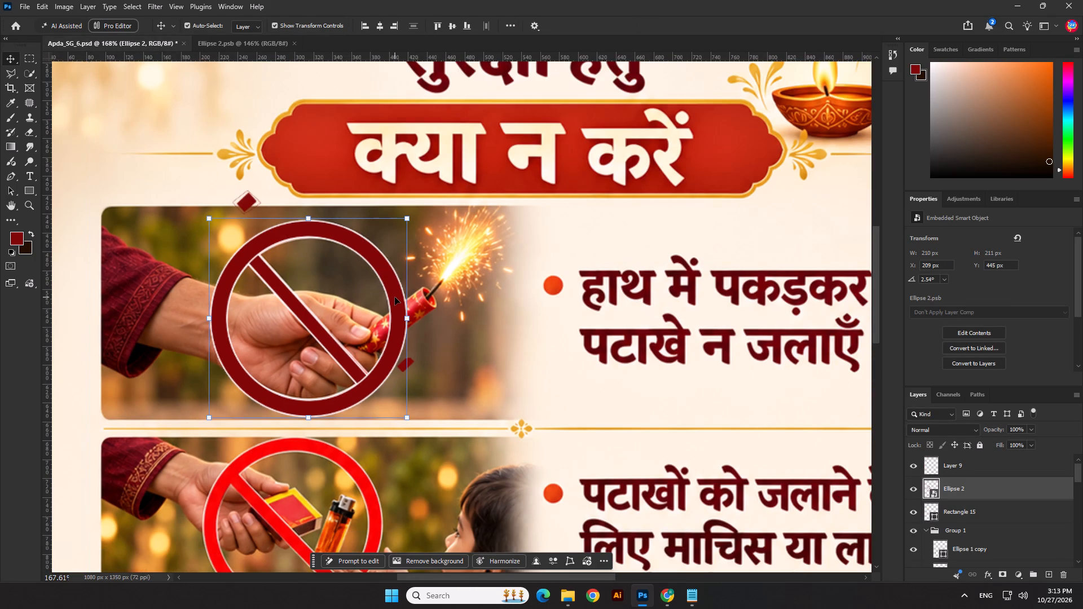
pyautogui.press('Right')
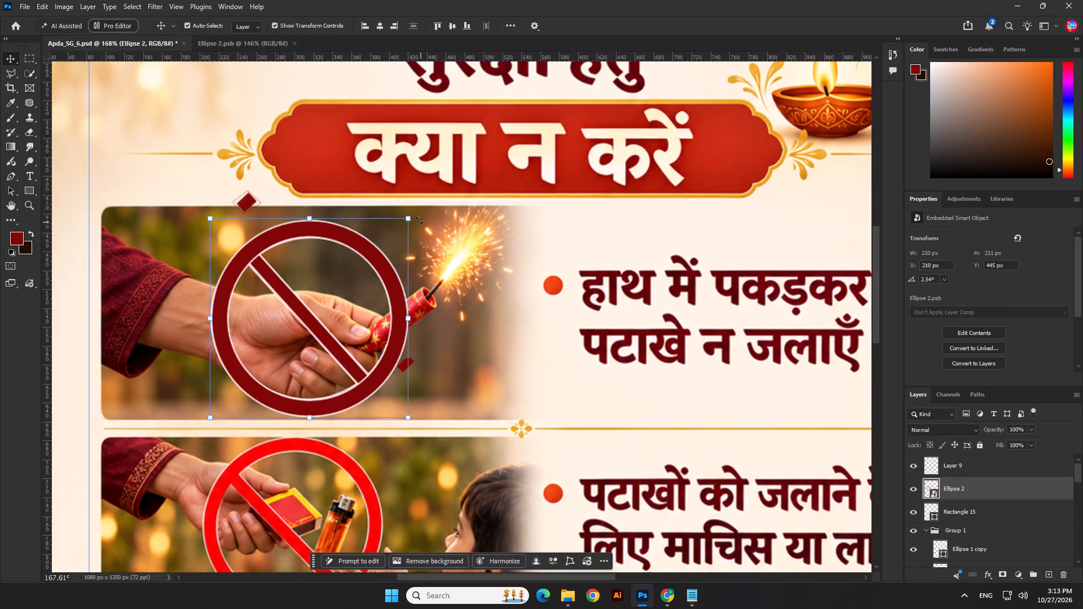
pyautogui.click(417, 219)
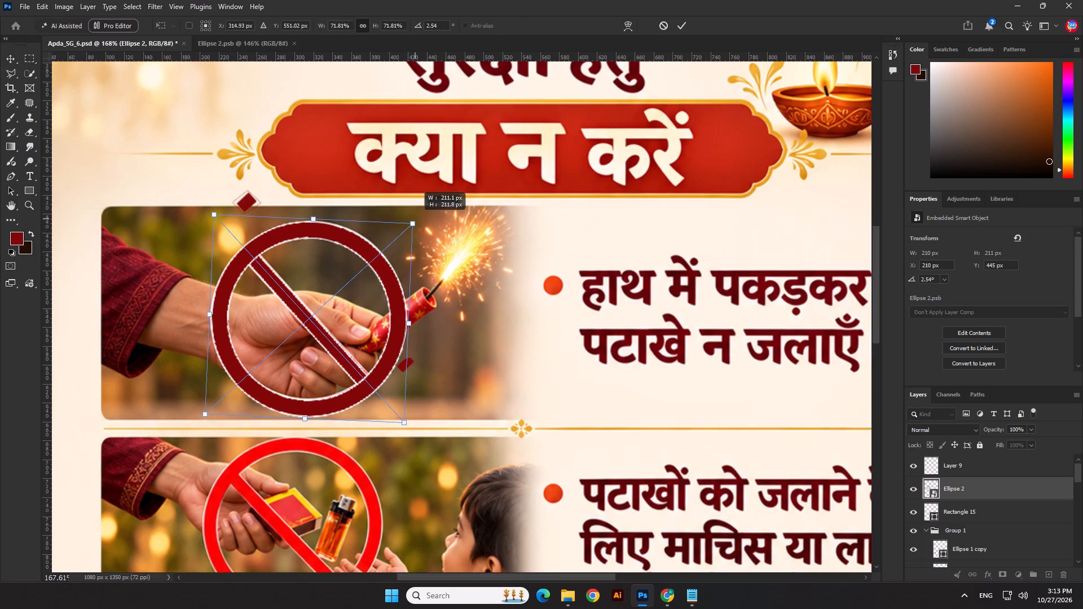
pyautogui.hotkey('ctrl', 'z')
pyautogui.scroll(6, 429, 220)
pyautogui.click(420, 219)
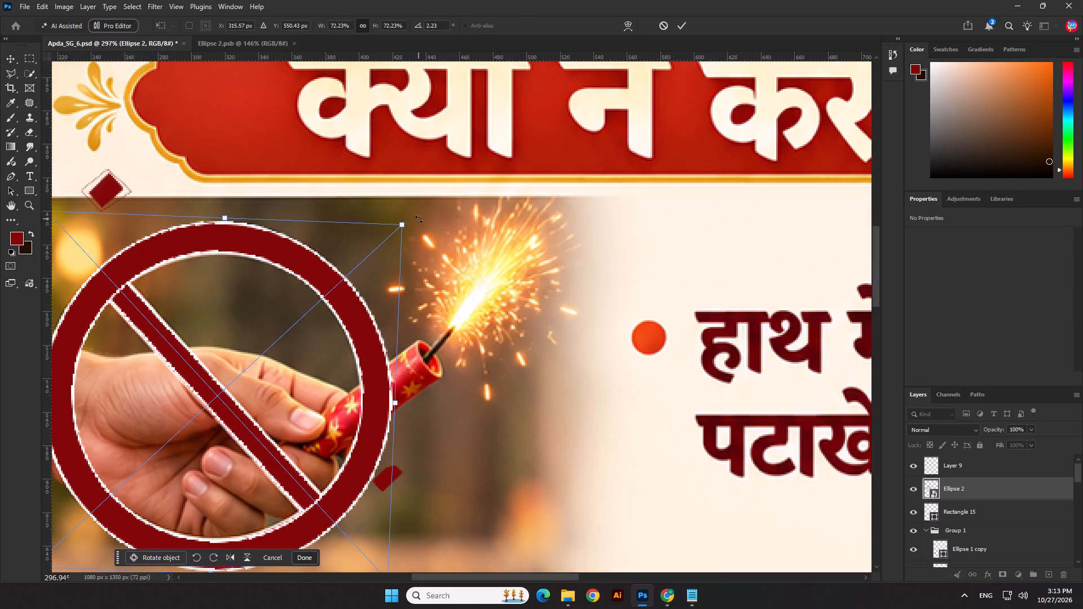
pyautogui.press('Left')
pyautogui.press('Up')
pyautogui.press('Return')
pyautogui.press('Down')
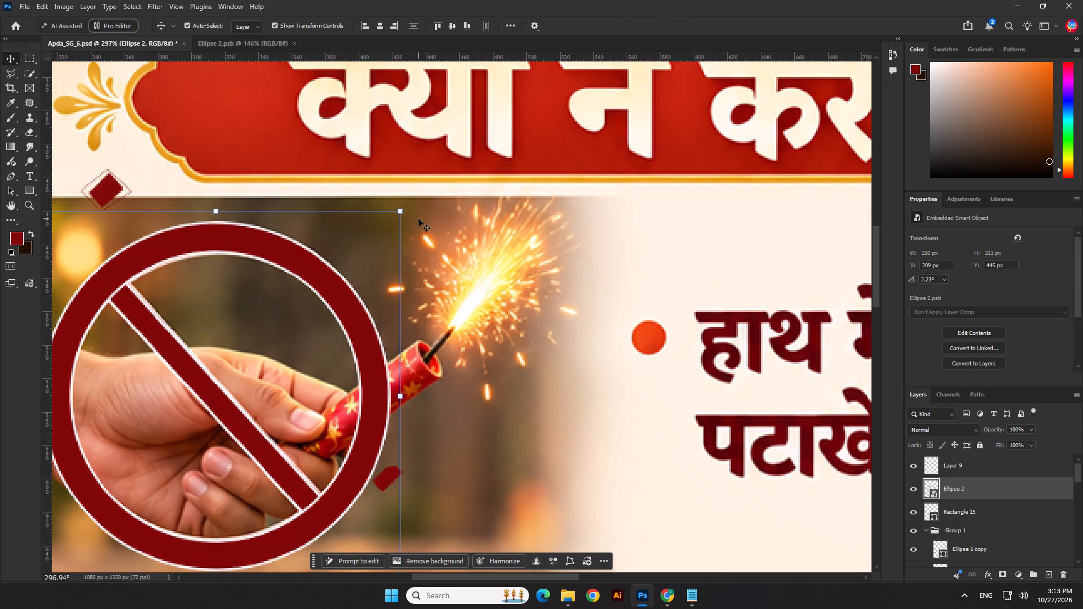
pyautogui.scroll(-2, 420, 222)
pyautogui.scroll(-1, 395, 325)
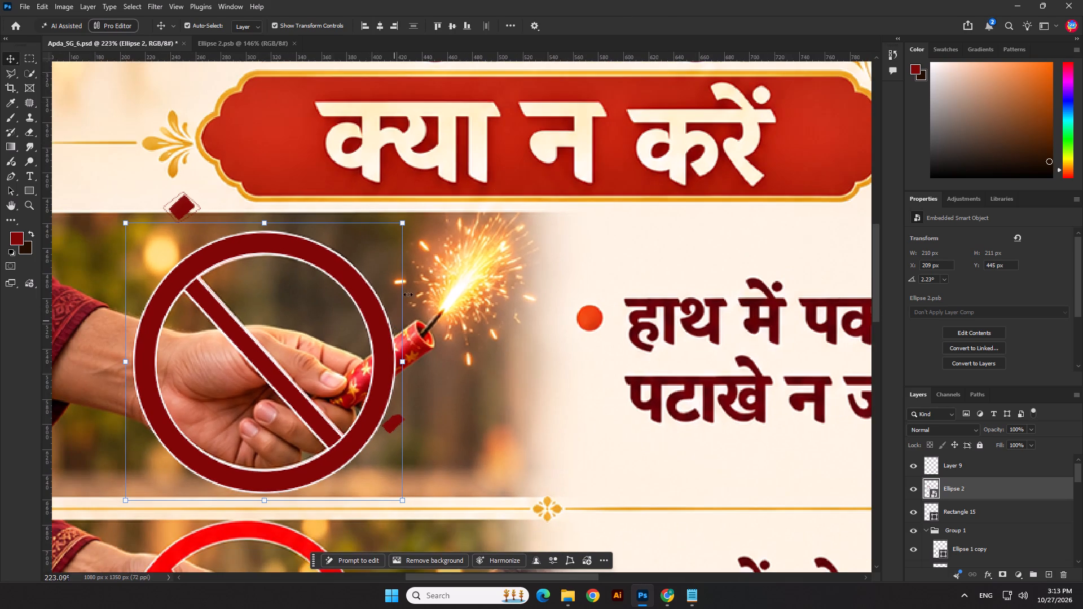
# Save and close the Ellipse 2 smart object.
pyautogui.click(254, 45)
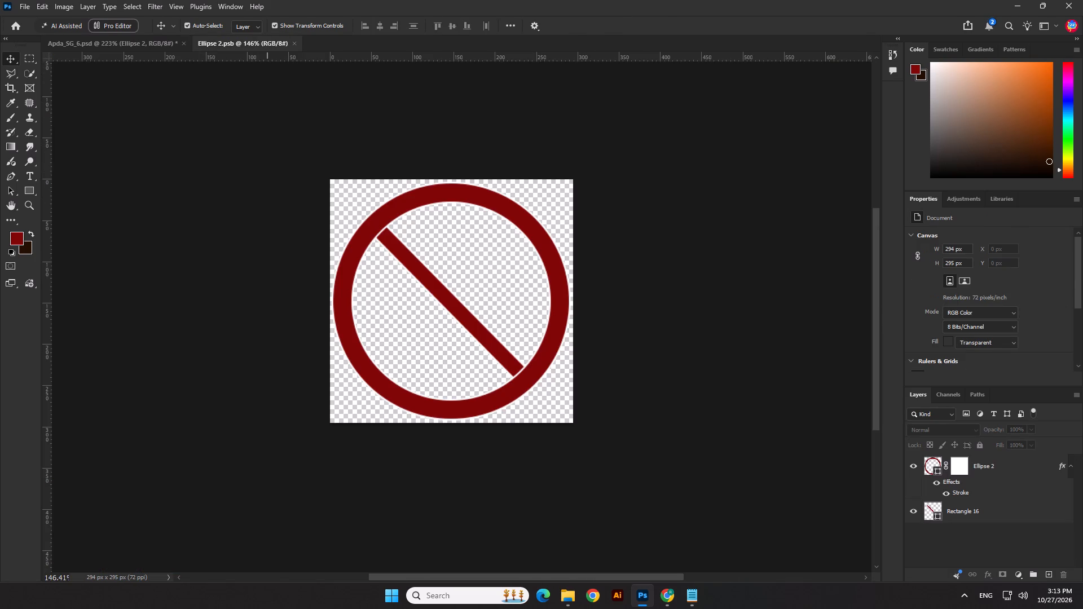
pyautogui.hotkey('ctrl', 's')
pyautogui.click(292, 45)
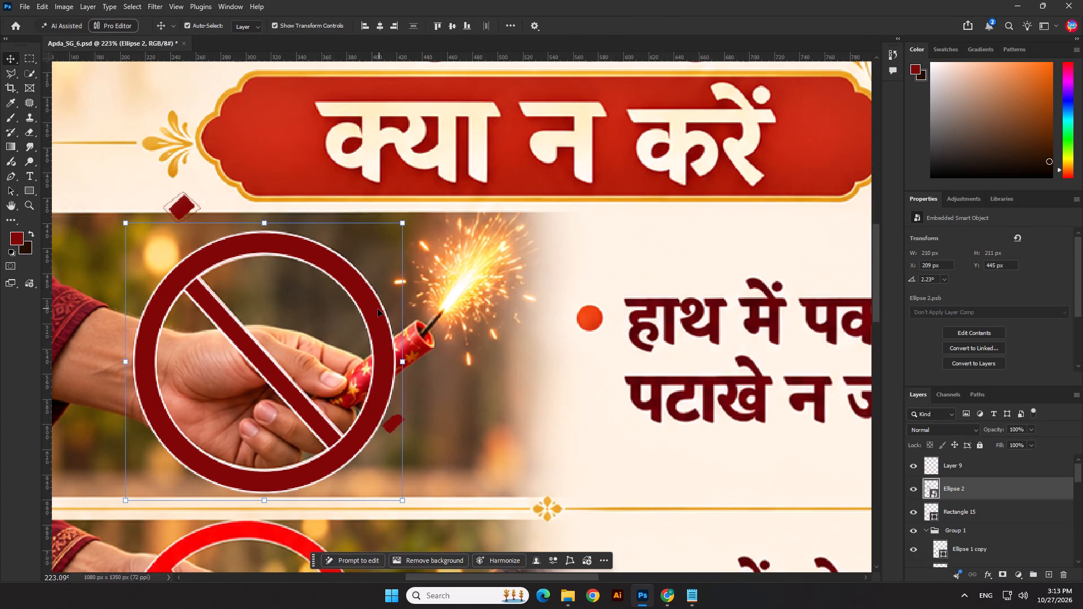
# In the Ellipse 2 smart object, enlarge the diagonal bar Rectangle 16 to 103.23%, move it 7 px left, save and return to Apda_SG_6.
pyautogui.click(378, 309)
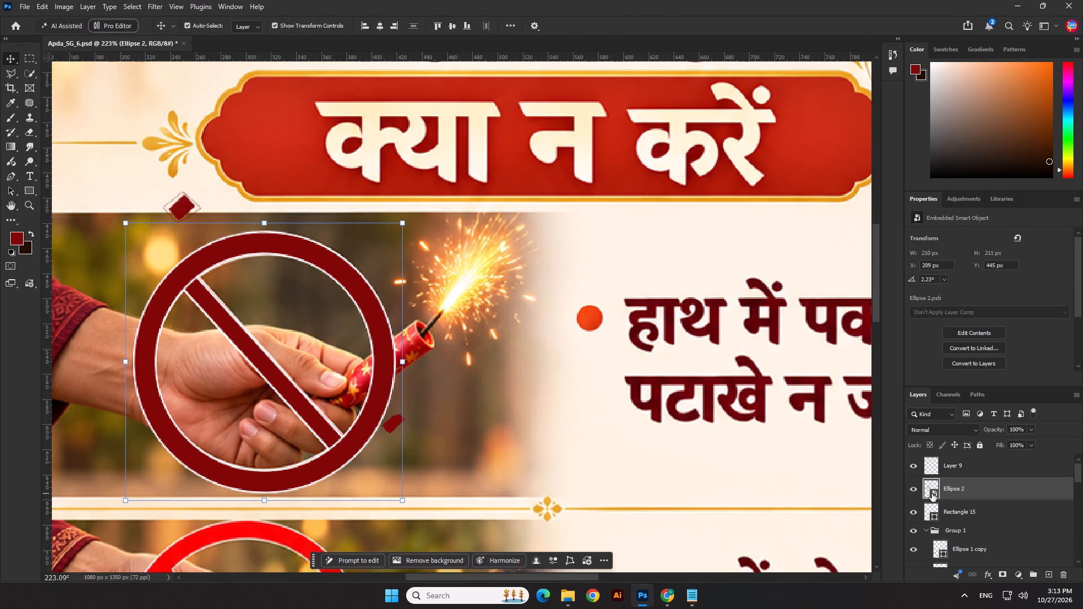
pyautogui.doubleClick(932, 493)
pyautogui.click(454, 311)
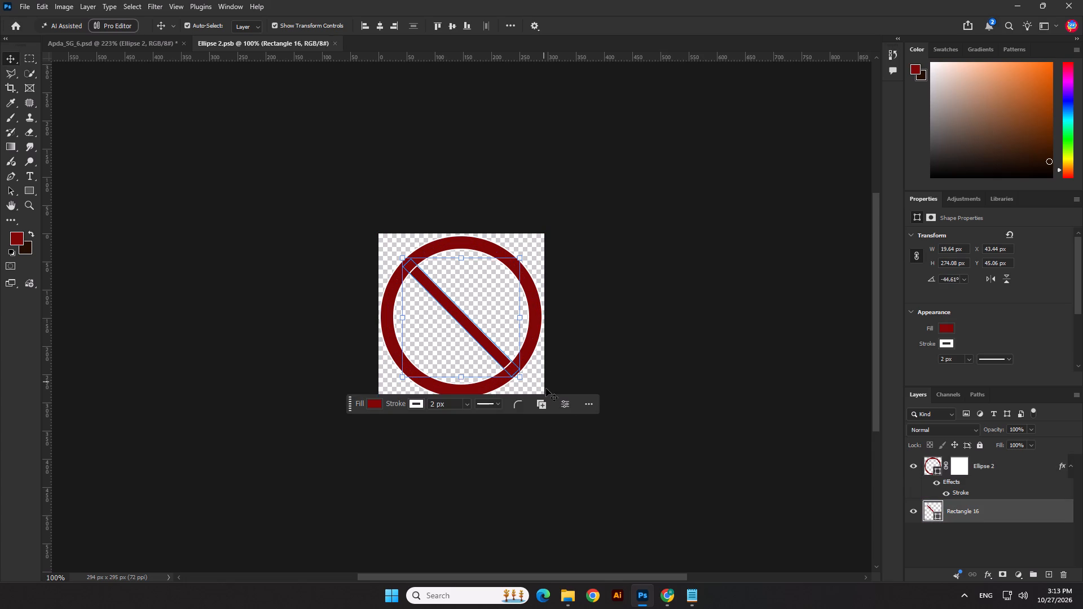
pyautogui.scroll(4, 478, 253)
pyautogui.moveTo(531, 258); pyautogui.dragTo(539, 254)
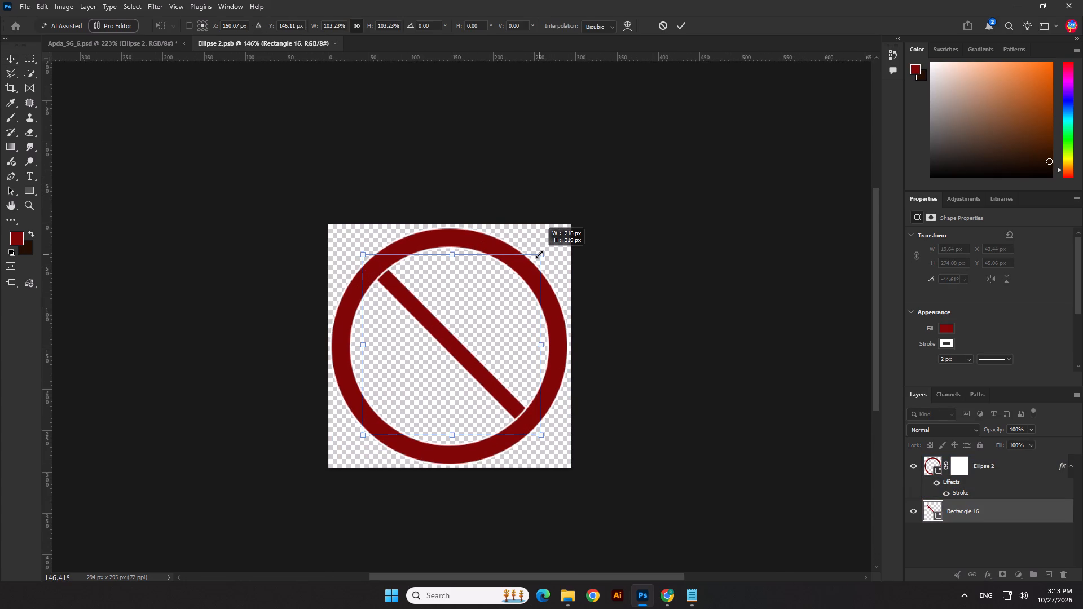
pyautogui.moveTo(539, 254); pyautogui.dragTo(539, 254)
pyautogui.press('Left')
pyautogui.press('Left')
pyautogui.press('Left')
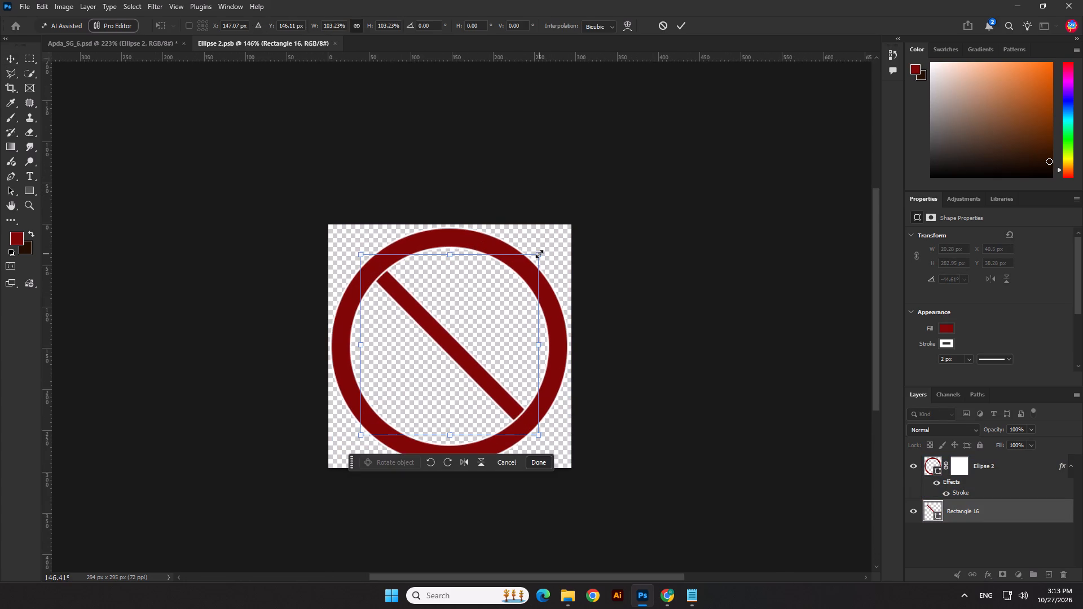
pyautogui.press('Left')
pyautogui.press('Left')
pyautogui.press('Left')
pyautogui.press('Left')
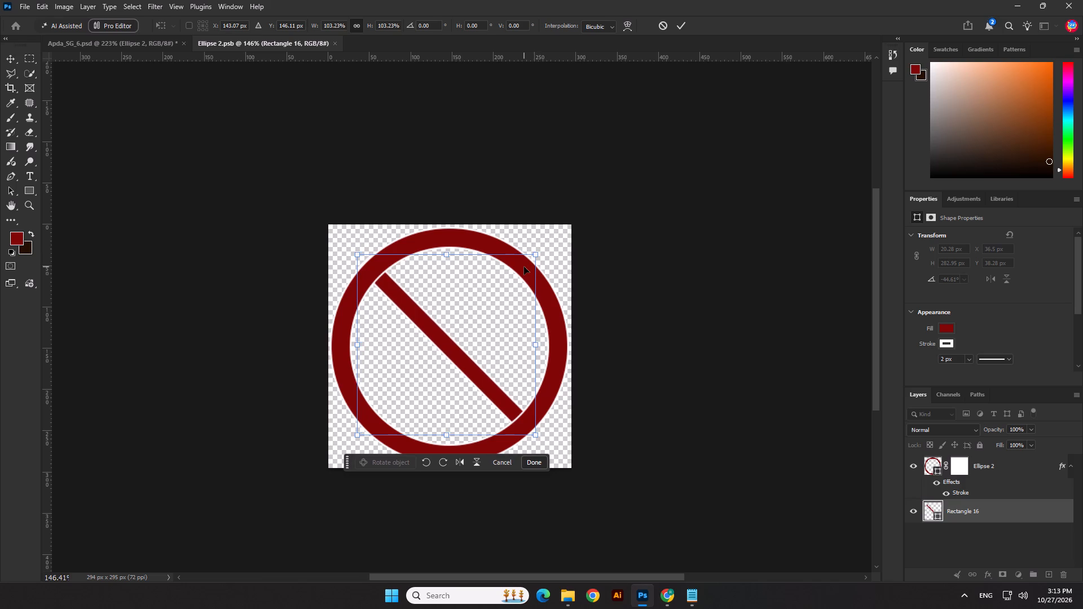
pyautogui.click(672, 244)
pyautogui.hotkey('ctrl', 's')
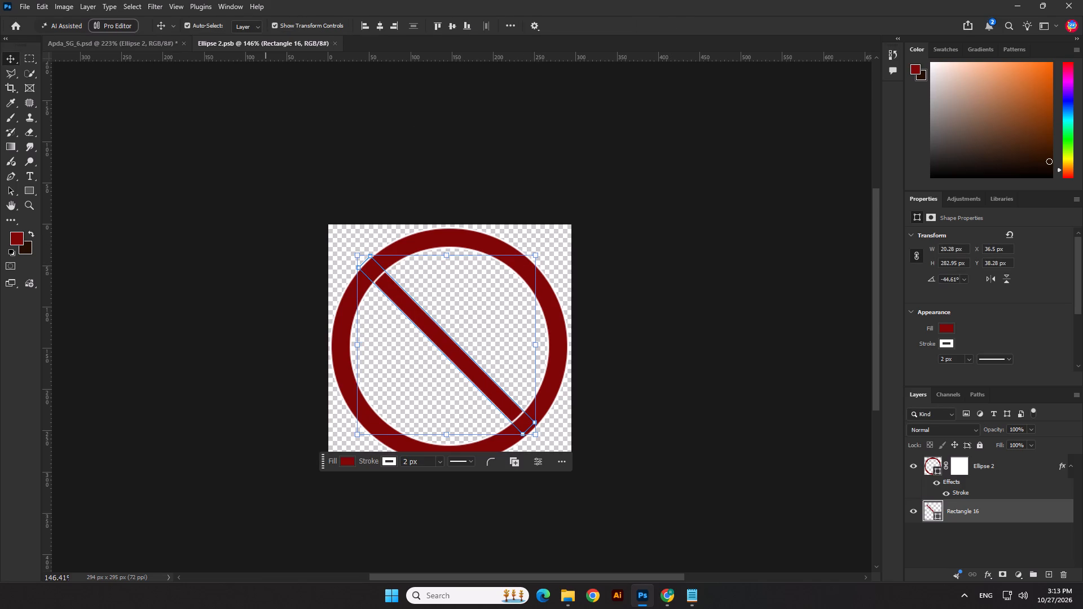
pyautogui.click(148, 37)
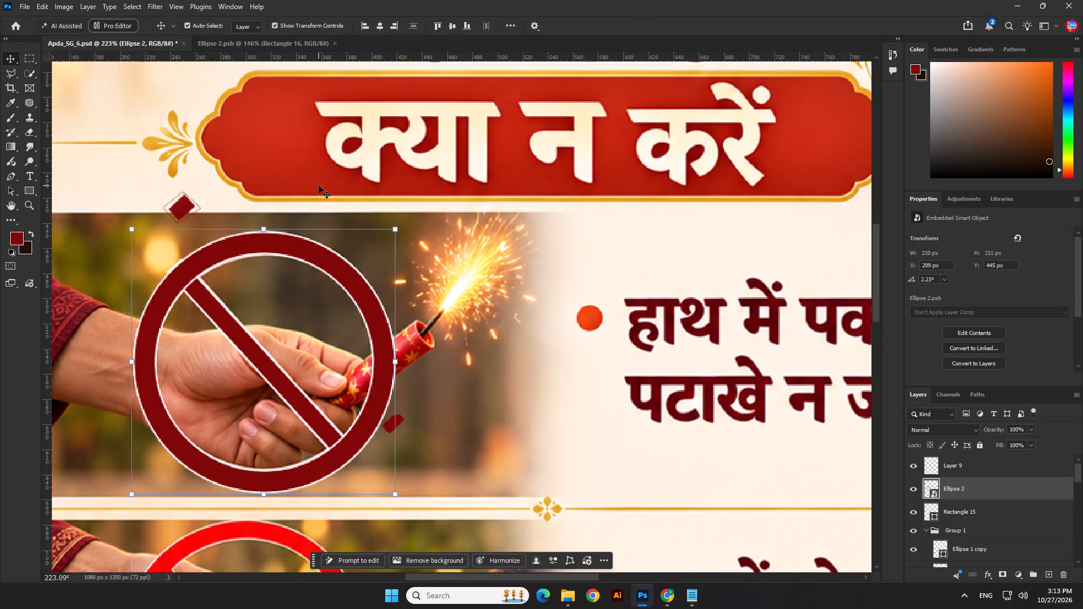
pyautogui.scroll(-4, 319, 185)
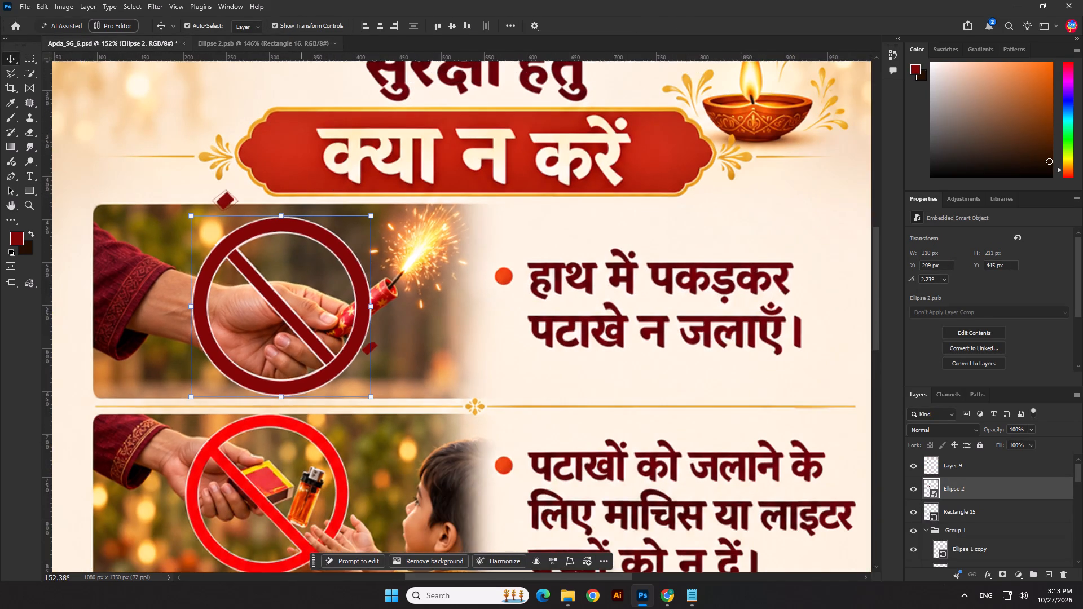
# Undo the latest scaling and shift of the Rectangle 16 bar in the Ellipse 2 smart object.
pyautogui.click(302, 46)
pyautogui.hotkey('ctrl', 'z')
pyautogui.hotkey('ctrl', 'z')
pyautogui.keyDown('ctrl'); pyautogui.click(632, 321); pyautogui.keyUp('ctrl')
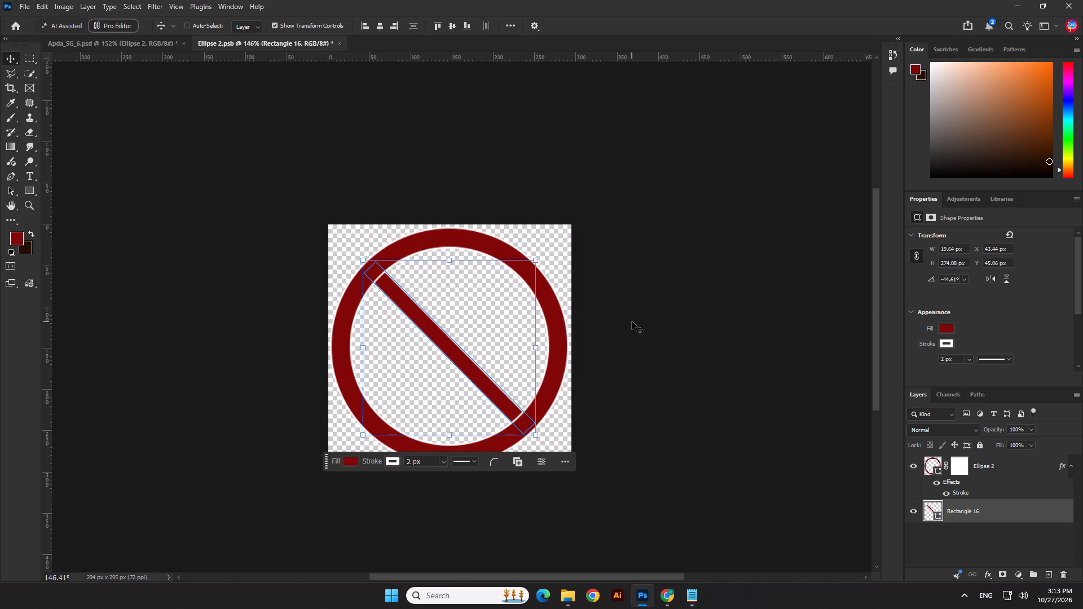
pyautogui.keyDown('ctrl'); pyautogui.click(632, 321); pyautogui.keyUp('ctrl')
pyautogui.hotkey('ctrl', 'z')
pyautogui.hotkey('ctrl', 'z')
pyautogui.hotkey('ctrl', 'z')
# In Apda_SG_6, step the history back past the recent Ellipse 2 adjustments to its first fit at 2.54° over the red sign.
pyautogui.click(161, 43)
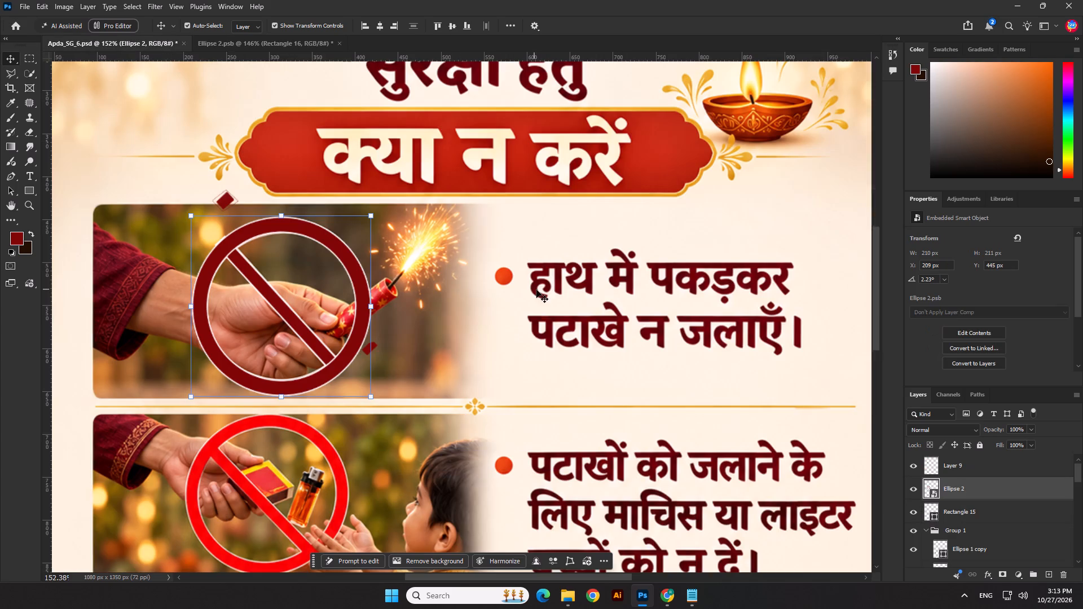
pyautogui.hotkey('ctrl', 'z')
pyautogui.hotkey('ctrl', 'z')
pyautogui.hotkey('ctrl', 'z')
pyautogui.hotkey('ctrl', 'z')
pyautogui.hotkey('ctrl', 'z')
pyautogui.hotkey('ctrl', 'z')
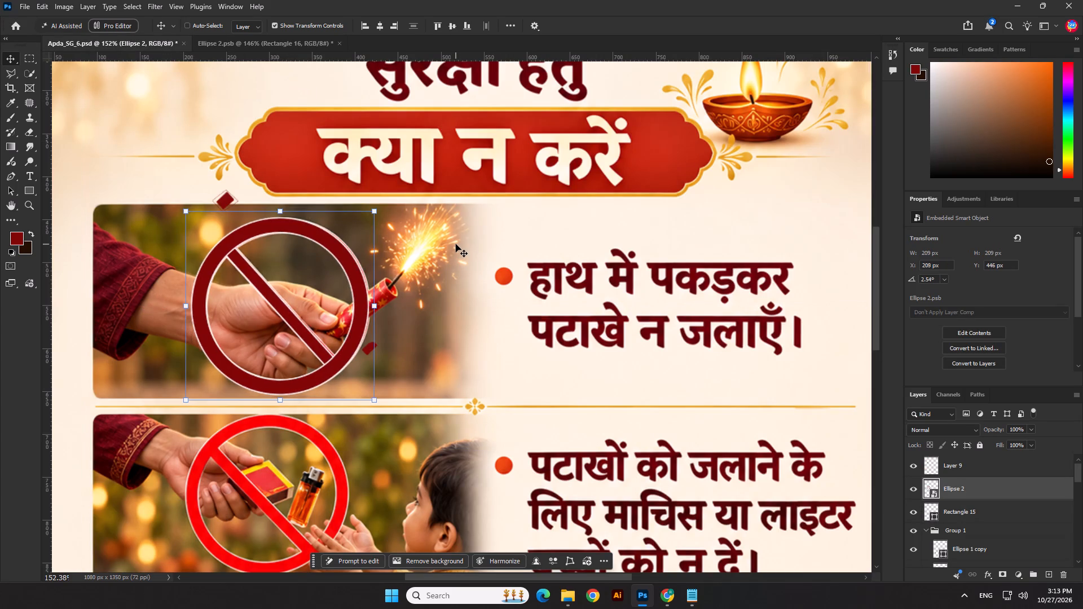
pyautogui.hotkey('ctrl', 'z')
pyautogui.hotkey('ctrl', 'z')
pyautogui.hotkey('ctrl', 'z')
pyautogui.hotkey('ctrl', 'z')
pyautogui.hotkey('ctrl', 'shift', 'z')
pyautogui.hotkey('ctrl', 'shift', 'z')
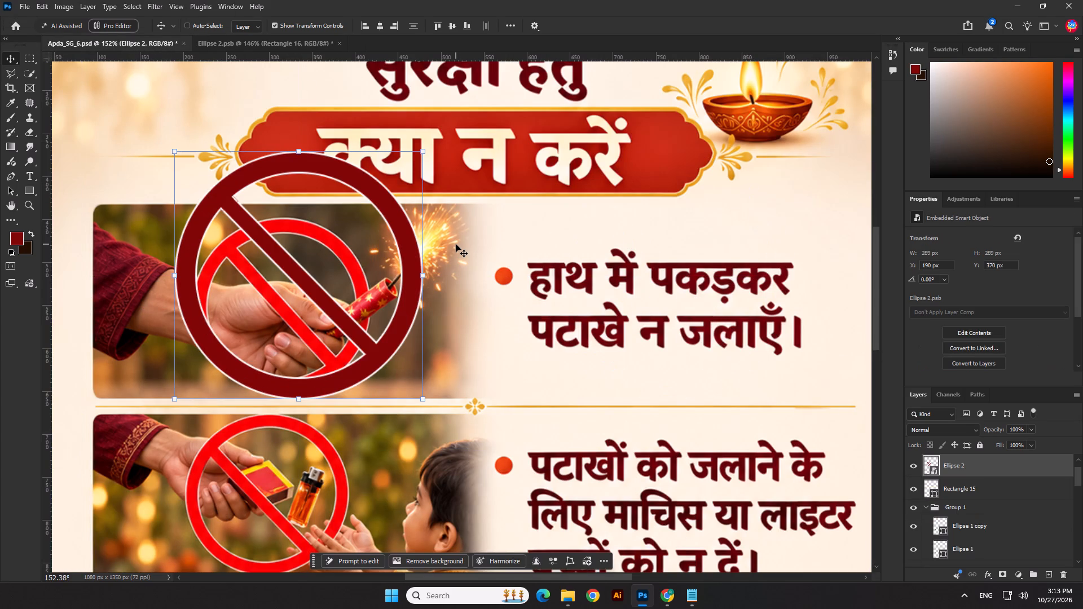
pyautogui.hotkey('ctrl', 'shift', 'z')
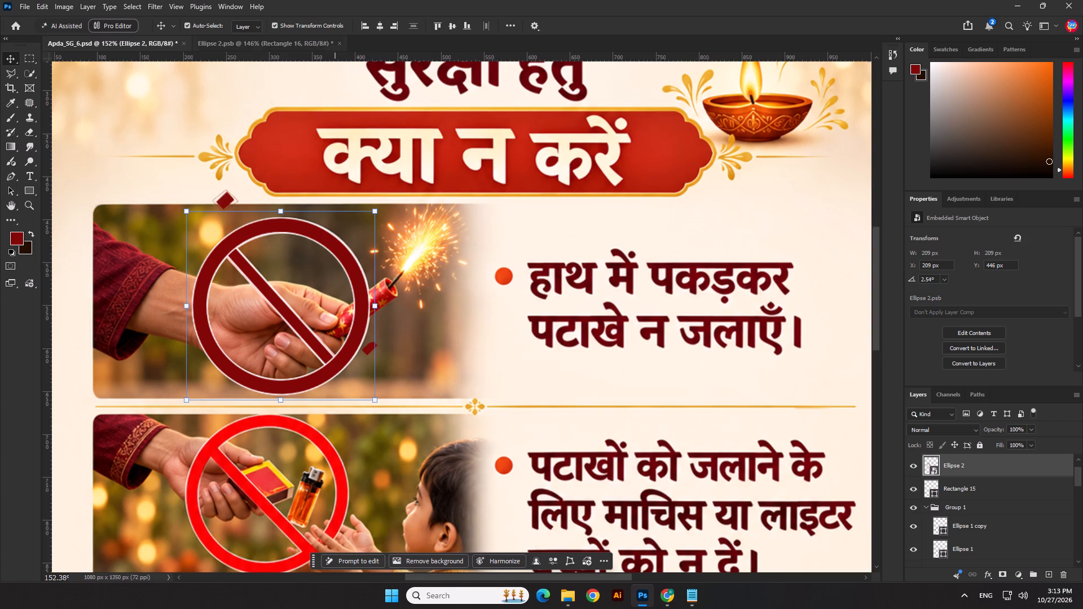
# Close the Ellipse 2 smart object without saving its changes.
pyautogui.click(331, 43)
pyautogui.click(336, 43)
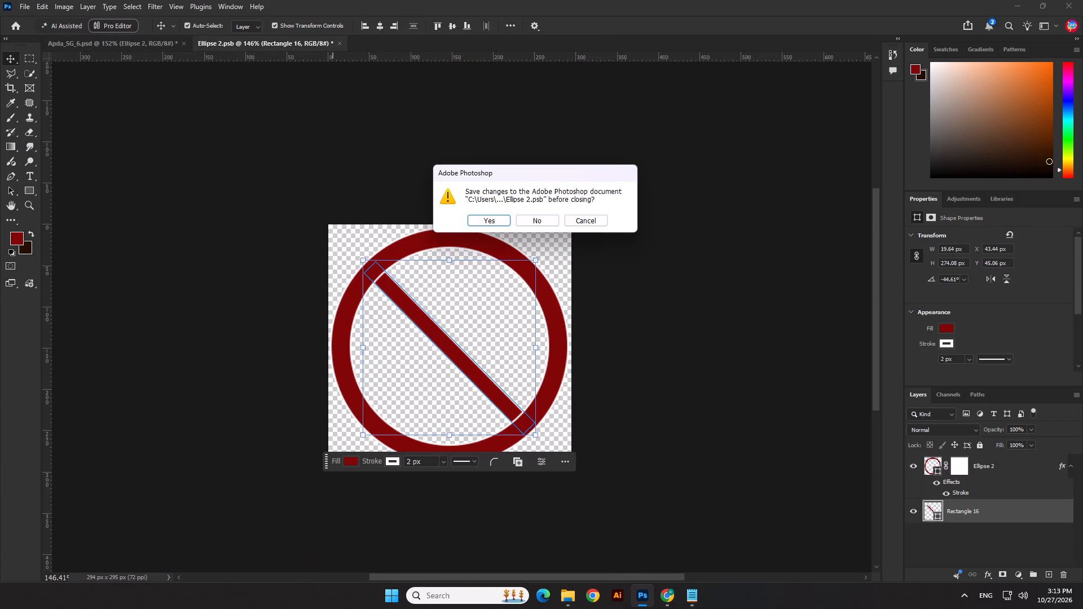
pyautogui.click(534, 227)
pyautogui.click(538, 219)
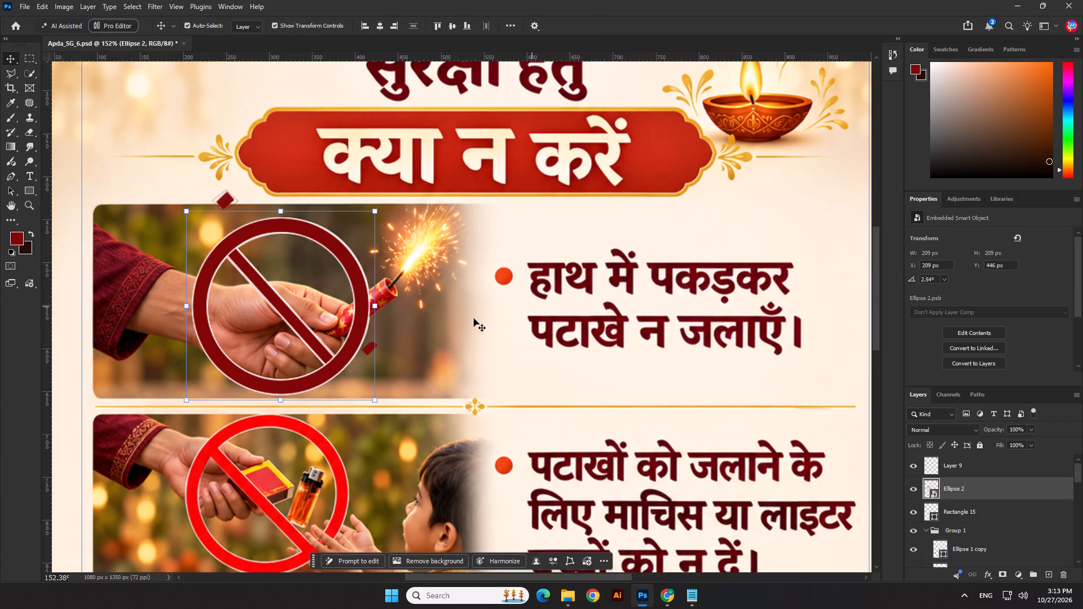
# Scale the Ellipse 2 sign to 71.60%, keeping its 2.54° rotation, and nudge it 1 px up.
pyautogui.scroll(5, 328, 279)
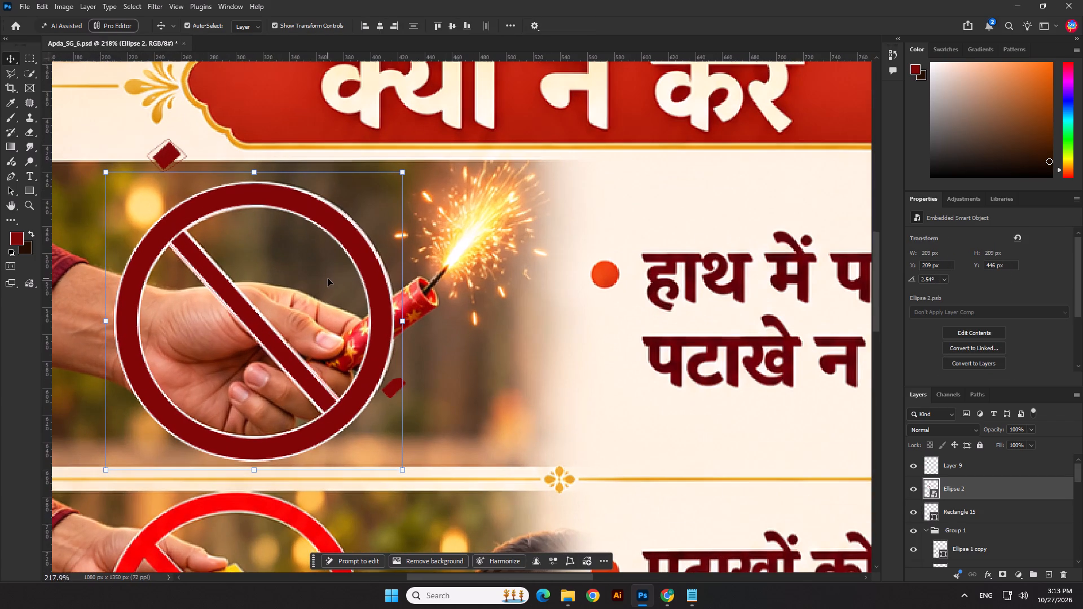
pyautogui.click(378, 273)
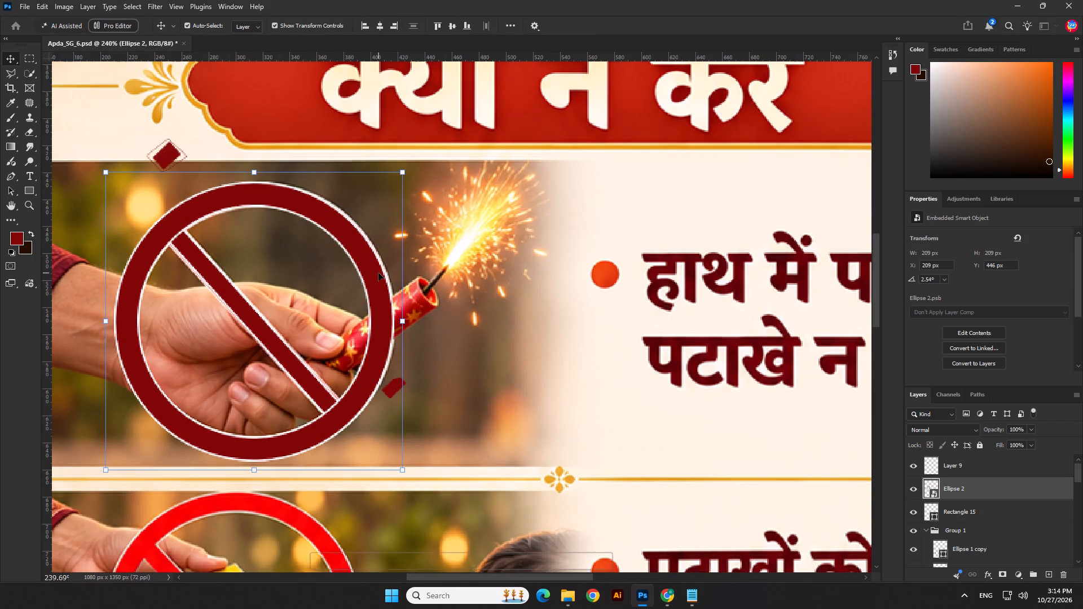
pyautogui.click(404, 168)
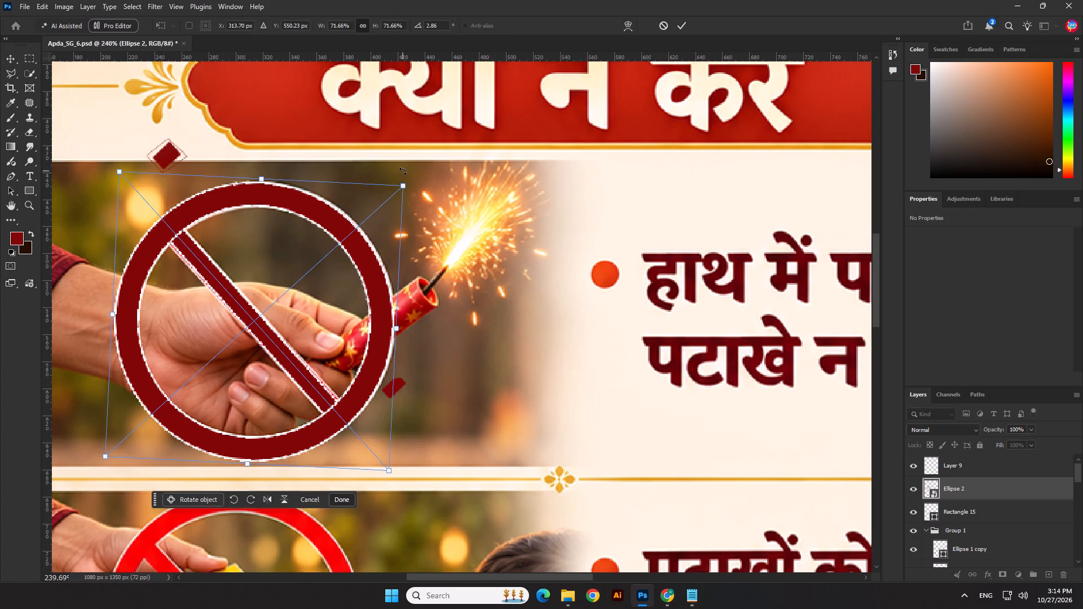
pyautogui.hotkey('ctrl', 'z')
pyautogui.click(402, 183)
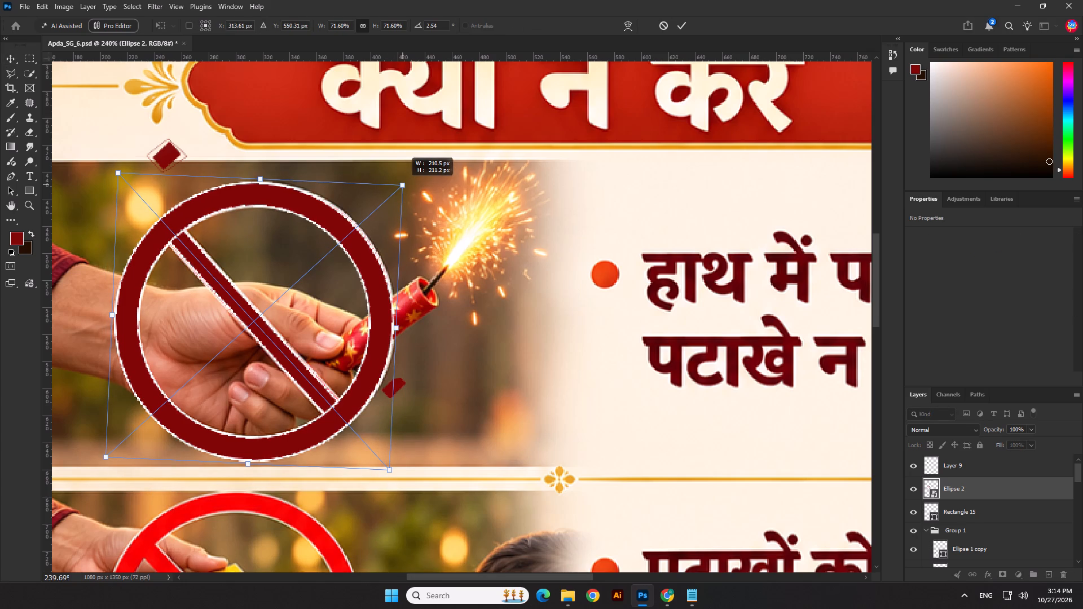
pyautogui.press('Return')
pyautogui.press('Up')
pyautogui.press('Right')
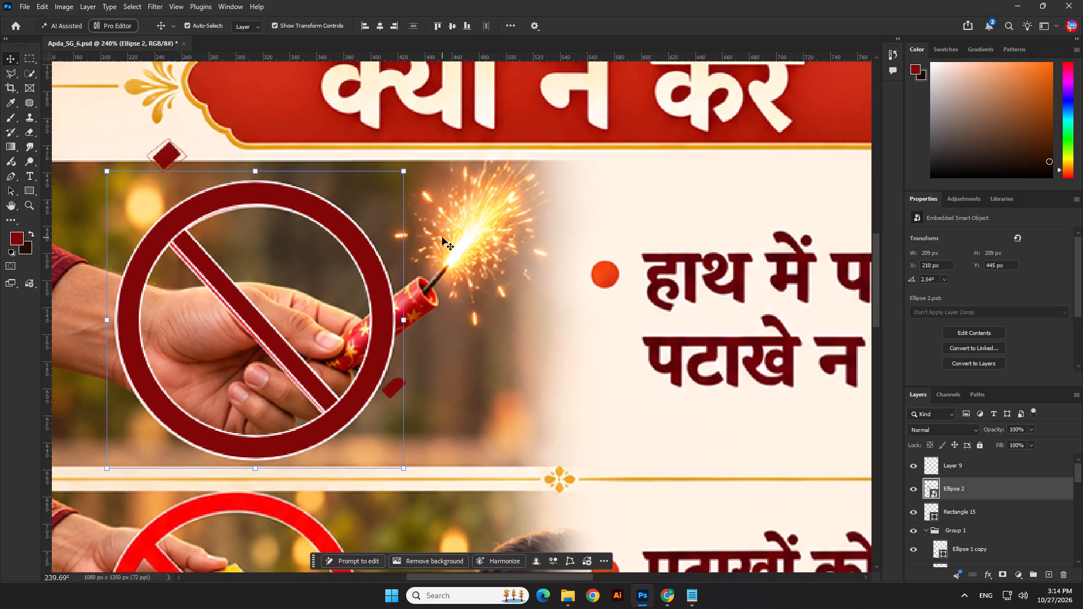
pyautogui.press('Left')
# Warp the middle of the Ellipse 2 sign slightly so its diagonal bar covers the bar of the sign underneath.
pyautogui.scroll(-3, 476, 271)
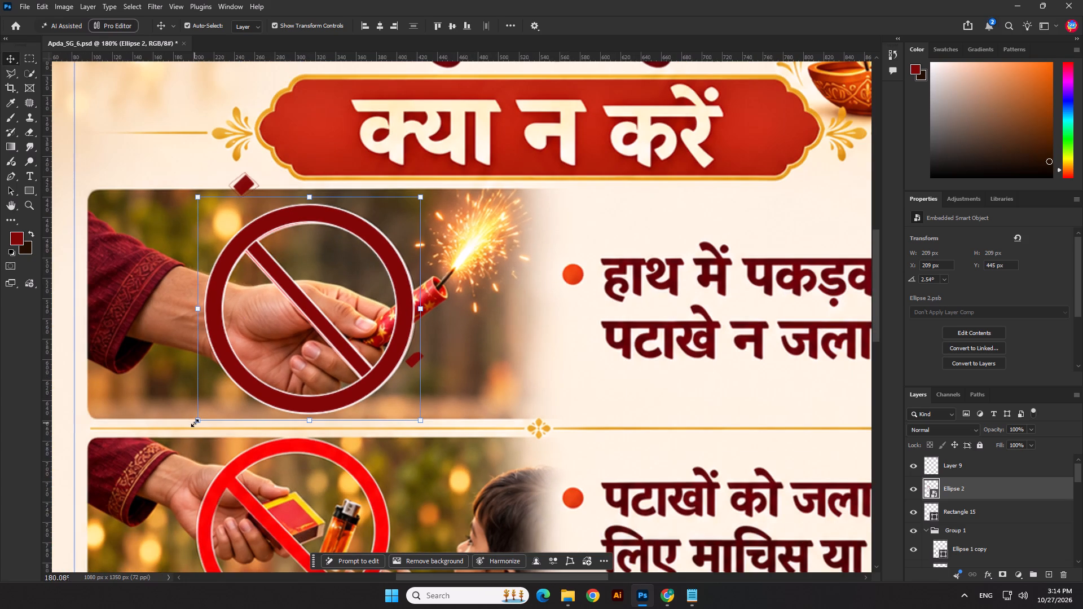
pyautogui.click(201, 197)
pyautogui.scroll(3, 222, 213)
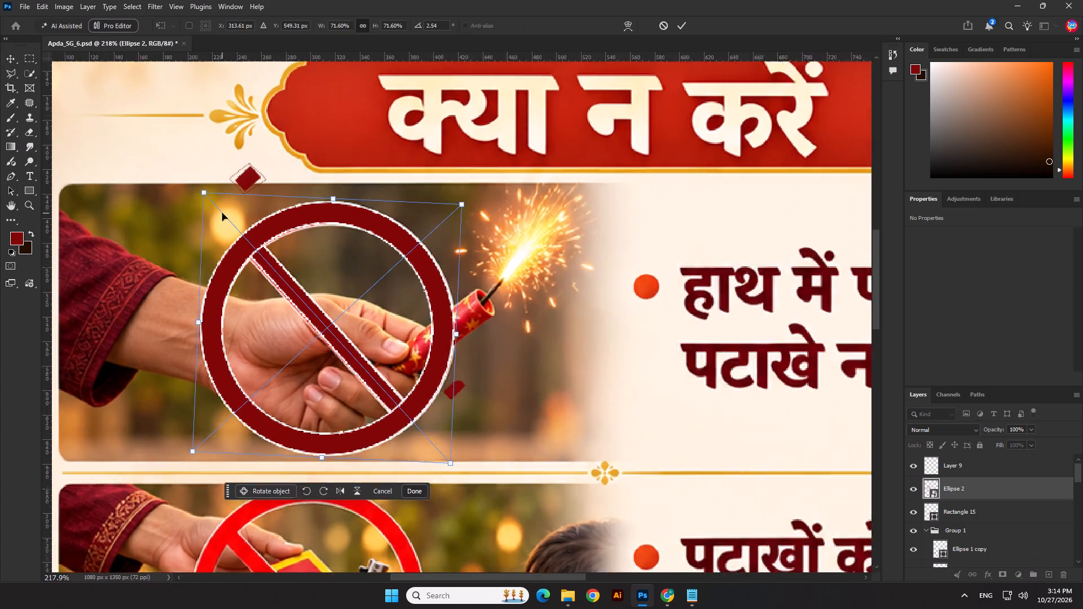
pyautogui.scroll(1, 222, 213)
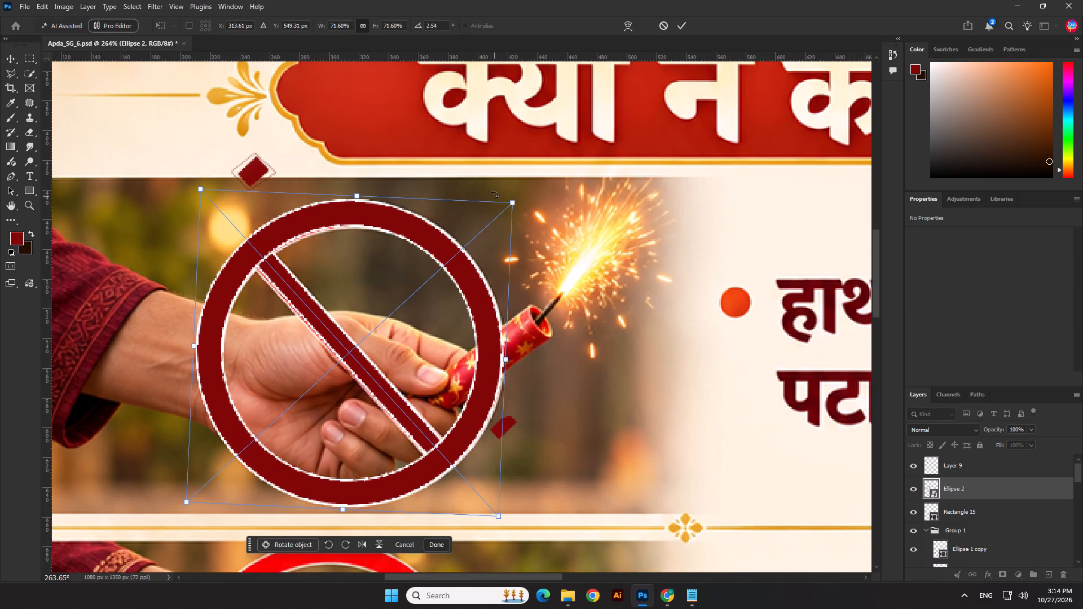
pyautogui.click(629, 27)
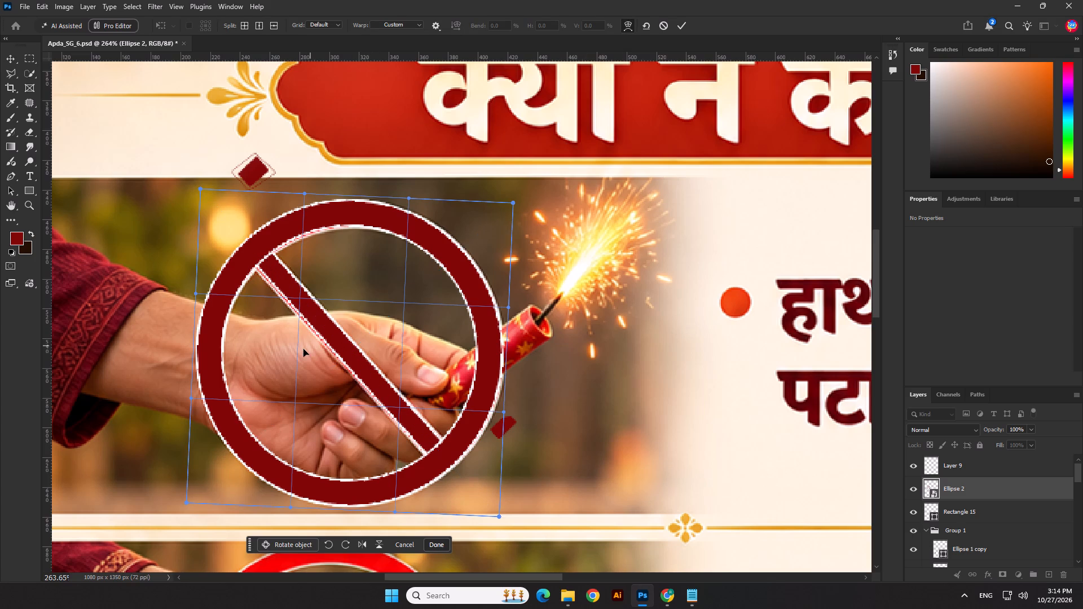
pyautogui.keyDown('shift'); pyautogui.click(298, 345); pyautogui.keyUp('shift')
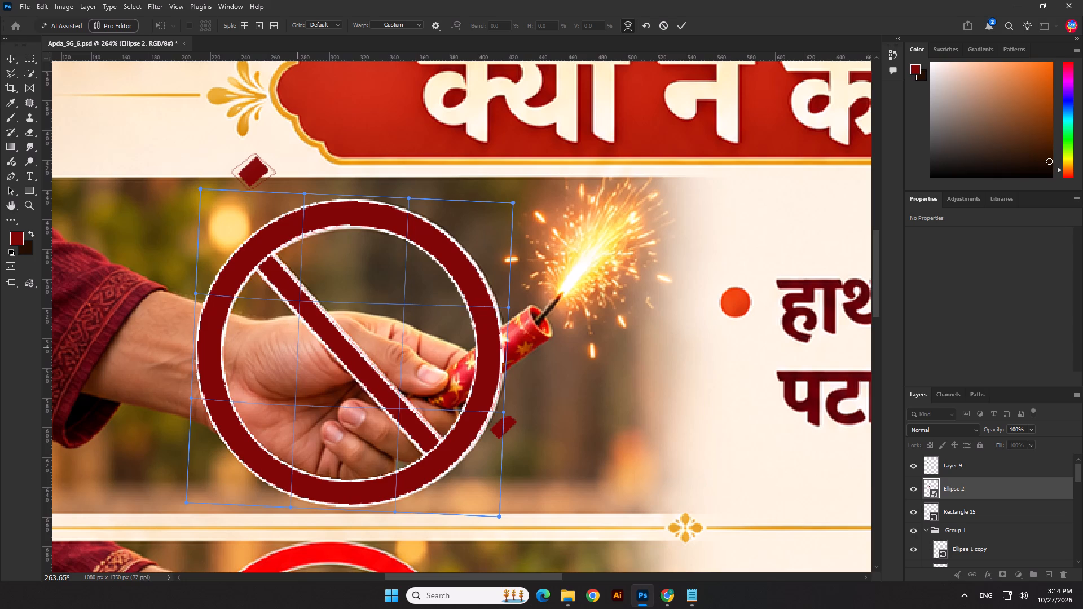
pyautogui.scroll(-9, 278, 254)
pyautogui.press('Return')
pyautogui.click(518, 329)
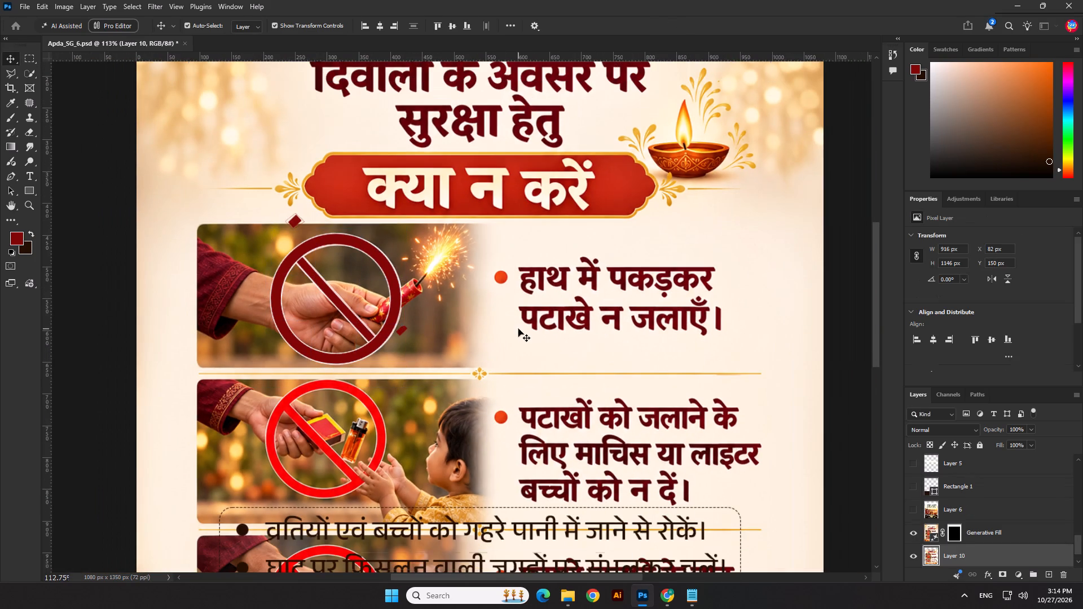
pyautogui.scroll(-7, 395, 305)
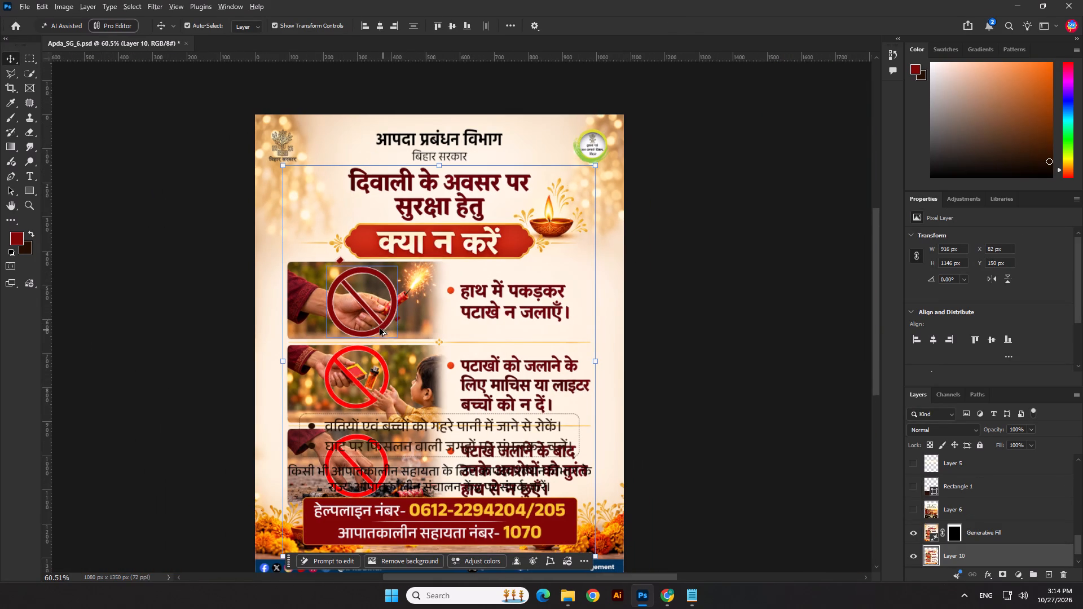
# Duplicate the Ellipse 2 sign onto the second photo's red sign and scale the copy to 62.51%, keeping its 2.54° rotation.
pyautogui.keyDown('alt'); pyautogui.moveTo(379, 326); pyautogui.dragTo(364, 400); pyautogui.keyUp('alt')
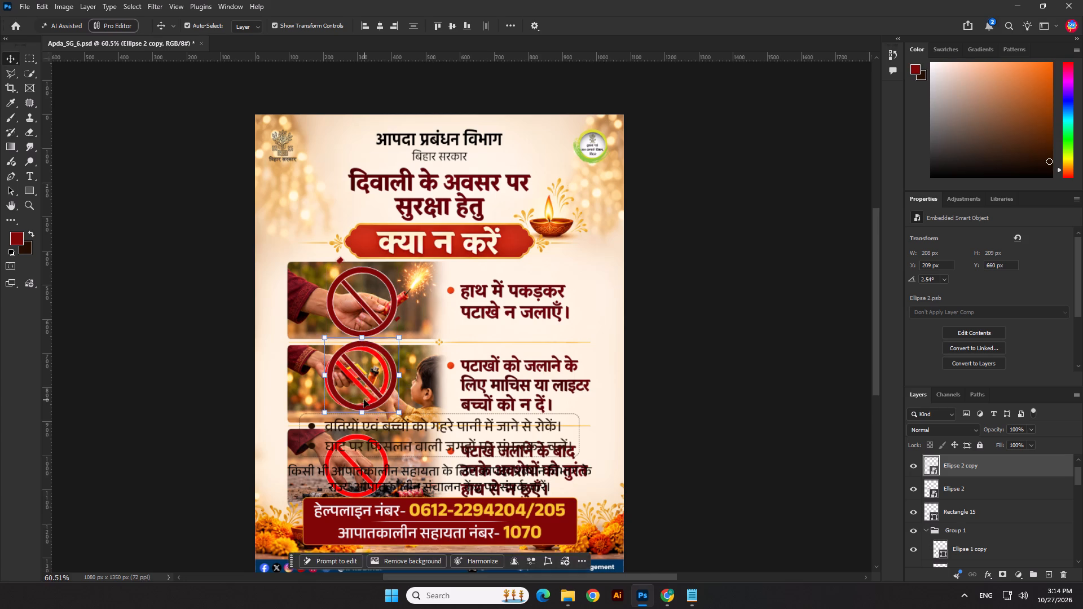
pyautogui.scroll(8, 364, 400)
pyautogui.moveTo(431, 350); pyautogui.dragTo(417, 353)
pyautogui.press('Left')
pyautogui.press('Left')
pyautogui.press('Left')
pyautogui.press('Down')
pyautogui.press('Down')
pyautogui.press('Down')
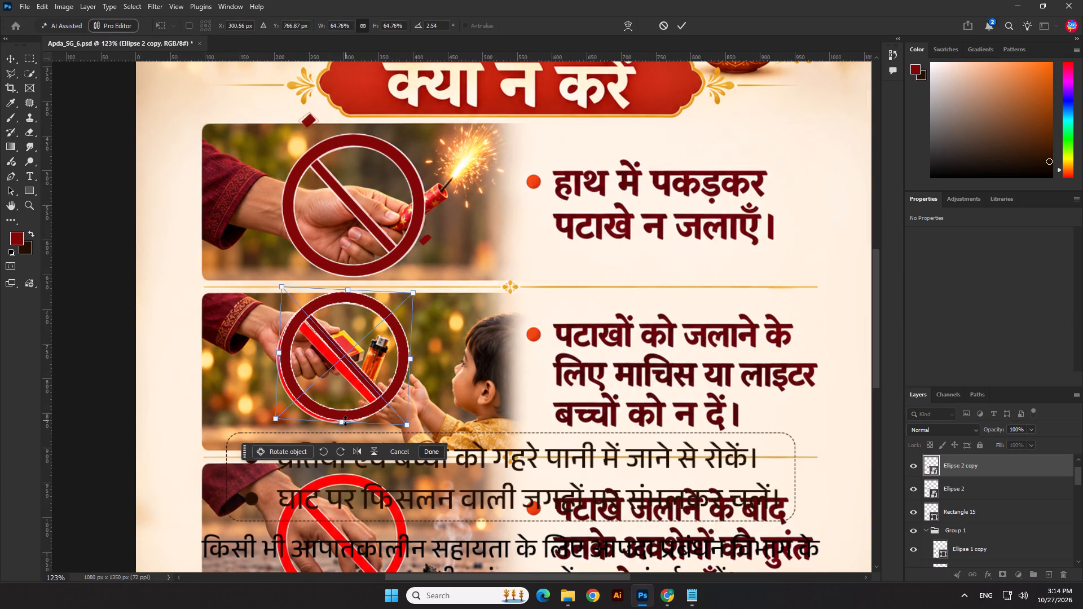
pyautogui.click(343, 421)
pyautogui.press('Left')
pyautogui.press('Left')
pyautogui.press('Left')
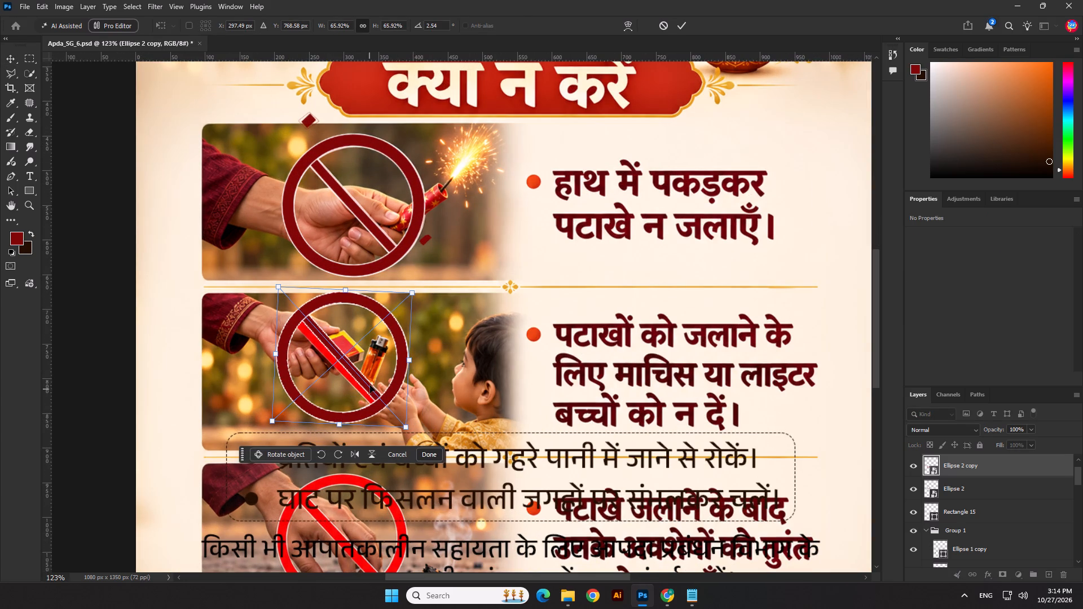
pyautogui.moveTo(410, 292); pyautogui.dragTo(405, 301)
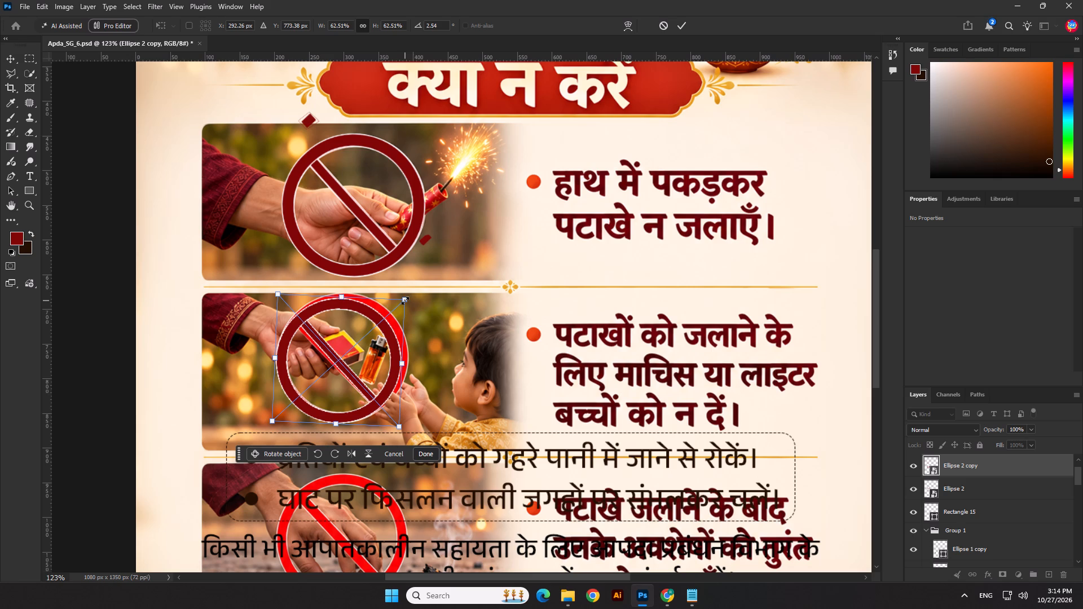
# Delete the Ellipse 2 copy from the second photo and the original Ellipse 2 sign from the first photo.
pyautogui.press('Delete')
pyautogui.press('Delete')
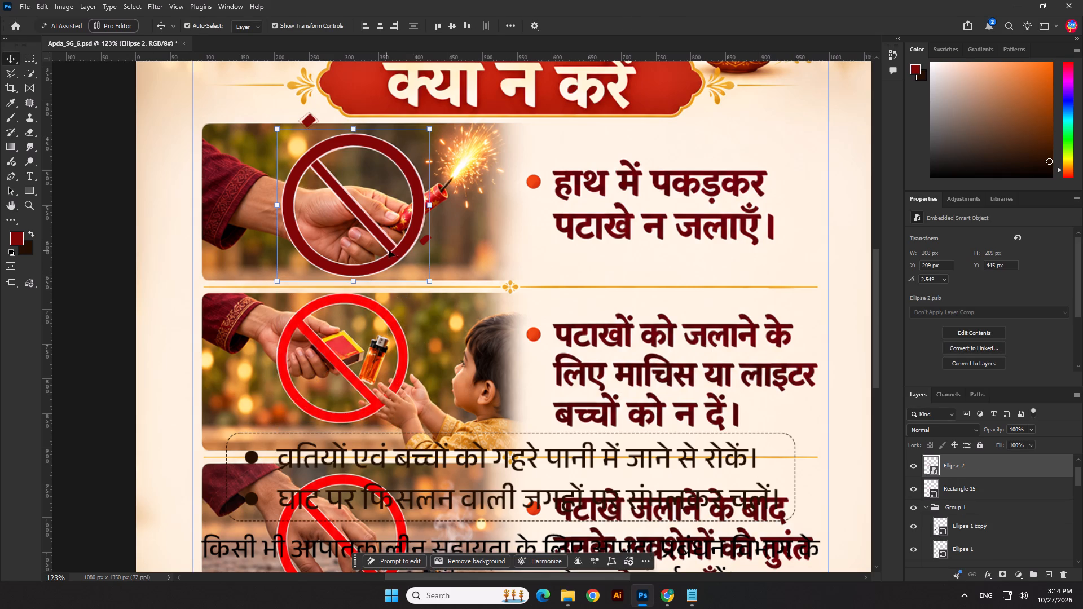
pyautogui.click(394, 254)
pyautogui.press('Delete')
pyautogui.scroll(-13, 409, 369)
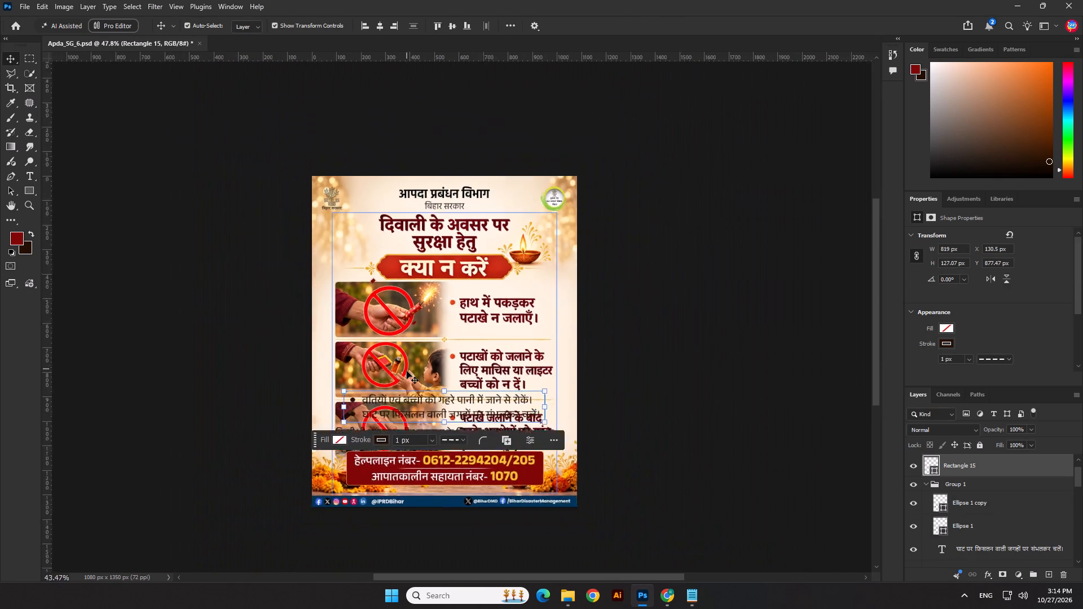
pyautogui.click(631, 398)
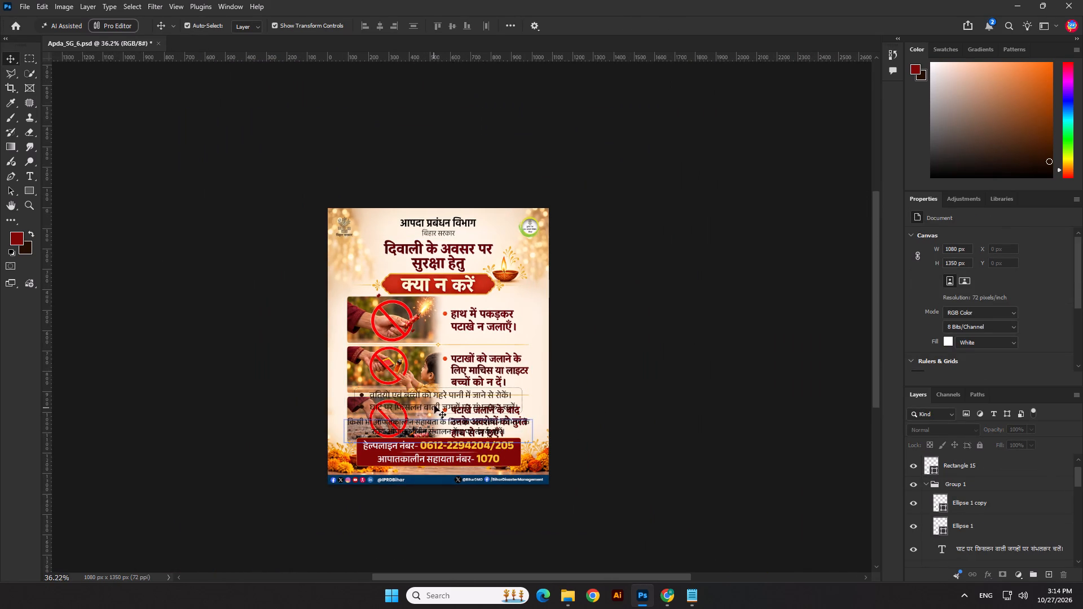
# Hide the helpline box Rectangle 2, its helpline text, the "व्रतियों एवं बच्चों" text line and Rectangle 14.
pyautogui.click(600, 434)
pyautogui.scroll(2, 510, 456)
pyautogui.click(522, 457)
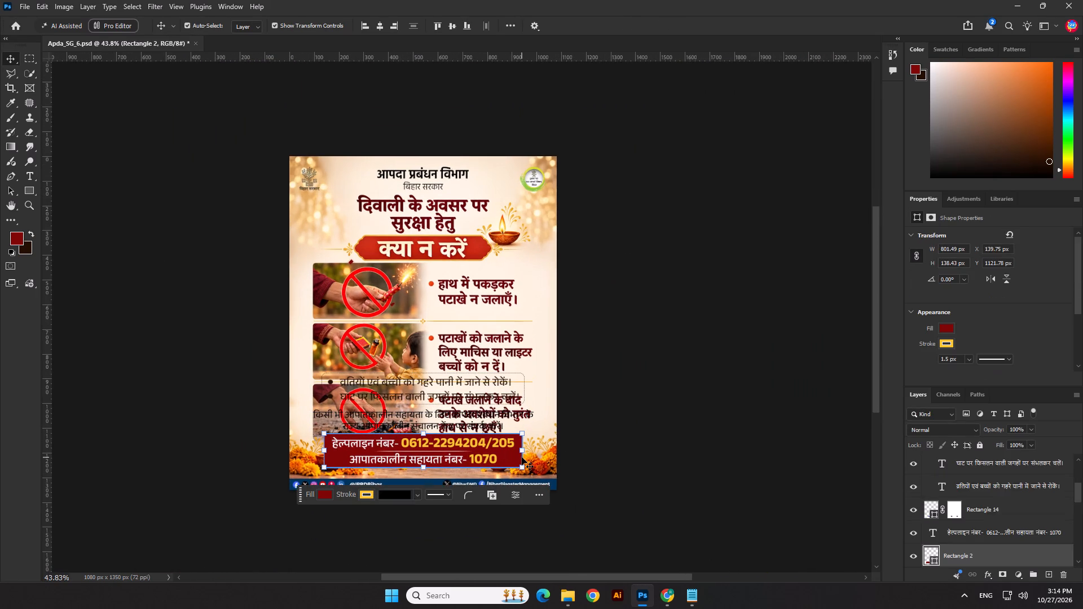
pyautogui.moveTo(965, 545); pyautogui.dragTo(958, 549, button='right')
pyautogui.doubleClick(915, 559)
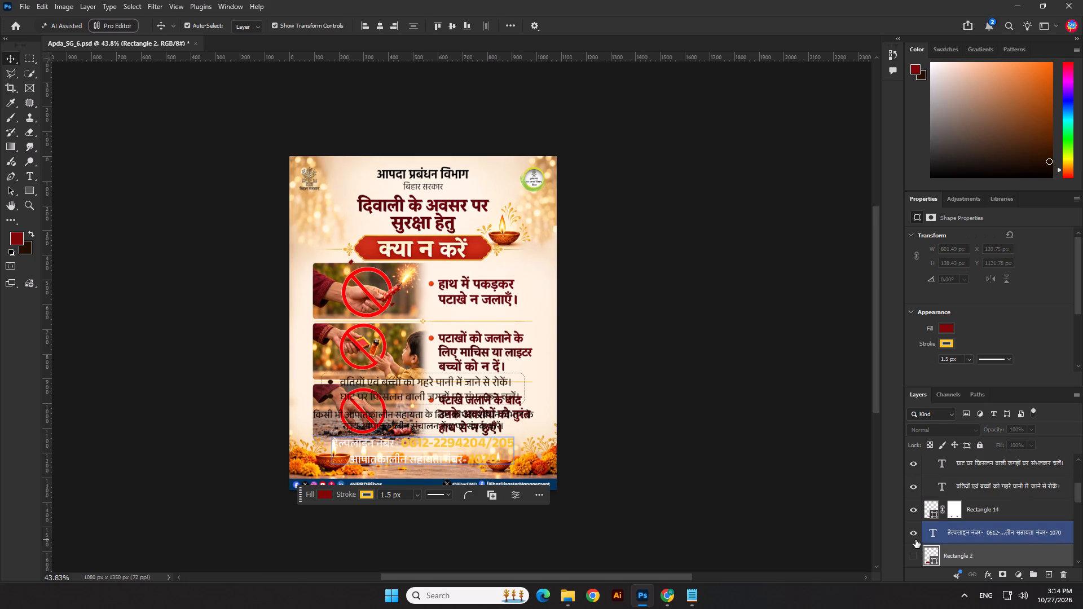
pyautogui.click(915, 540)
pyautogui.click(915, 491)
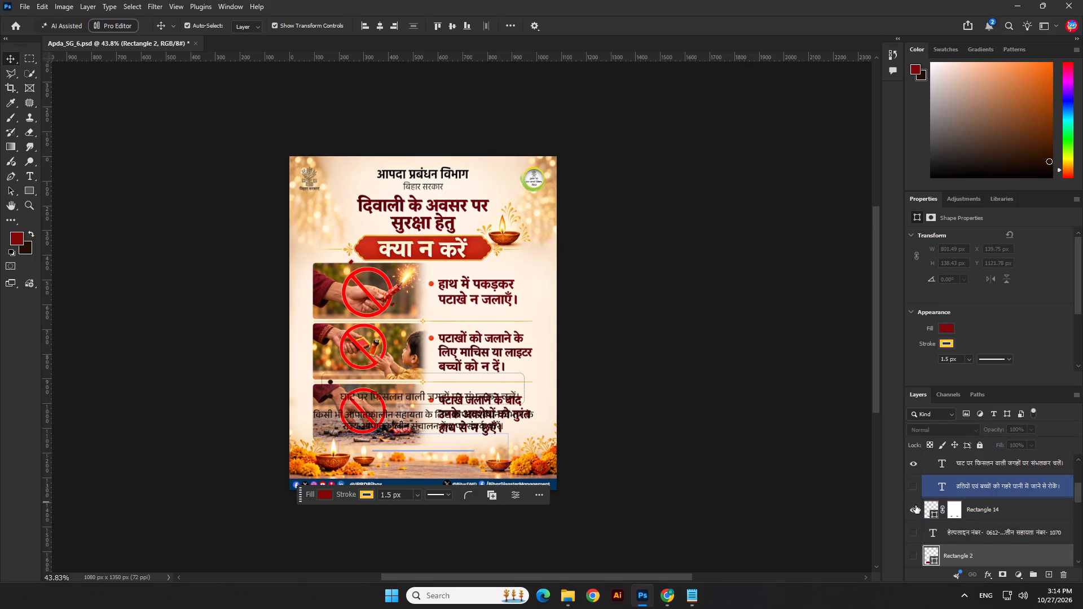
pyautogui.click(911, 509)
pyautogui.click(742, 485)
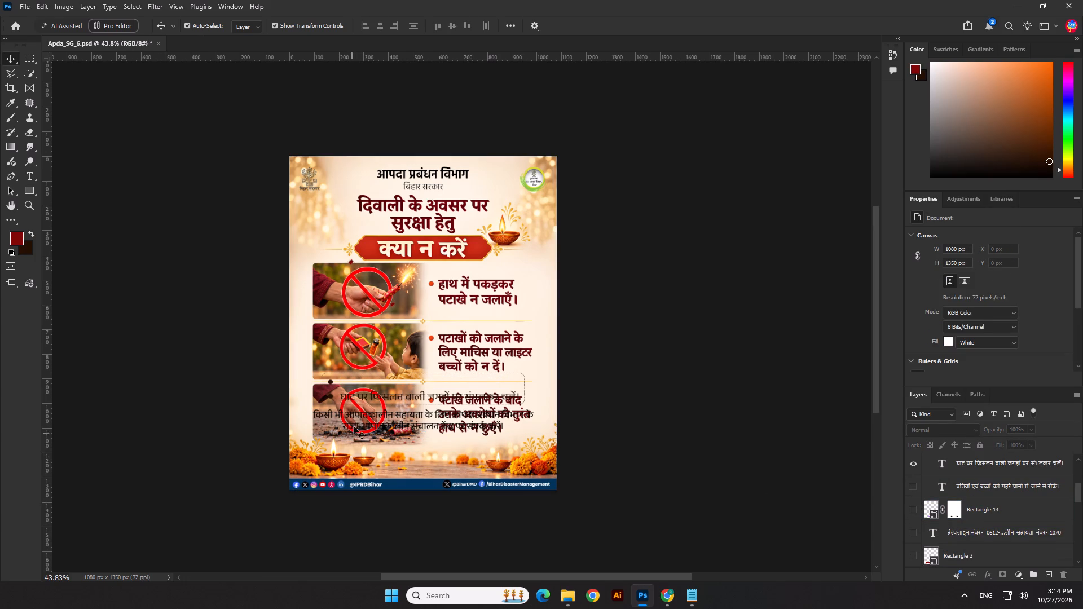
# Hide the "किसी भी आपातकालीन सहायता" text layer, leaving the "व्रतियों एवं बच्चों" line hidden too.
pyautogui.click(386, 411)
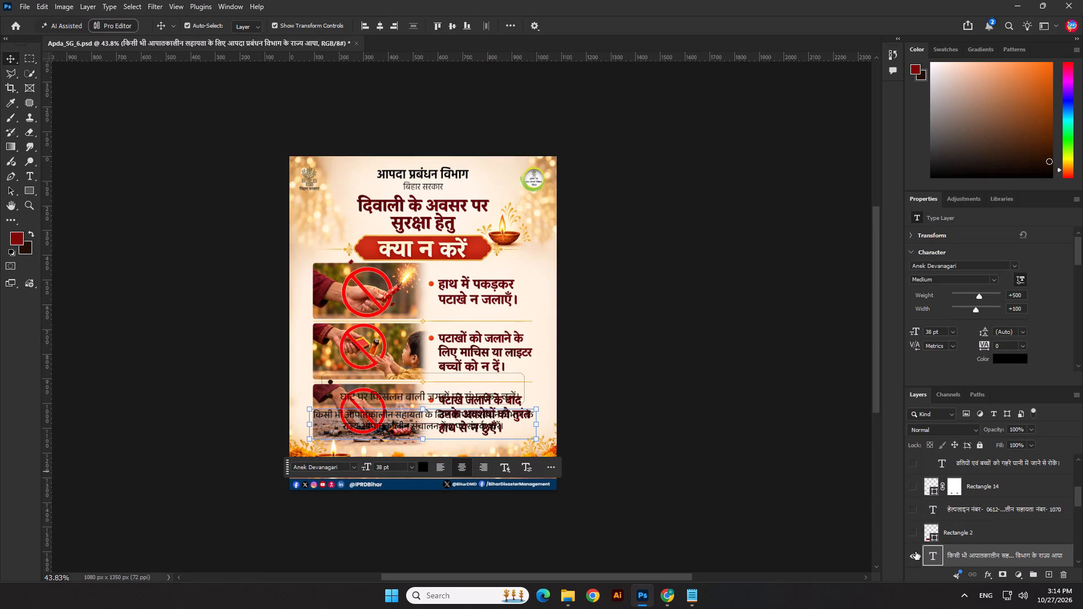
pyautogui.click(915, 551)
pyautogui.scroll(-3, 921, 518)
pyautogui.scroll(3, 918, 500)
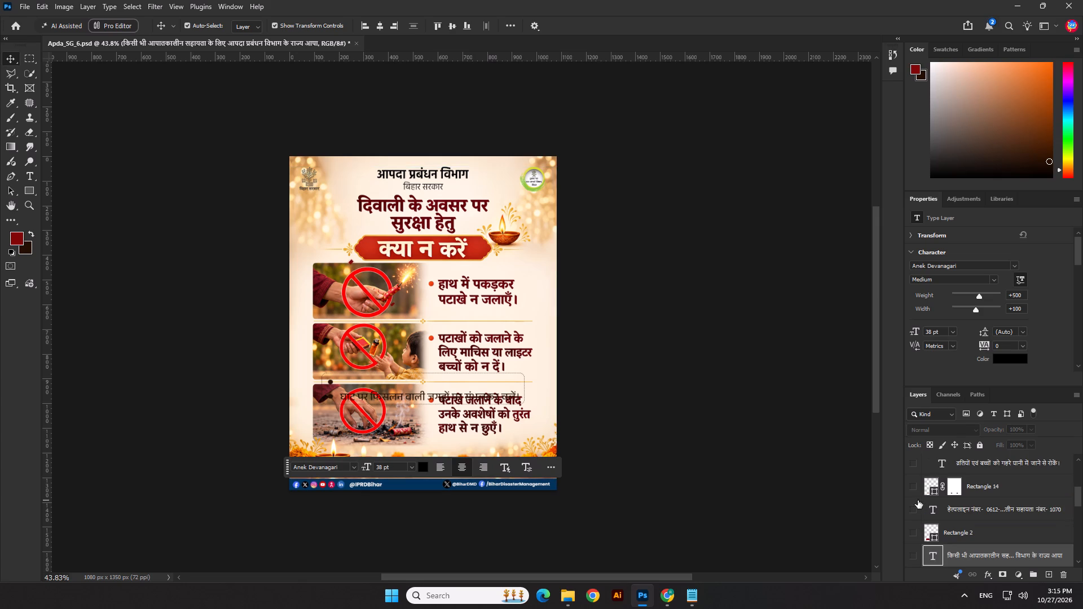
pyautogui.click(915, 461)
pyautogui.click(704, 379)
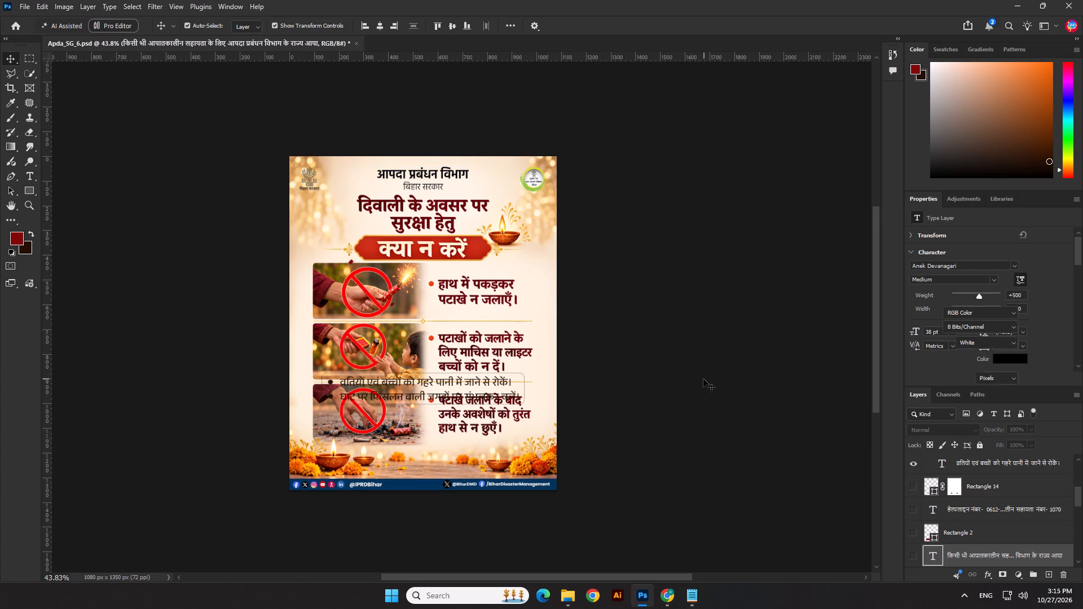
pyautogui.click(915, 466)
pyautogui.click(731, 442)
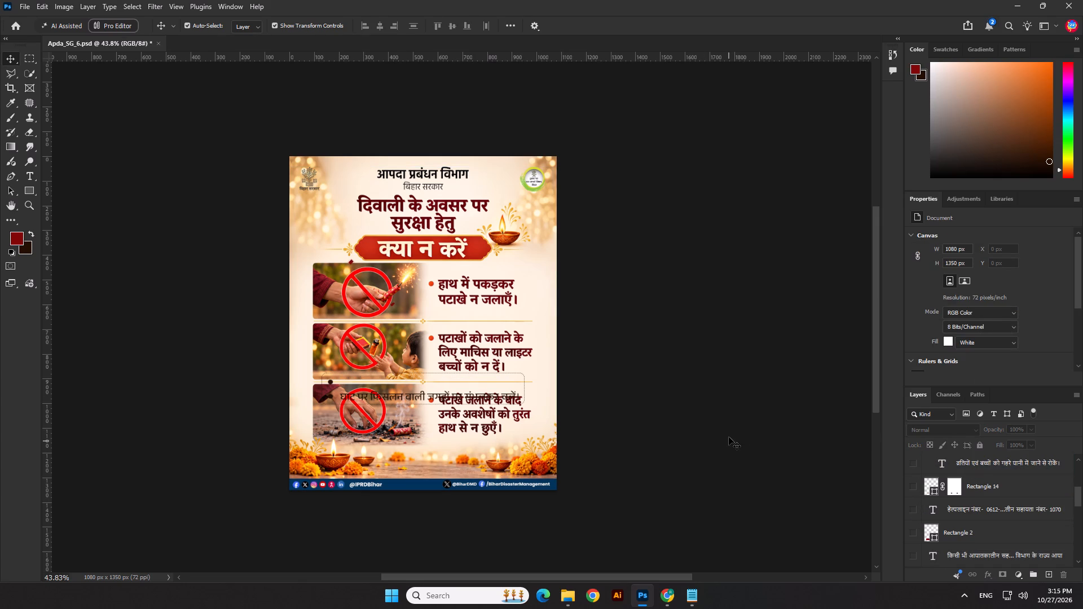
# Hide the "घाट पर फिसलन वाली" text line and the bullet dots Ellipse 1 and Ellipse 1 copy.
pyautogui.scroll(2, 378, 390)
pyautogui.click(381, 404)
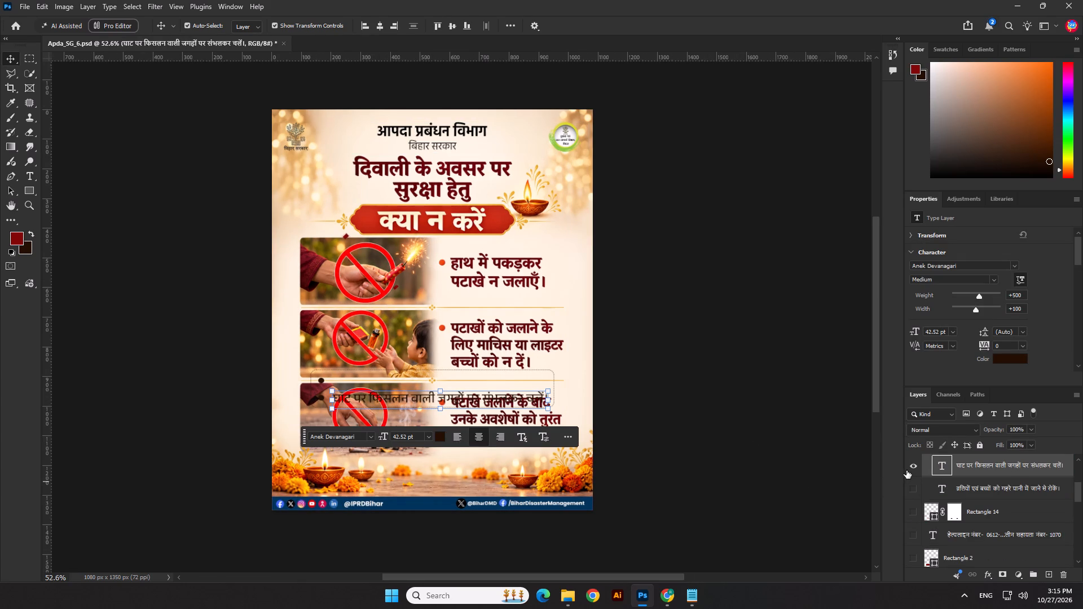
pyautogui.click(906, 470)
pyautogui.scroll(2, 914, 478)
pyautogui.click(910, 487)
pyautogui.rightClick(906, 471)
pyautogui.click(906, 471)
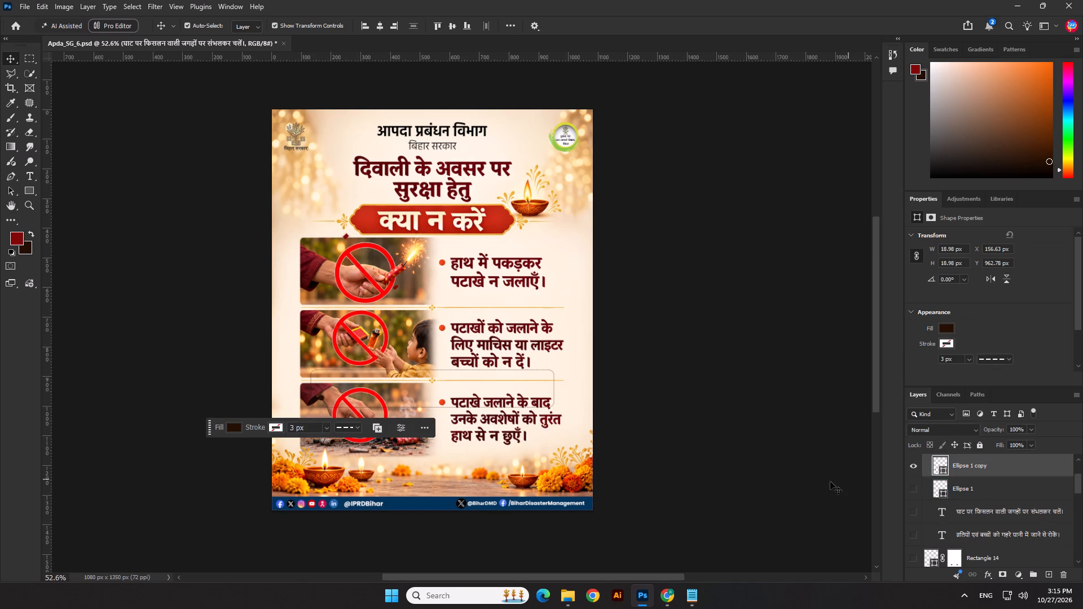
pyautogui.click(915, 466)
pyautogui.scroll(3, 915, 468)
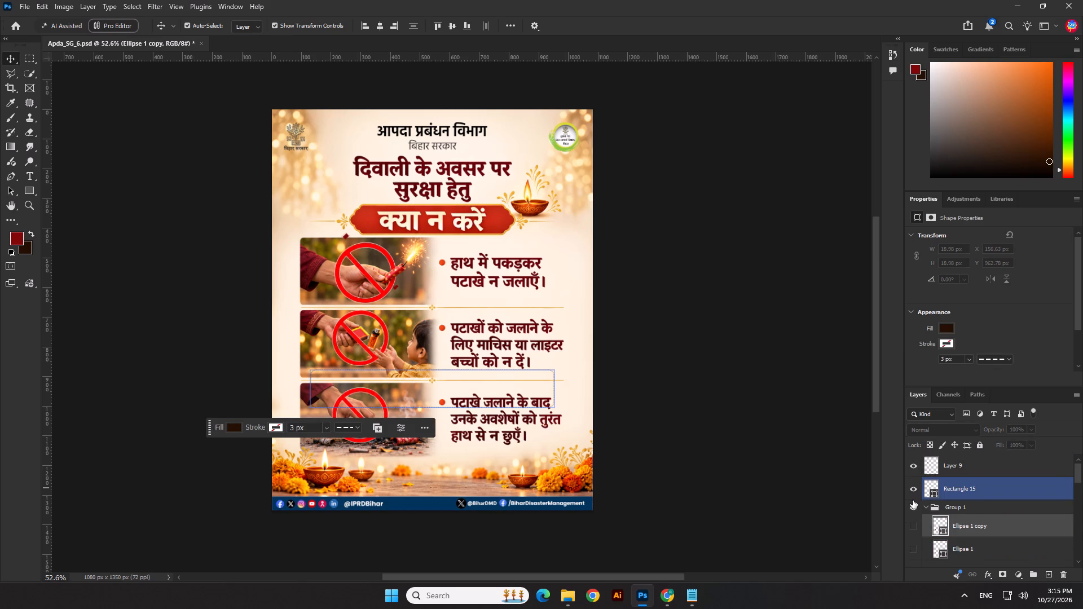
pyautogui.scroll(1, 914, 493)
pyautogui.click(914, 493)
pyautogui.click(916, 472)
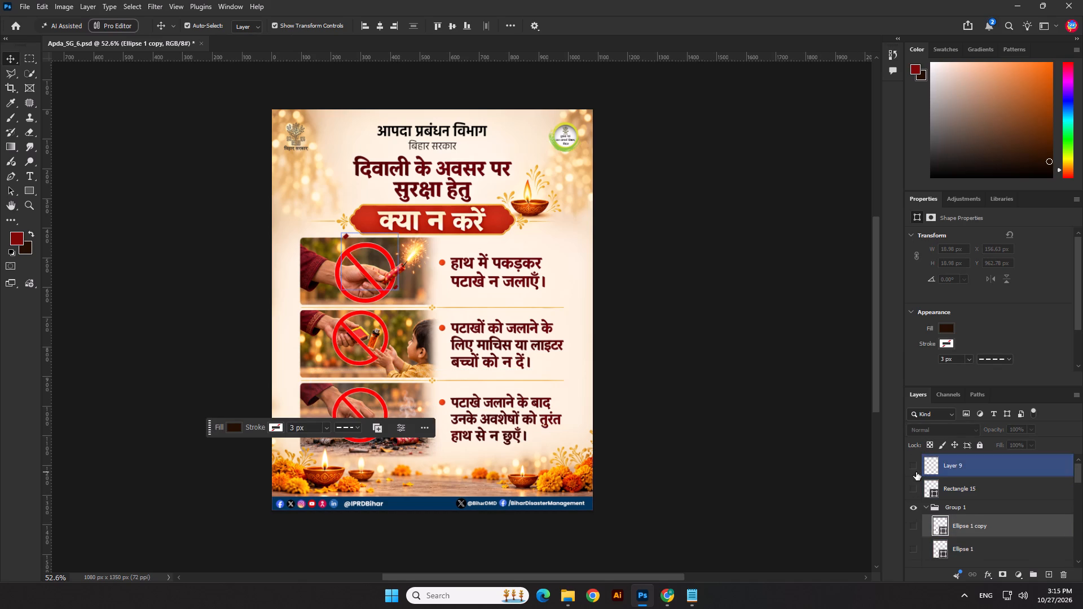
pyautogui.click(795, 454)
pyautogui.scroll(-1, 639, 301)
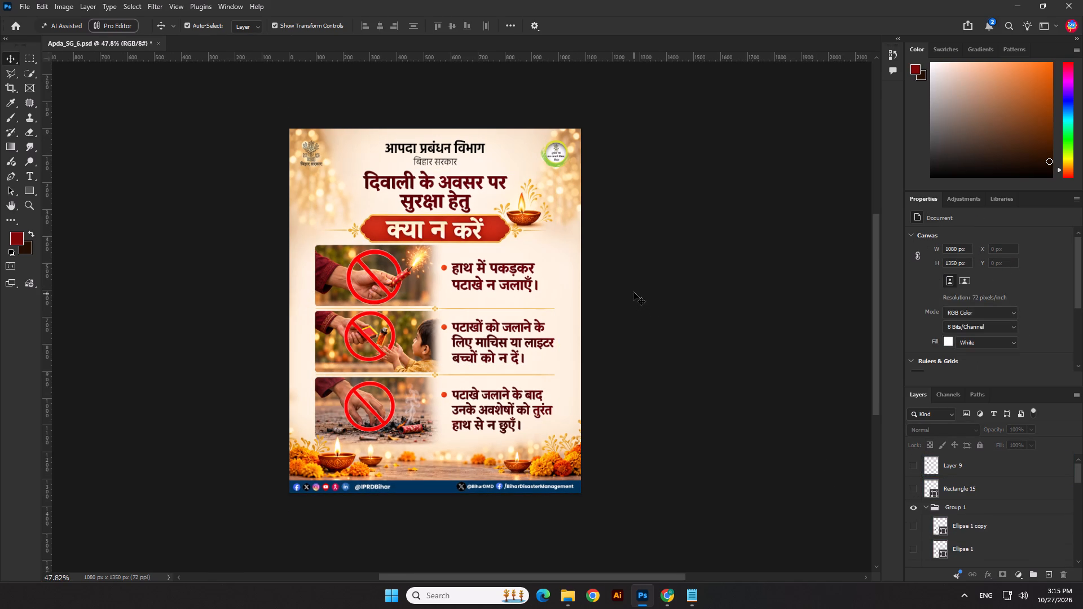
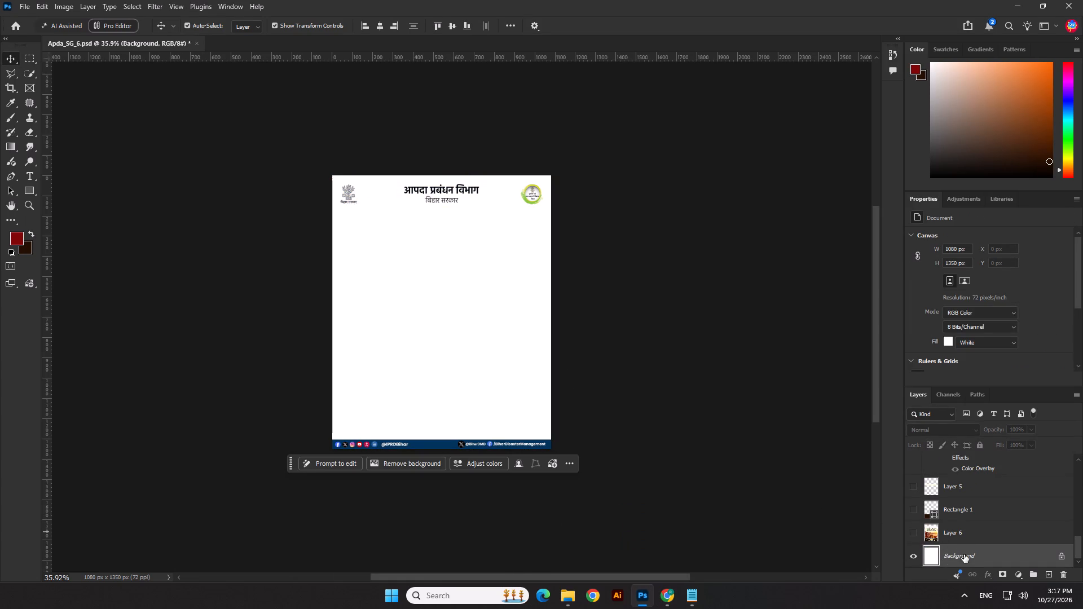
# Paste the copied Diwali image and scale it to 916 × 1145 px, placed below the department header.
pyautogui.hotkey('ctrl', 'v')
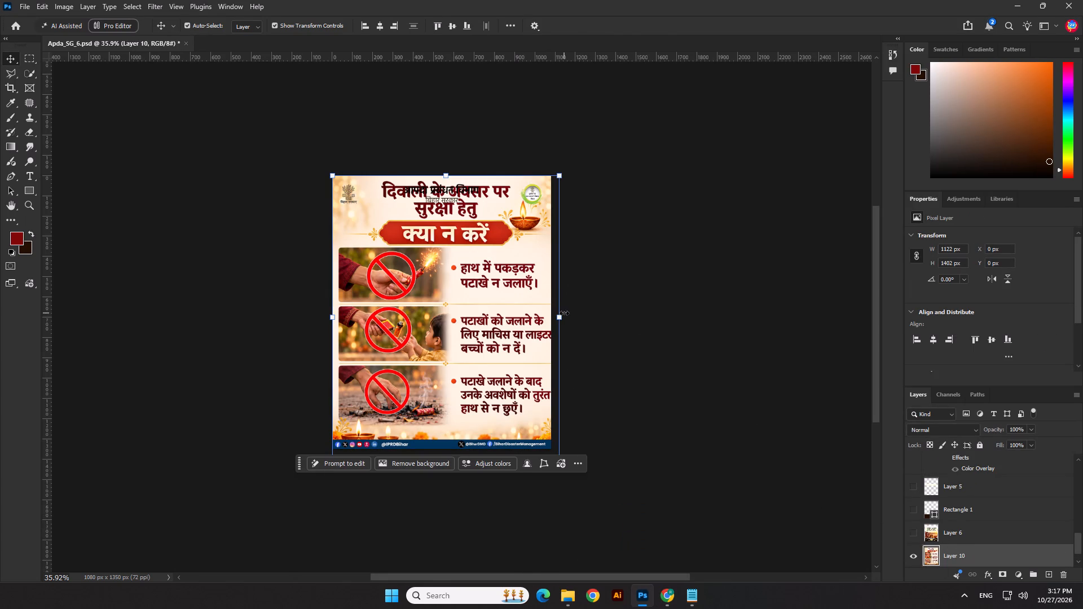
pyautogui.moveTo(557, 314); pyautogui.dragTo(529, 311)
pyautogui.scroll(3, 480, 290)
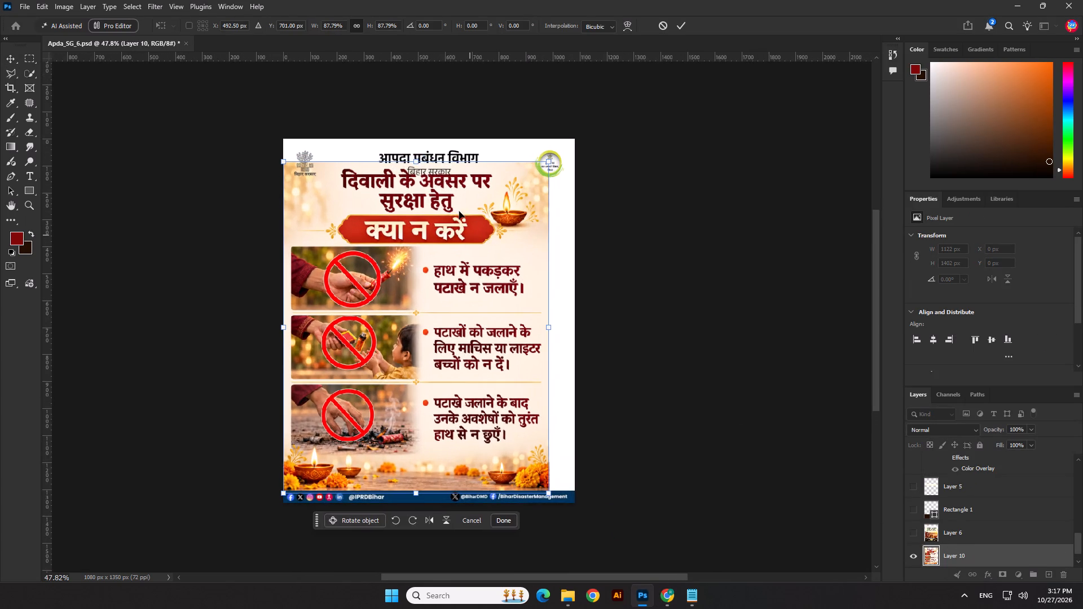
pyautogui.moveTo(419, 159); pyautogui.dragTo(420, 182)
pyautogui.moveTo(422, 230); pyautogui.dragTo(438, 224)
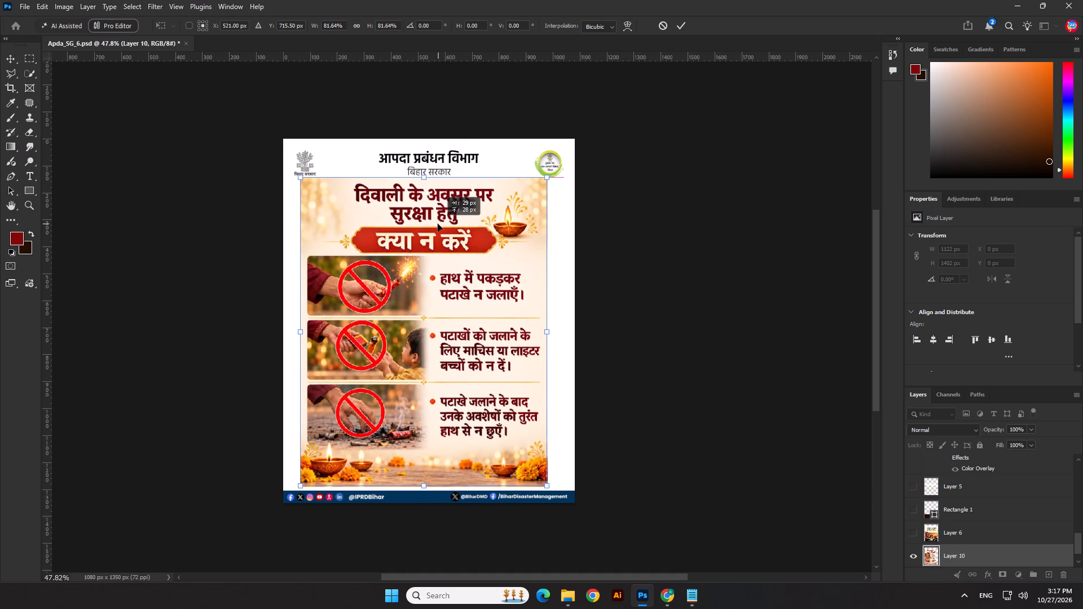
pyautogui.moveTo(438, 224); pyautogui.dragTo(434, 226)
pyautogui.press('Return')
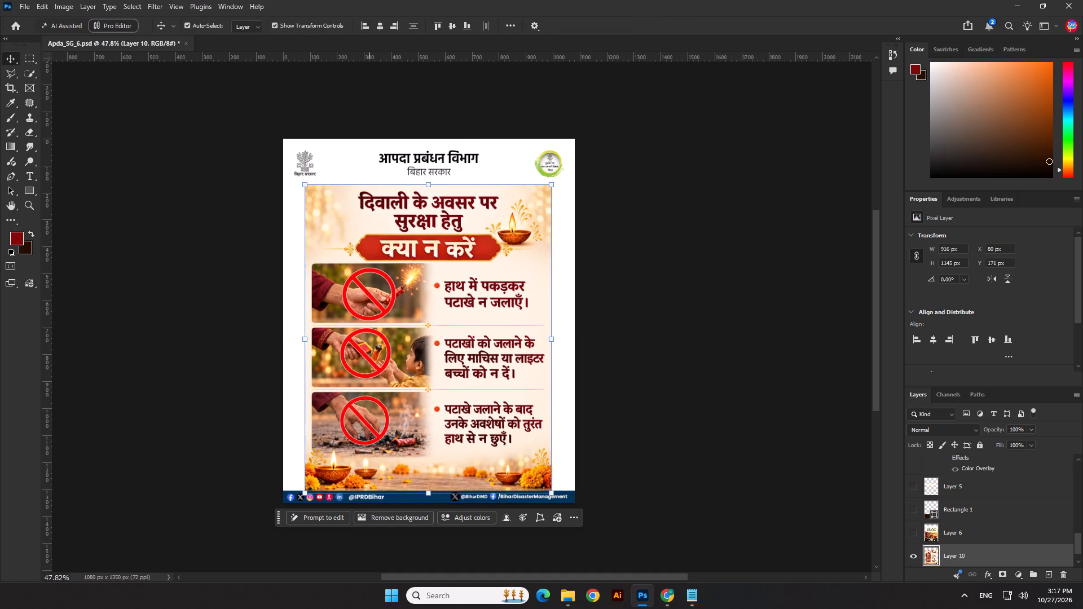
# Centre the pasted image horizontally on the canvas and resize it to 928 × 1160 px, keeping it below the header.
pyautogui.click(378, 24)
pyautogui.scroll(1, 414, 157)
pyautogui.moveTo(425, 183); pyautogui.dragTo(433, 178)
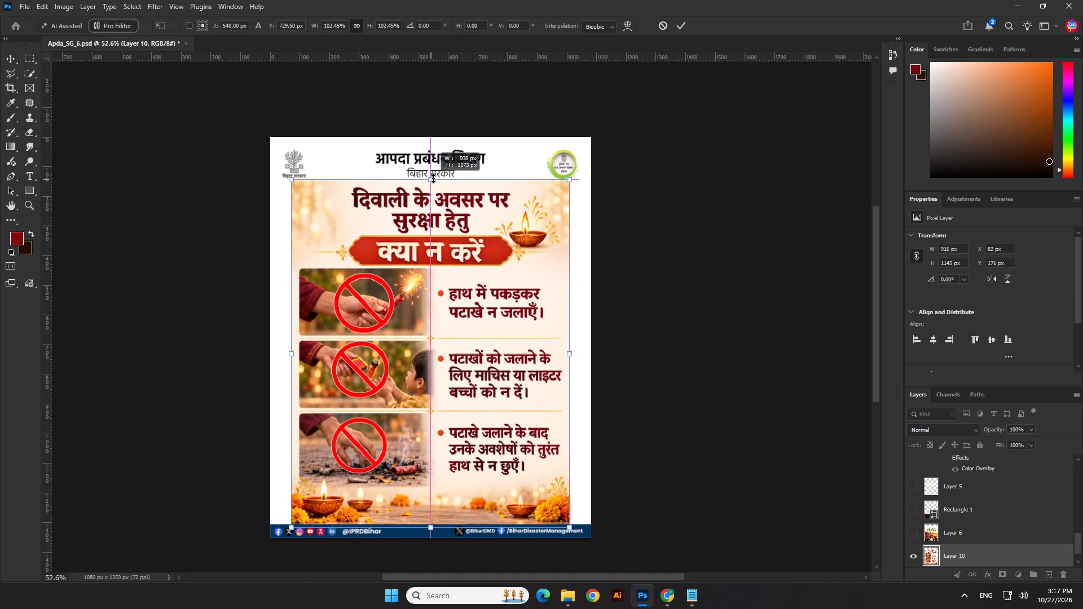
pyautogui.moveTo(433, 178); pyautogui.dragTo(433, 179)
pyautogui.scroll(3, 432, 179)
pyautogui.moveTo(432, 179); pyautogui.dragTo(429, 183)
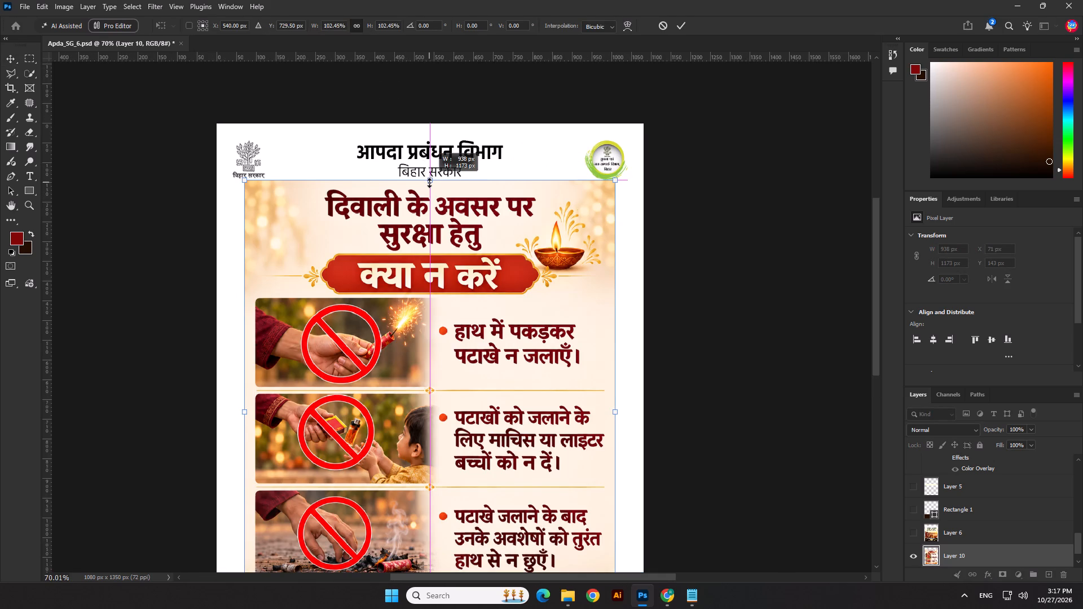
pyautogui.moveTo(429, 183); pyautogui.dragTo(433, 184)
pyautogui.scroll(-4, 433, 184)
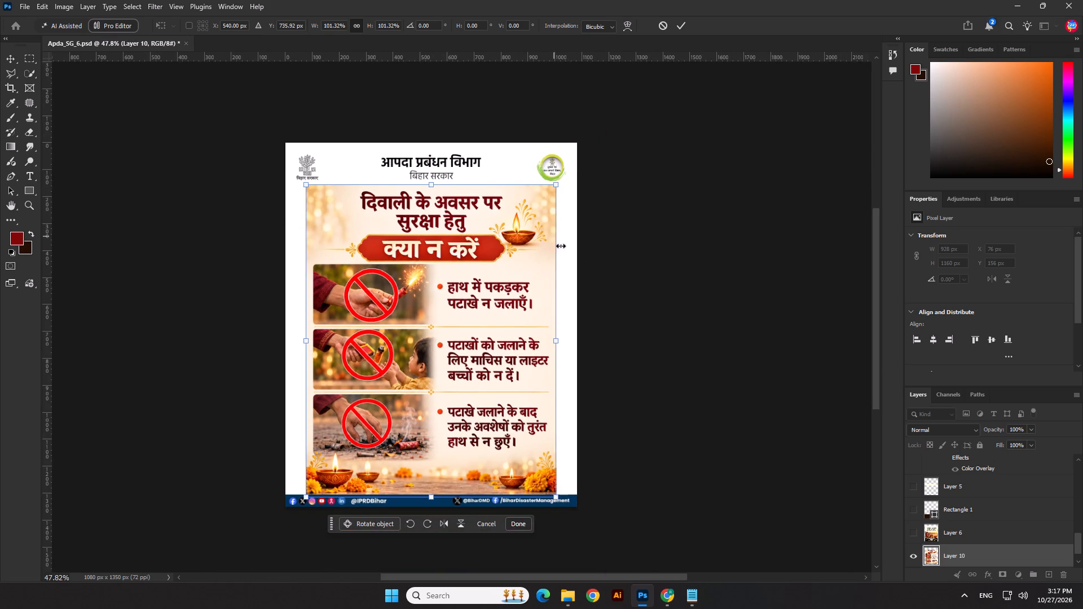
pyautogui.press('Return')
pyautogui.click(376, 25)
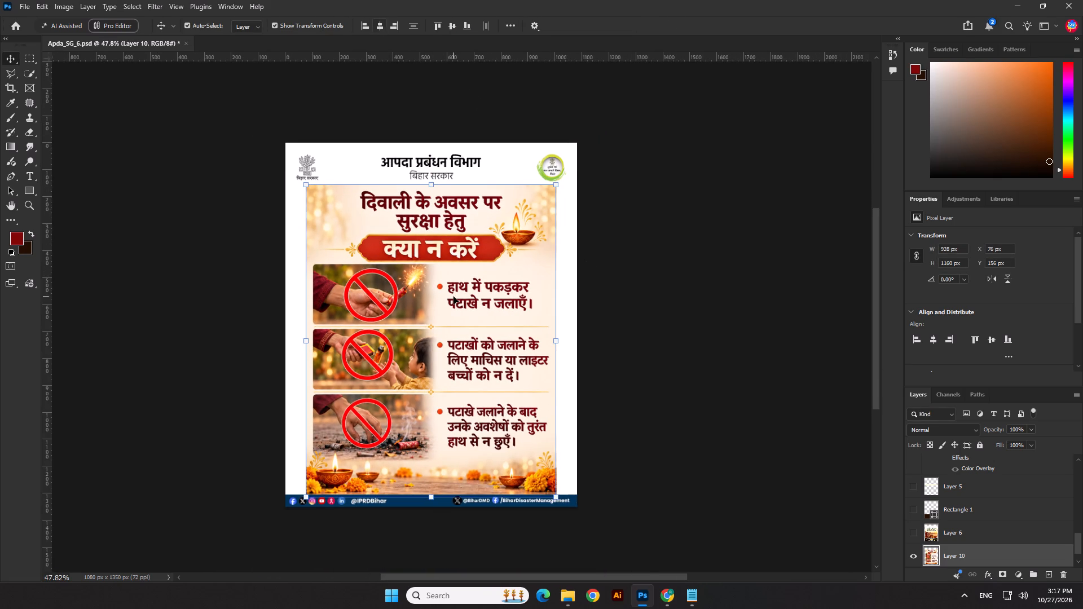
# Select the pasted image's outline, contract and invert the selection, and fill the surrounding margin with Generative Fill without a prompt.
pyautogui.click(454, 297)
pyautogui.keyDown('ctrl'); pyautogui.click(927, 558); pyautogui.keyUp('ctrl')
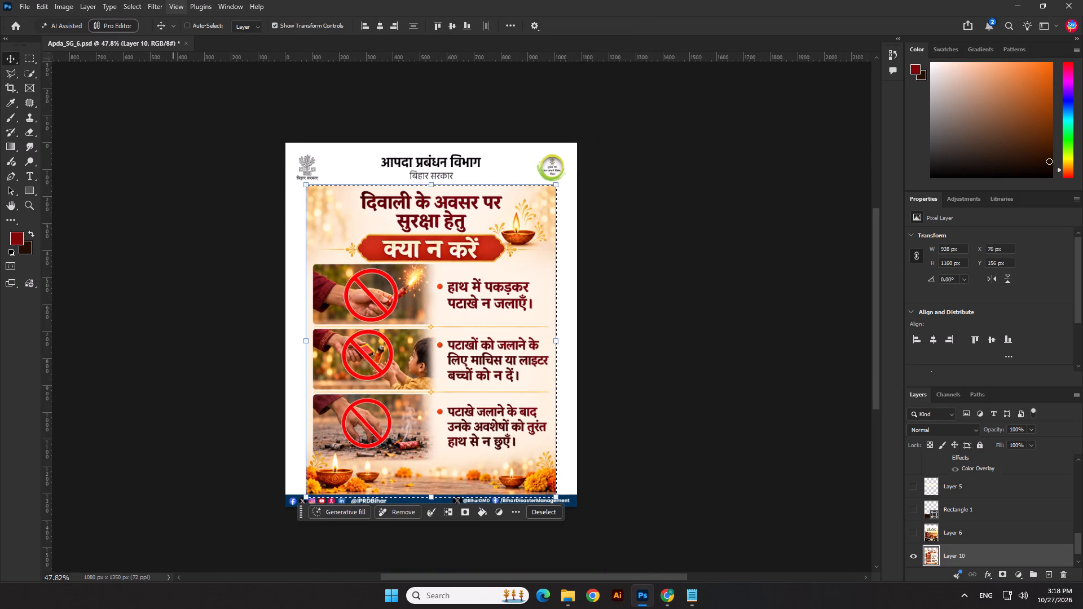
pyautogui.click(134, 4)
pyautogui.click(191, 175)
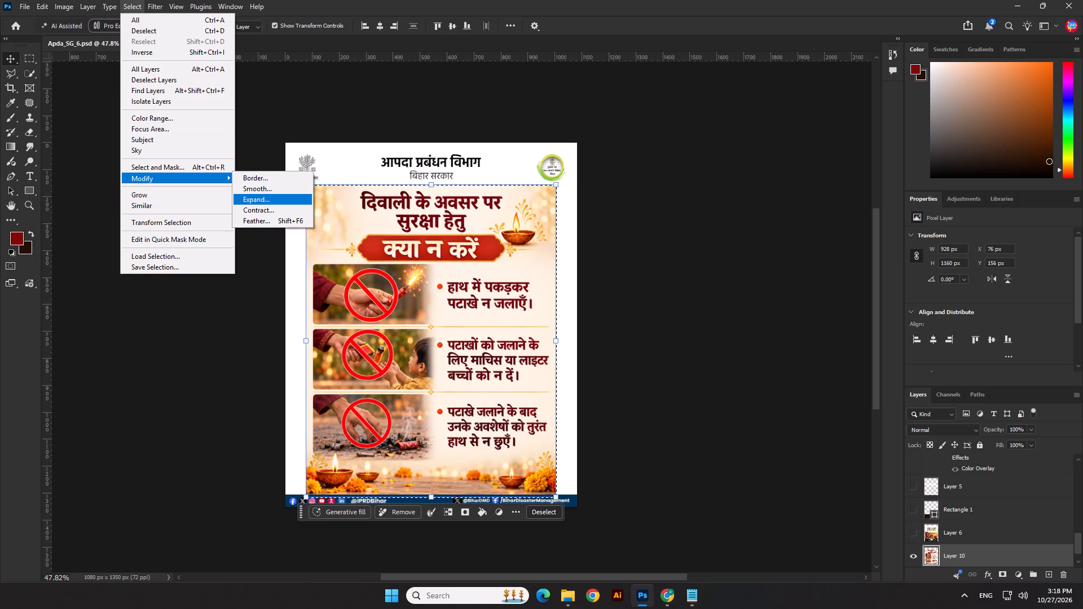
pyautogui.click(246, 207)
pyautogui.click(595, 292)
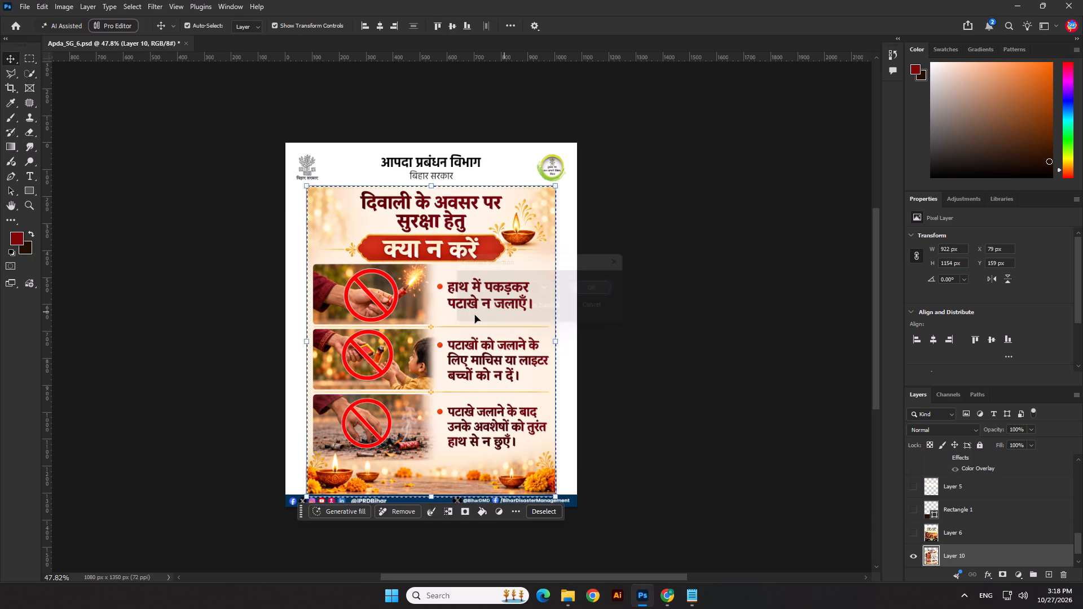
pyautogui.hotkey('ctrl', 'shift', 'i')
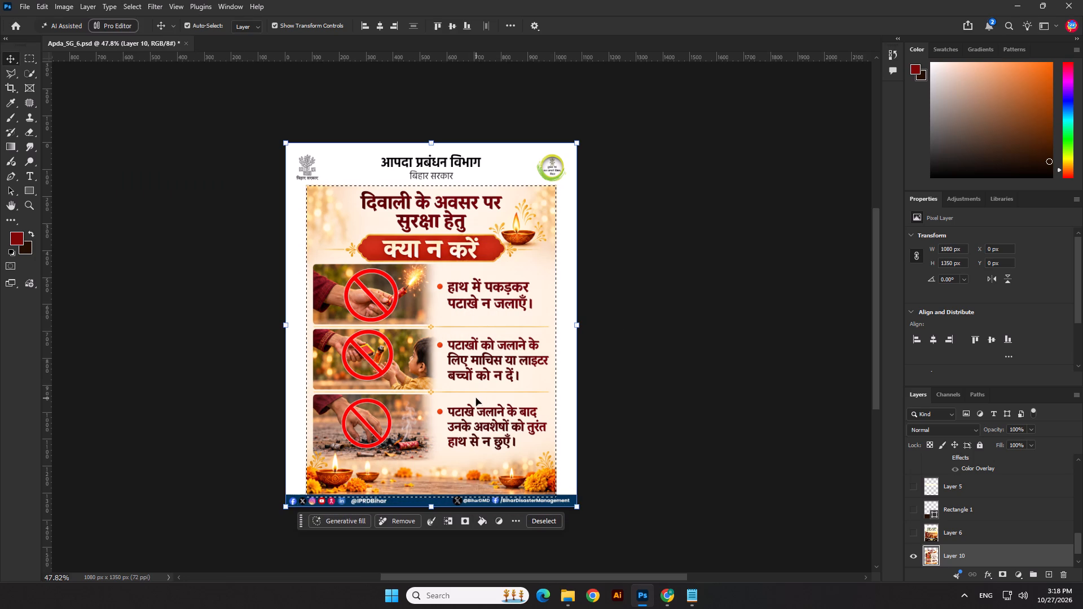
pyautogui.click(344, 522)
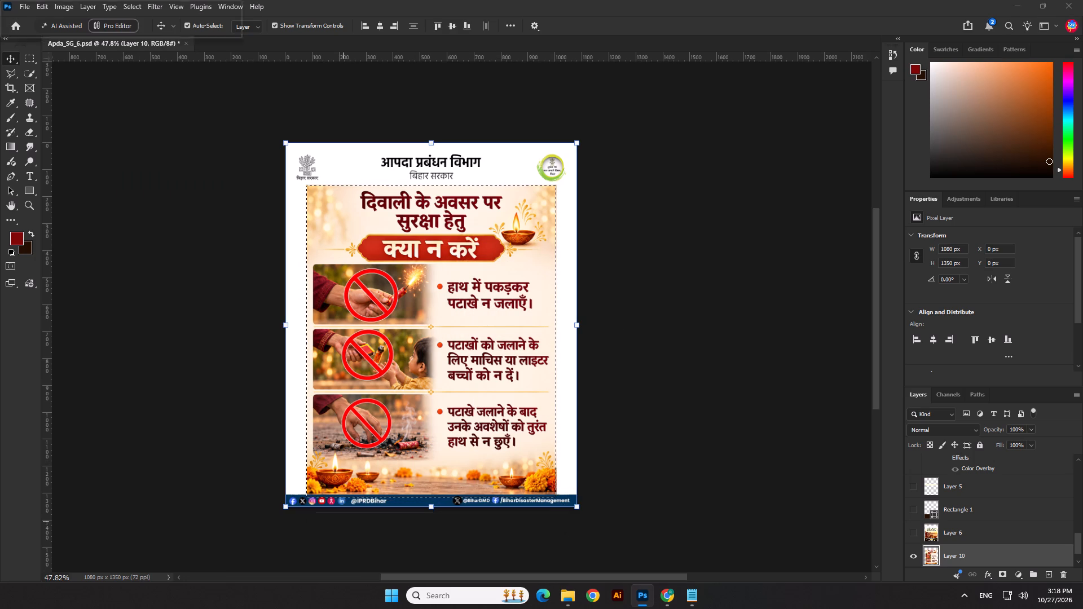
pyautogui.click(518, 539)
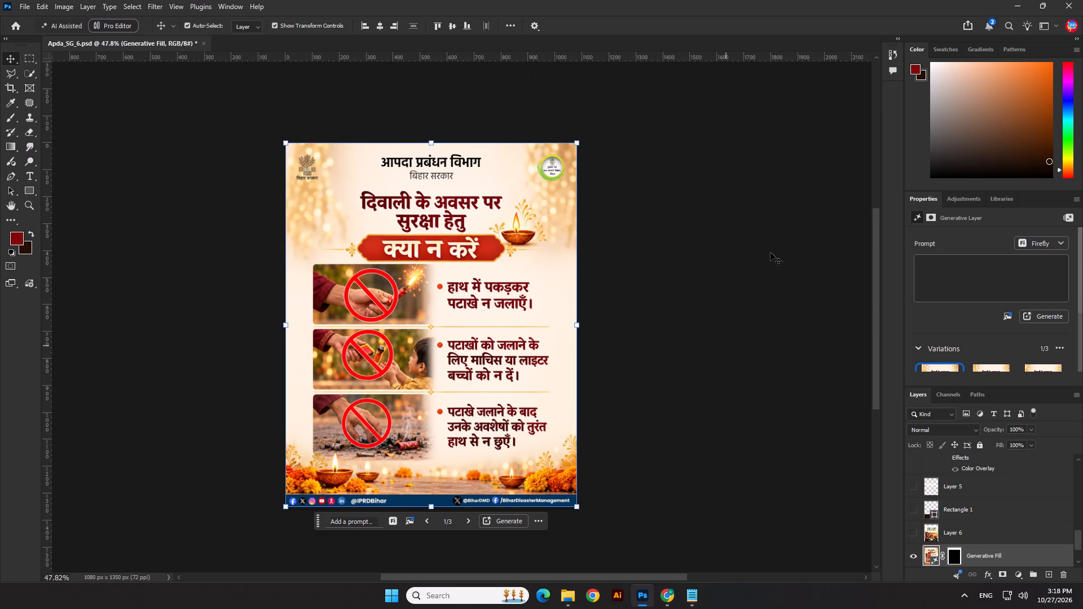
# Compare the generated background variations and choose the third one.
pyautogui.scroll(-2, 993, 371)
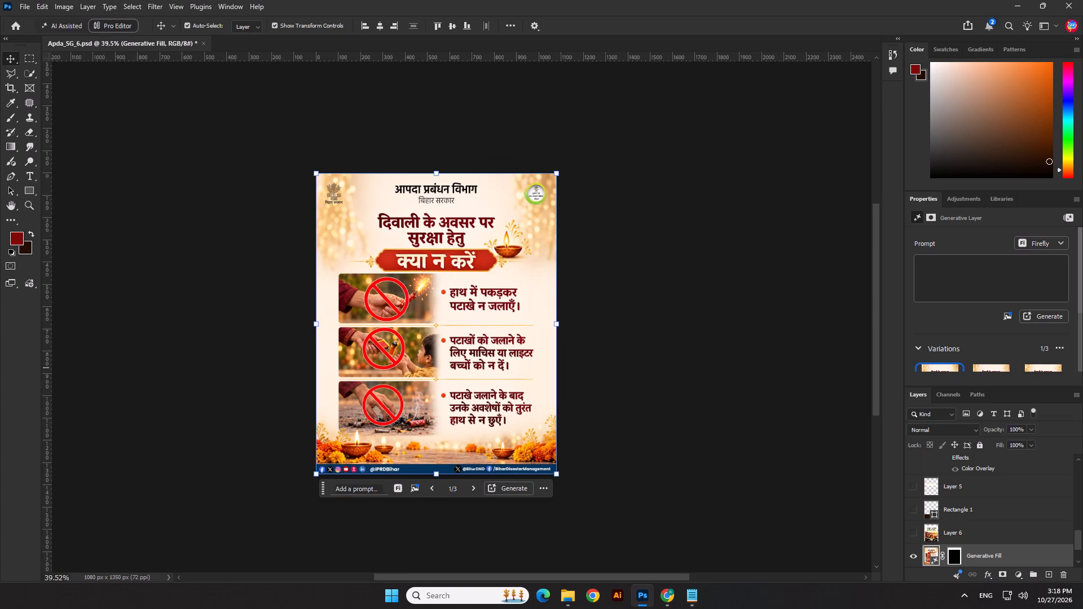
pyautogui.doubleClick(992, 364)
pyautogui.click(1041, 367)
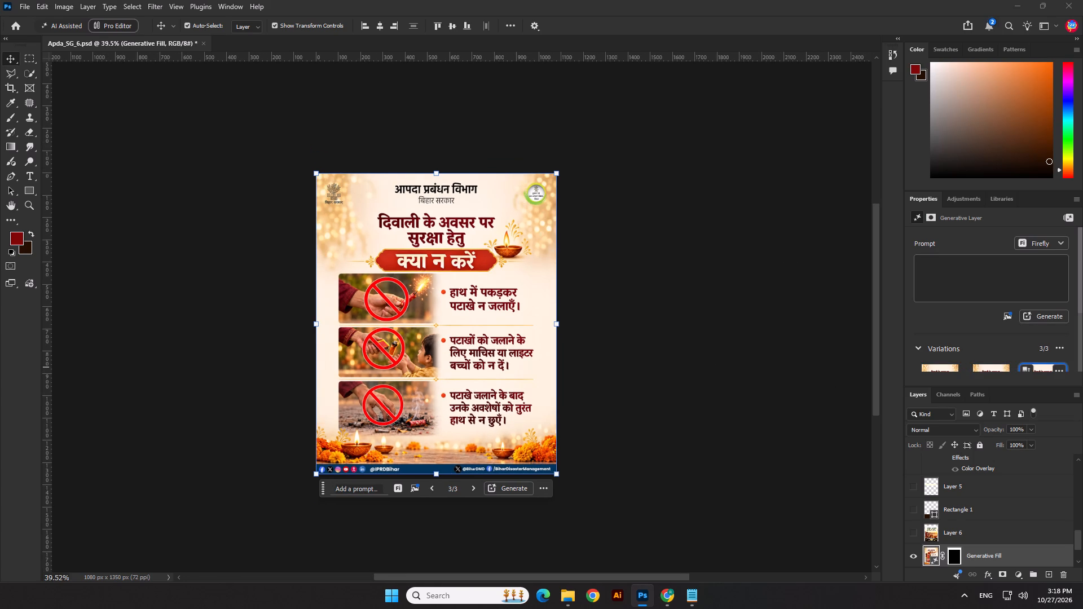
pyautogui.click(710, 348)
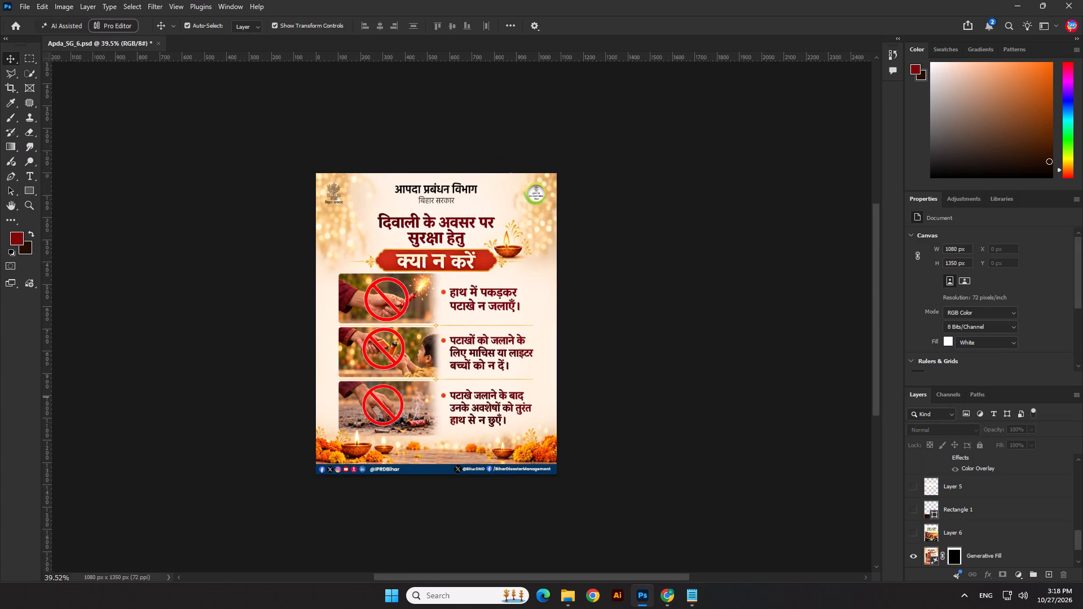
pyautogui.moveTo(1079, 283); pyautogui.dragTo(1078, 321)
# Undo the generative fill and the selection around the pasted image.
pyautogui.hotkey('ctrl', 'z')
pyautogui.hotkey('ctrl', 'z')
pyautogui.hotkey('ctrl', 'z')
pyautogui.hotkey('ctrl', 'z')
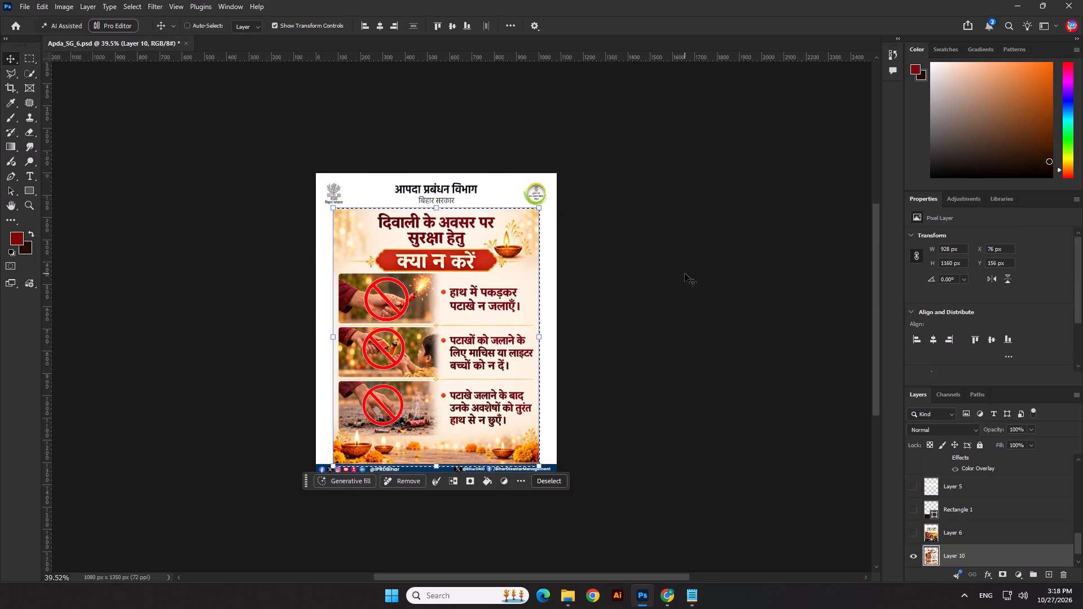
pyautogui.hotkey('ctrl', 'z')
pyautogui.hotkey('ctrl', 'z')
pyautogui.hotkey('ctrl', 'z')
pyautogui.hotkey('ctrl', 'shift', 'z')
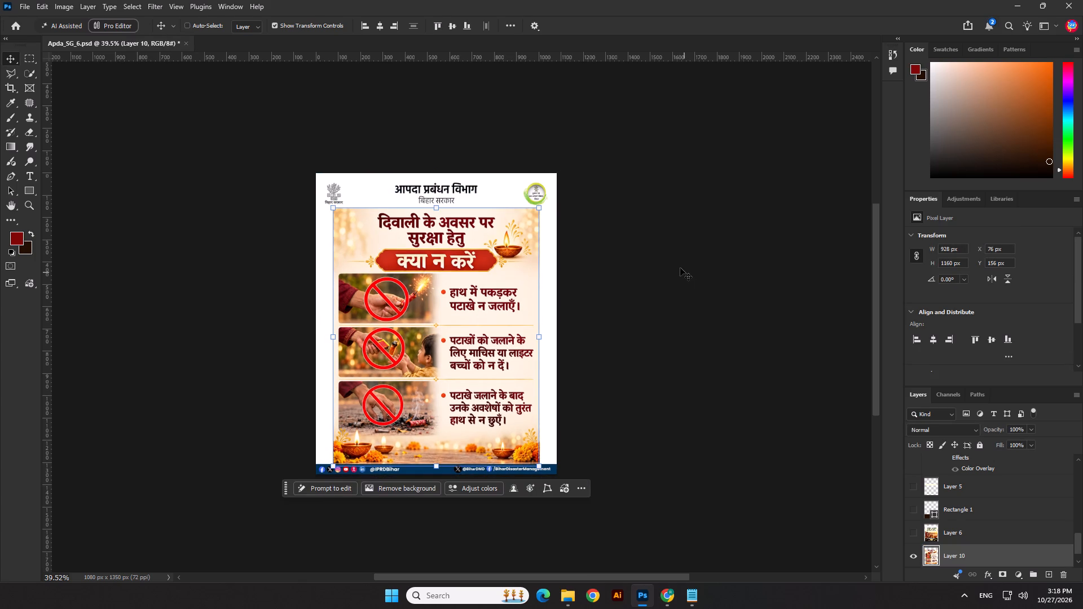
# Outline the bokeh area in the pasted image's upper-left corner with the Polygonal Lasso and delete it.
pyautogui.scroll(4, 378, 241)
pyautogui.scroll(1, 333, 228)
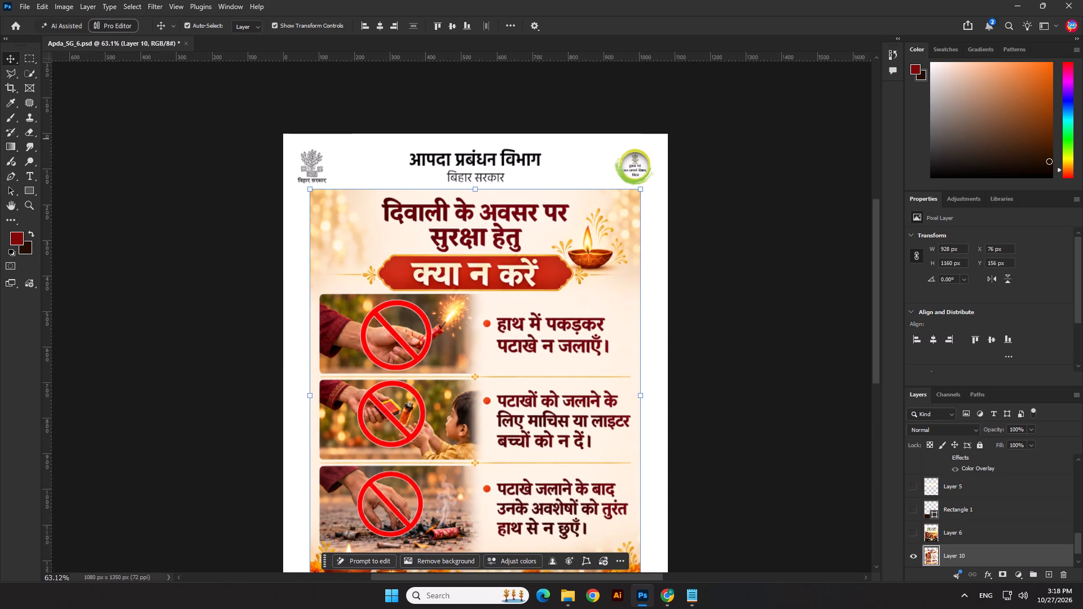
pyautogui.click(10, 69)
pyautogui.scroll(2, 260, 253)
pyautogui.click(257, 256)
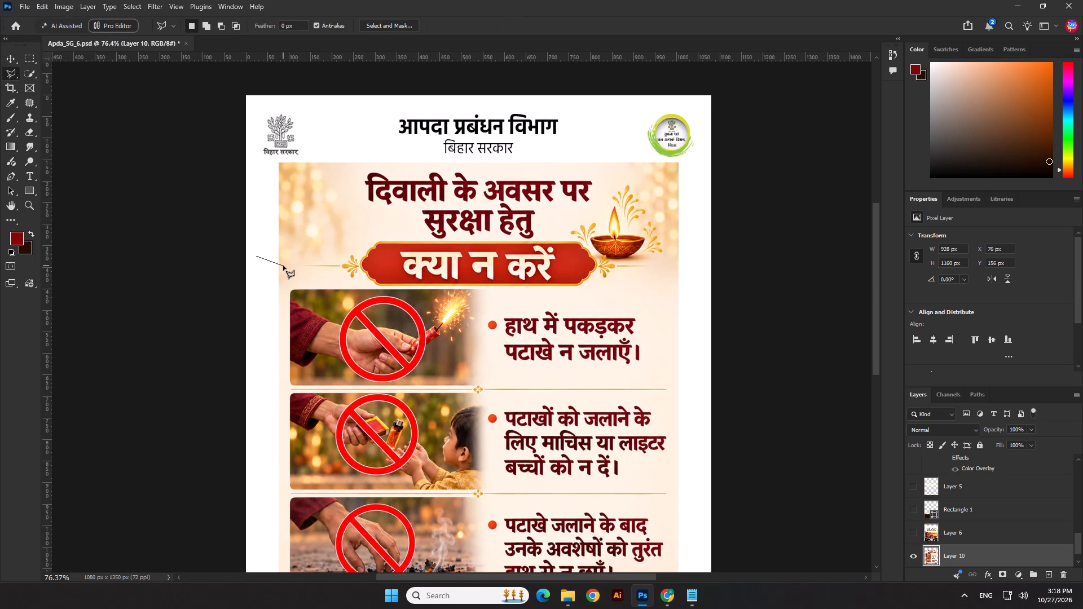
pyautogui.click(277, 286)
pyautogui.click(298, 263)
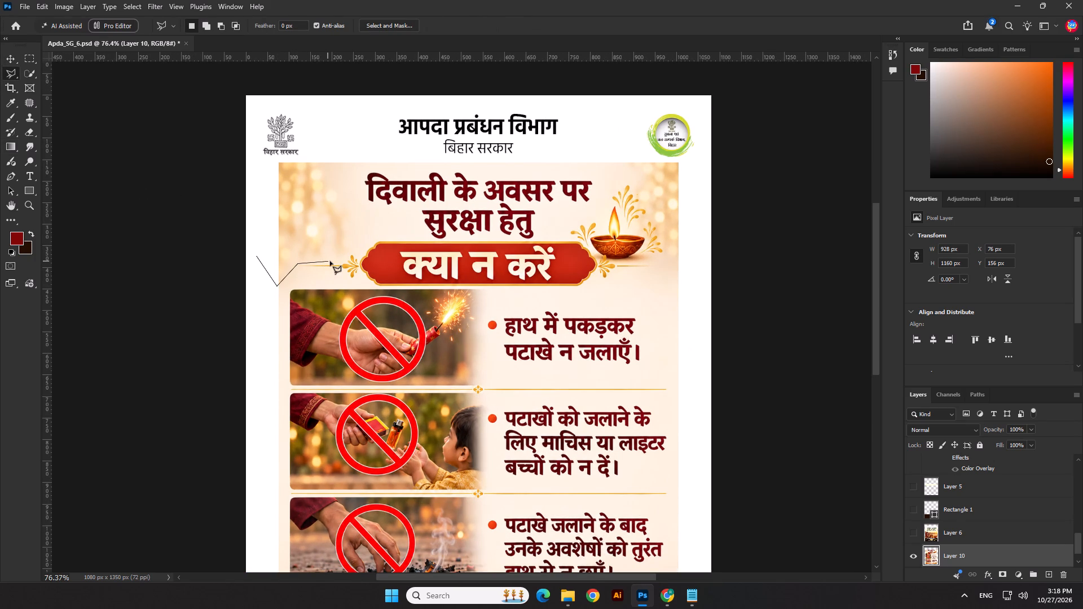
pyautogui.click(332, 261)
pyautogui.click(348, 254)
pyautogui.click(355, 224)
pyautogui.click(356, 155)
pyautogui.click(262, 148)
pyautogui.doubleClick(258, 259)
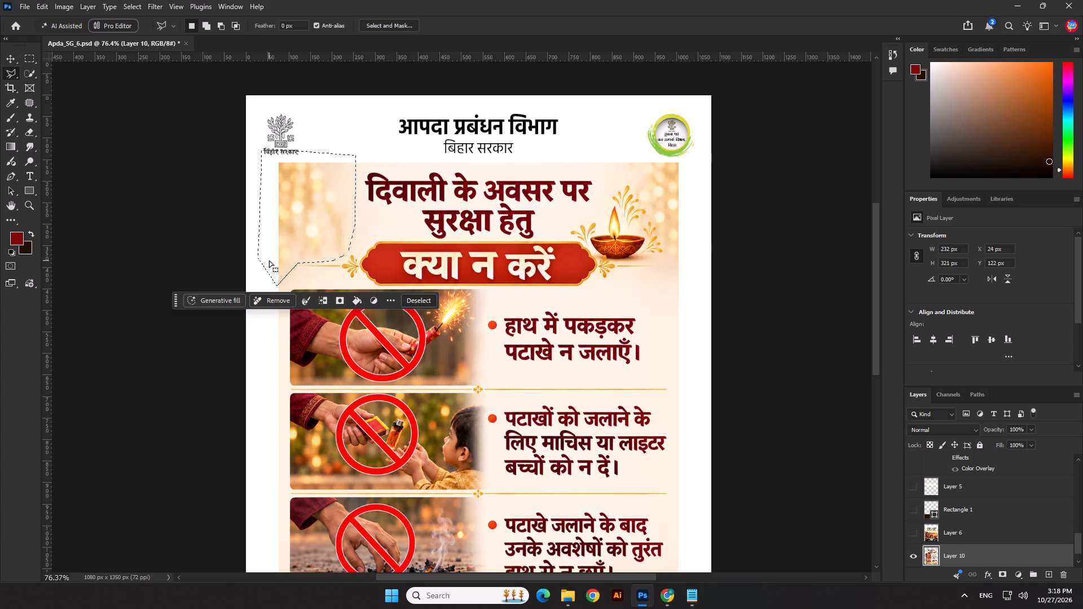
pyautogui.press('Delete')
# Outline the diya and bokeh area in the pasted image's upper-right corner with the Polygonal Lasso, following the red banner's edge, delete it and deselect.
pyautogui.scroll(6, 659, 193)
pyautogui.click(709, 132)
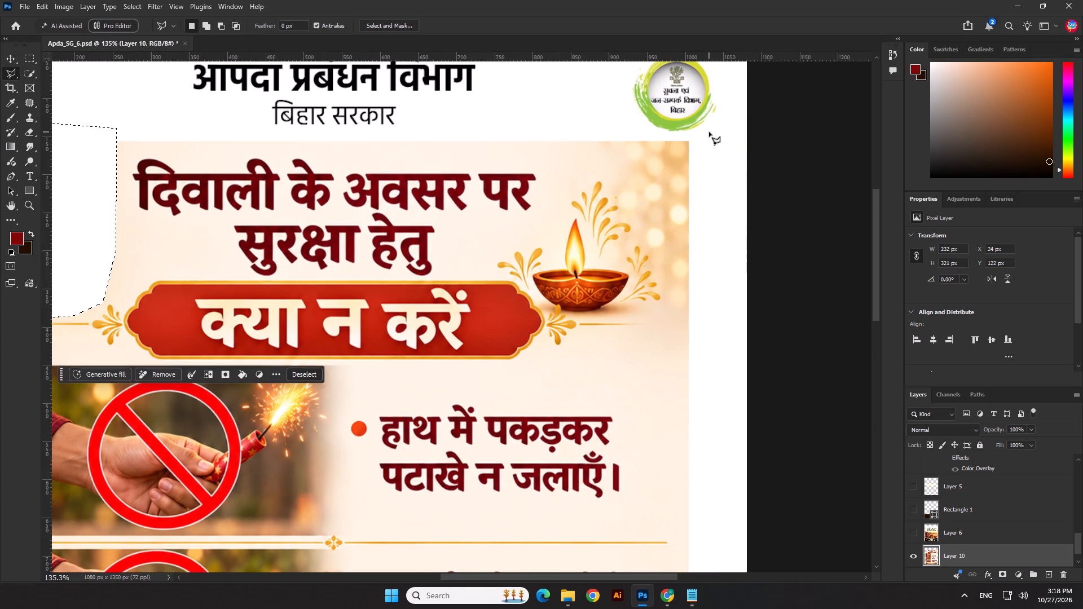
pyautogui.click(551, 131)
pyautogui.click(545, 227)
pyautogui.click(469, 260)
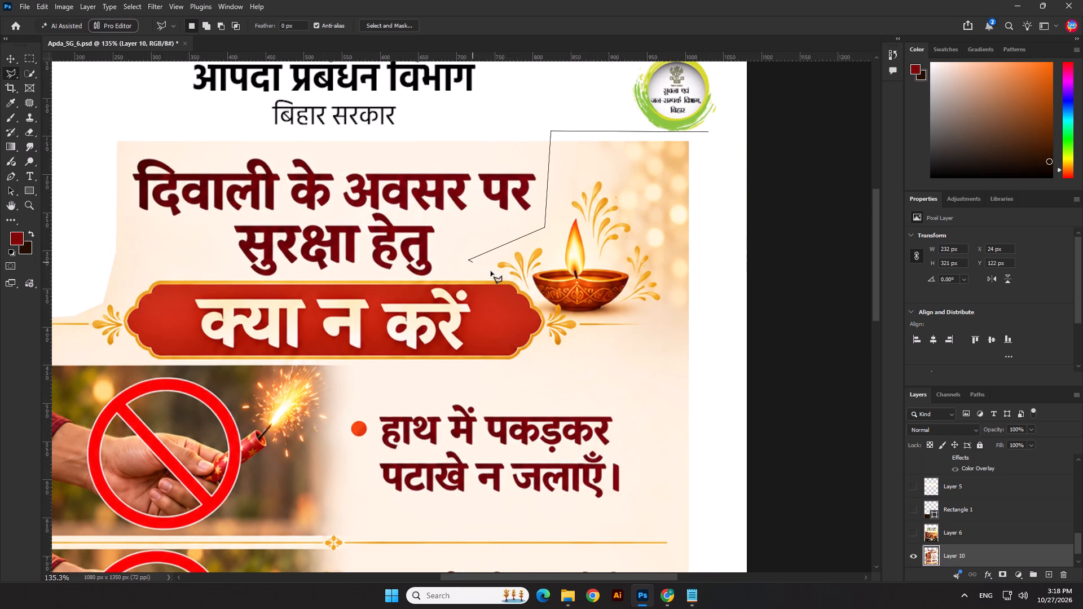
pyautogui.press('Delete')
pyautogui.click(490, 257)
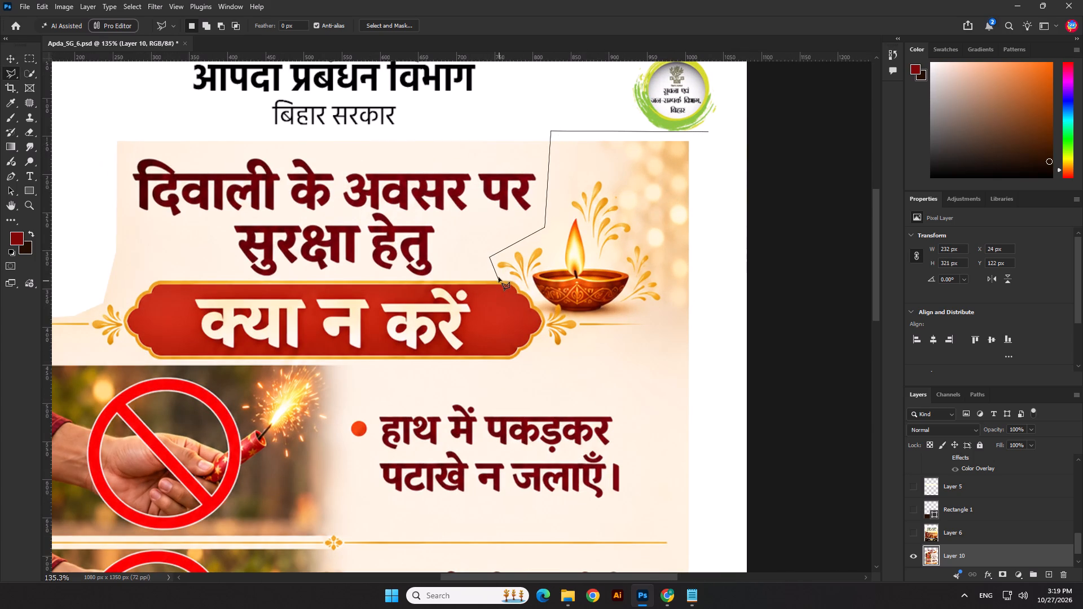
pyautogui.click(499, 276)
pyautogui.scroll(5, 521, 279)
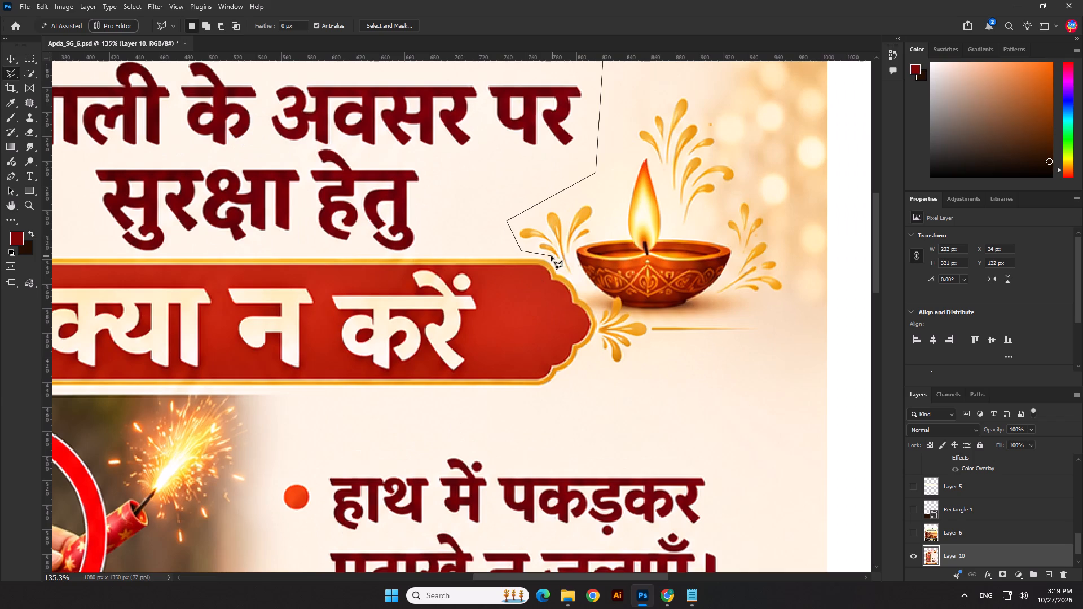
pyautogui.click(551, 256)
pyautogui.click(562, 268)
pyautogui.click(576, 286)
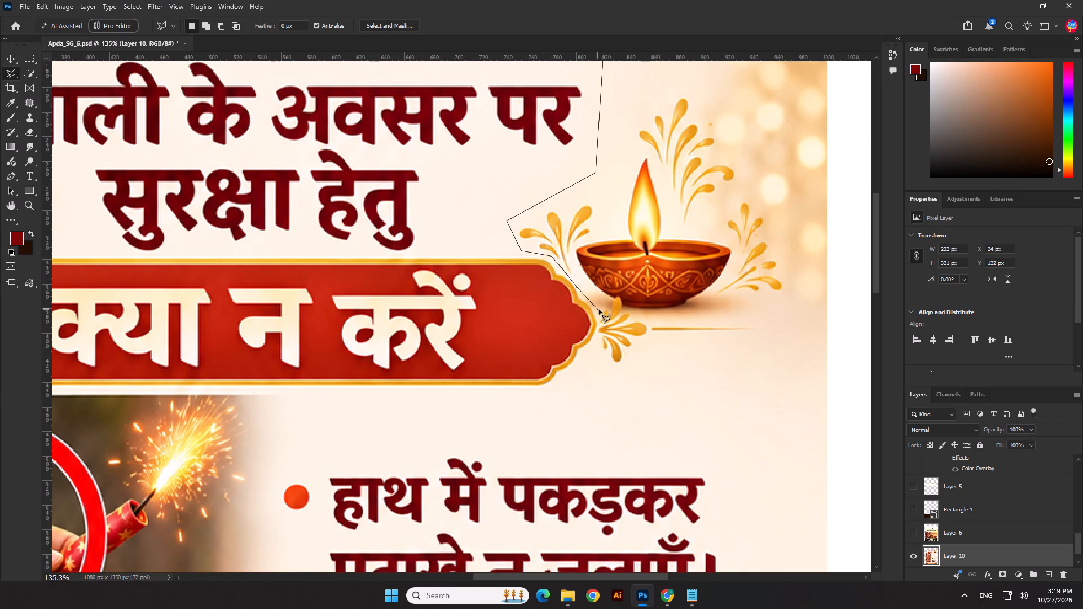
pyautogui.click(599, 310)
pyautogui.click(599, 321)
pyautogui.click(596, 336)
pyautogui.click(592, 367)
pyautogui.click(649, 392)
pyautogui.click(868, 400)
pyautogui.click(862, 101)
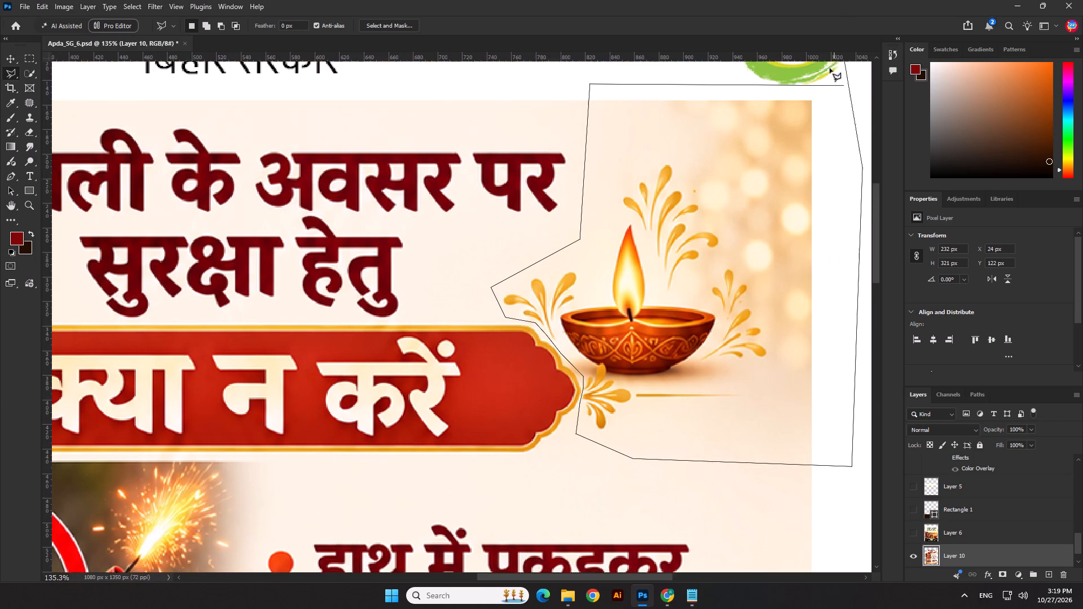
pyautogui.click(845, 116)
pyautogui.press('Delete')
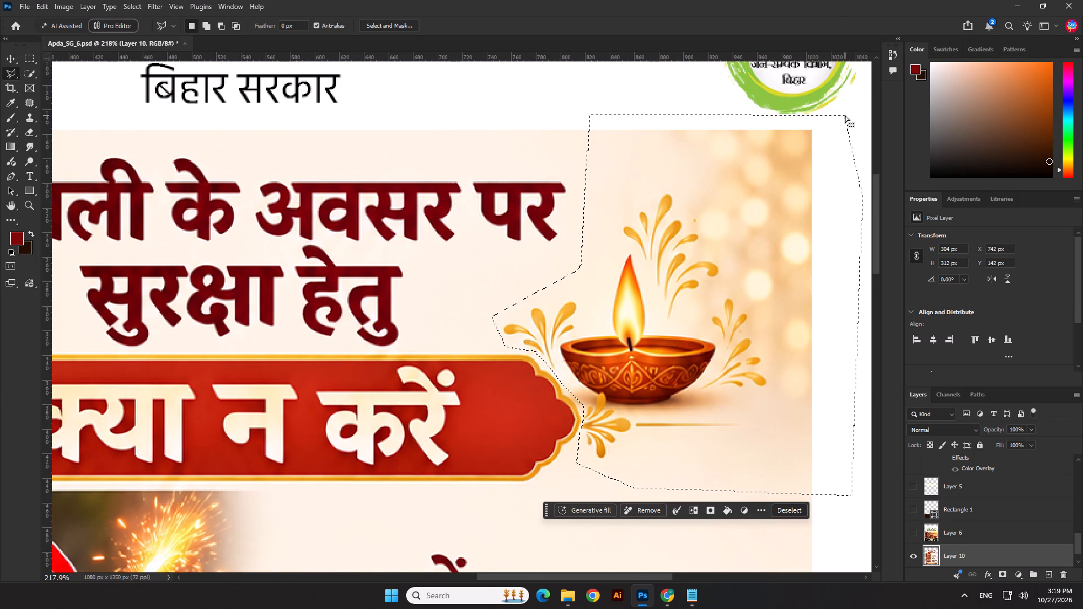
pyautogui.scroll(-10, 816, 155)
pyautogui.click(26, 60)
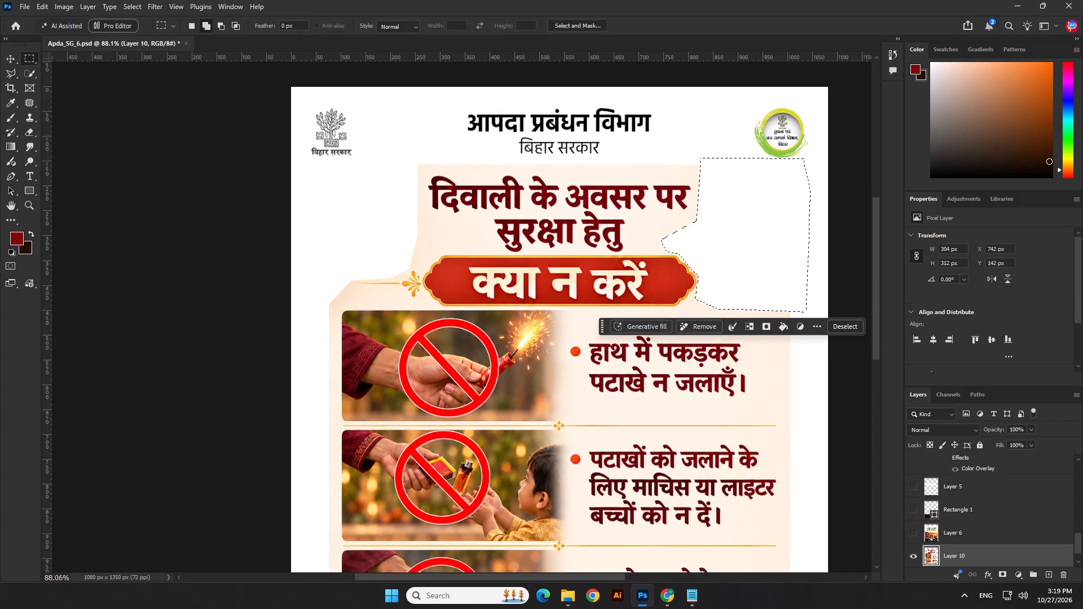
pyautogui.rightClick(363, 128)
pyautogui.click(372, 133)
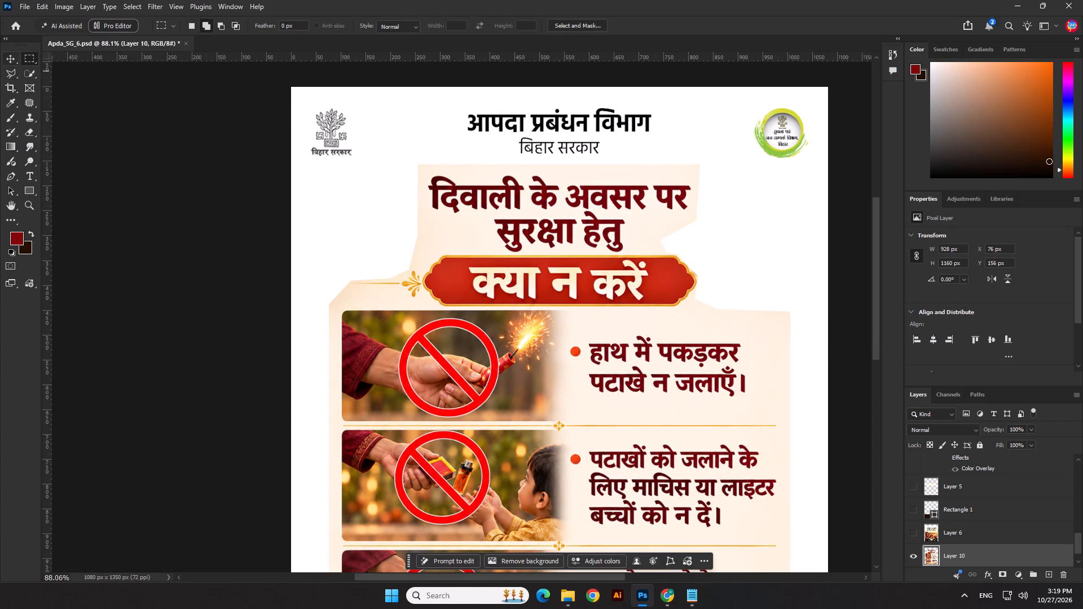
# Select the trimmed image's outline, contract it by 3 px, invert the selection, and fill the surrounding area with Generative Fill without a prompt.
pyautogui.click(12, 58)
pyautogui.scroll(-4, 184, 111)
pyautogui.click(474, 255)
pyautogui.click(376, 27)
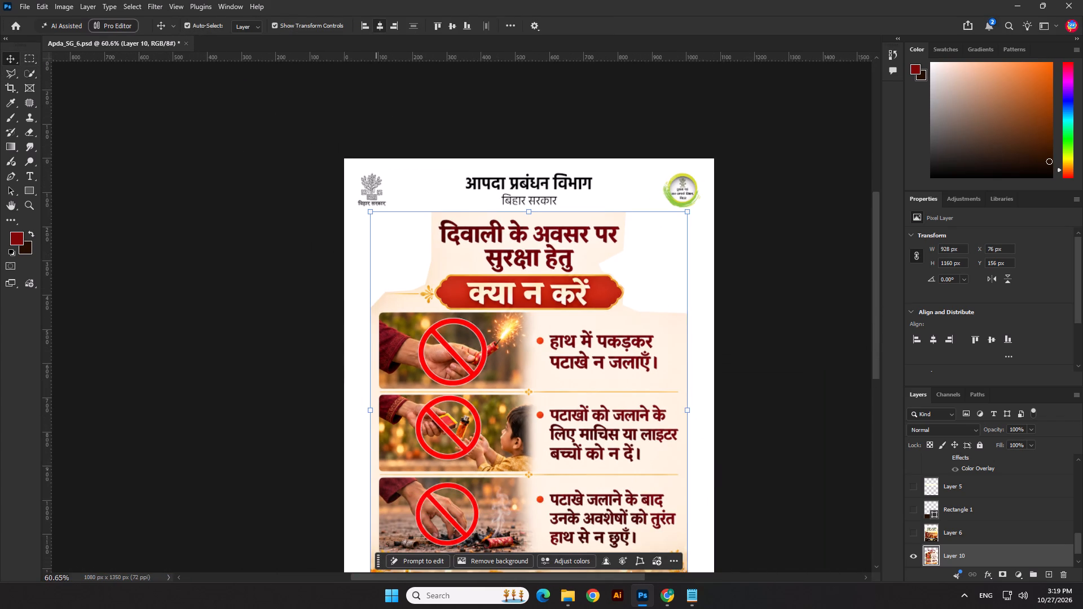
pyautogui.scroll(-5, 553, 191)
pyautogui.keyDown('ctrl'); pyautogui.click(932, 554); pyautogui.keyUp('ctrl')
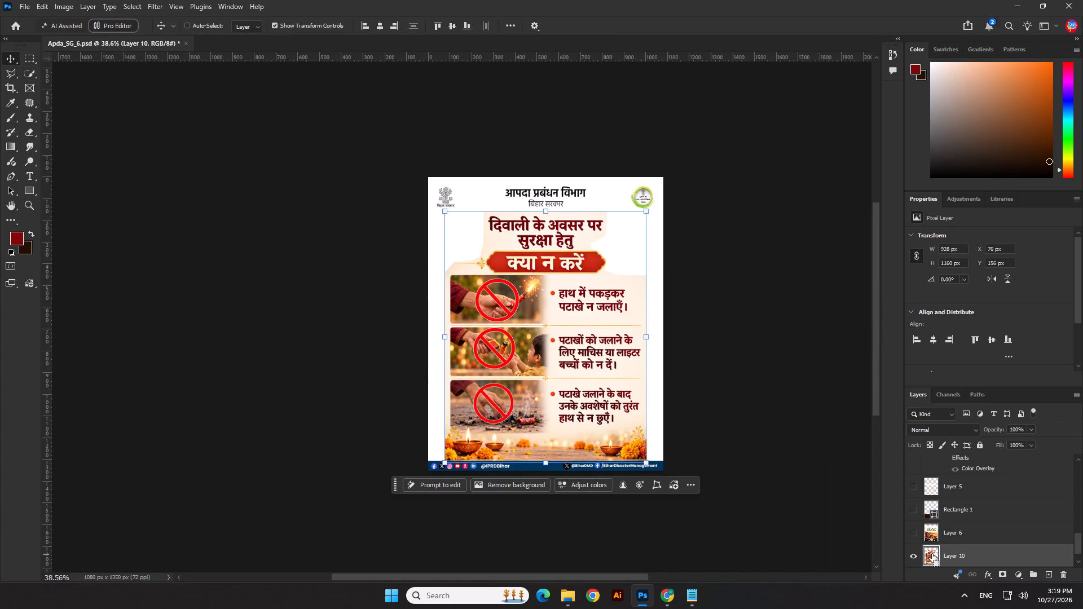
pyautogui.click(124, 5)
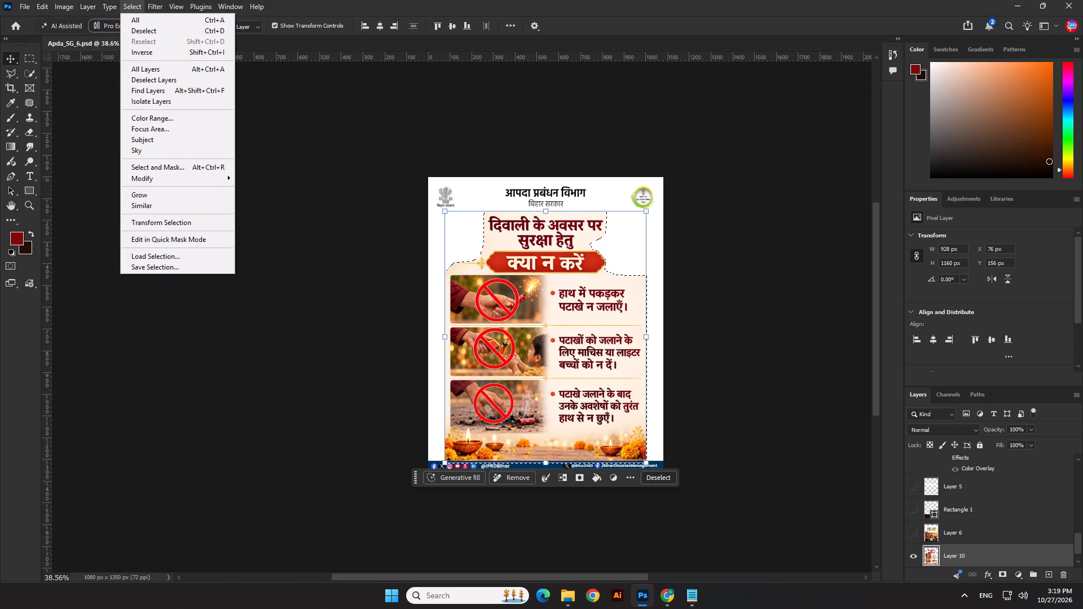
pyautogui.click(169, 178)
pyautogui.click(262, 215)
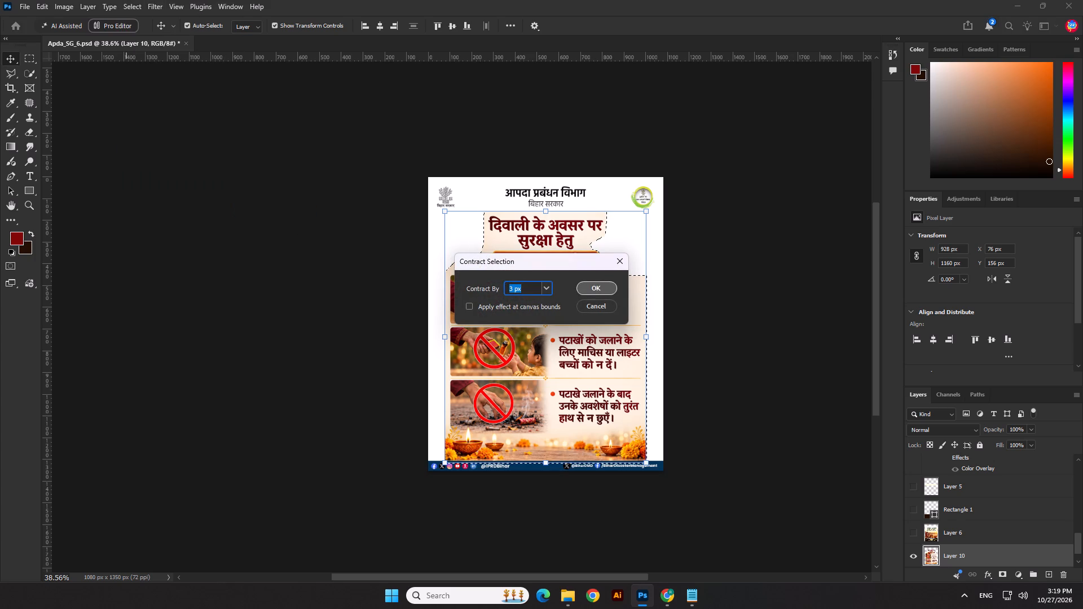
pyautogui.click(598, 287)
pyautogui.hotkey('ctrl', 'shift', 'i')
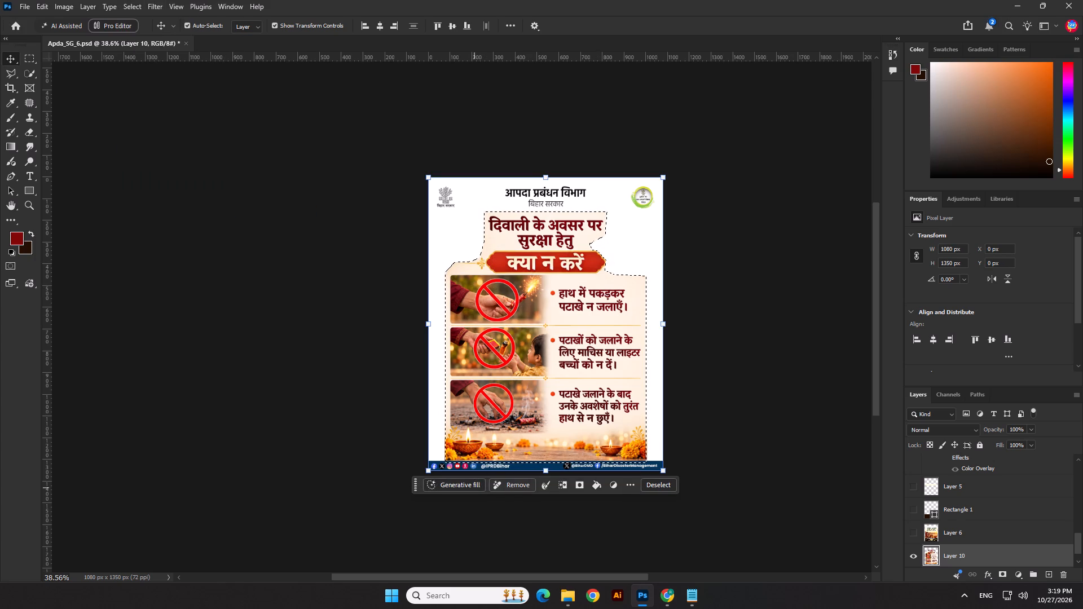
pyautogui.click(470, 488)
pyautogui.click(657, 502)
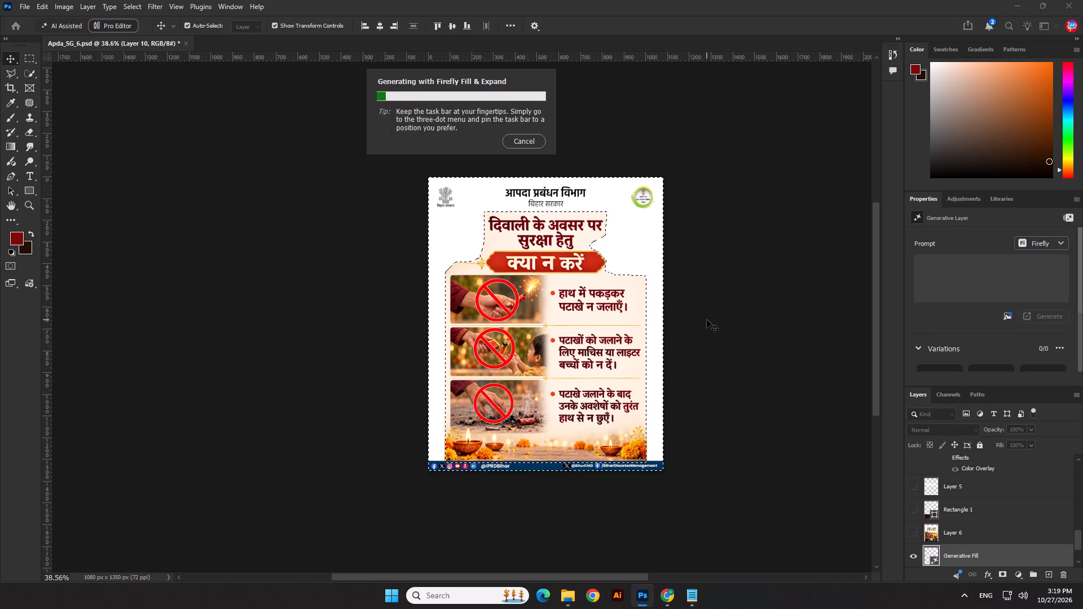
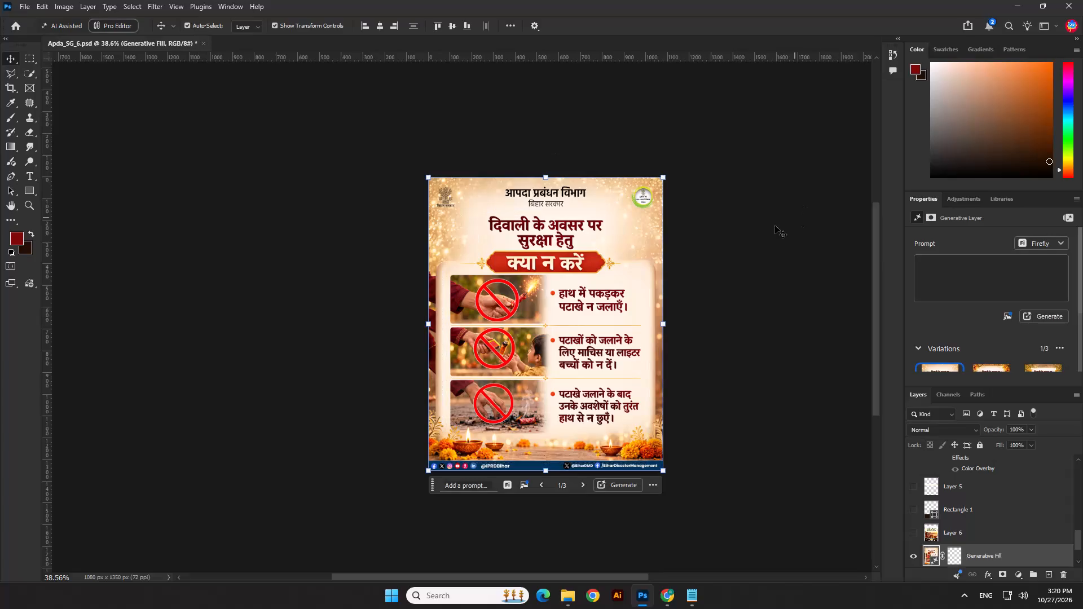
# Compare the three generated background variations around the trimmed image.
pyautogui.click(759, 280)
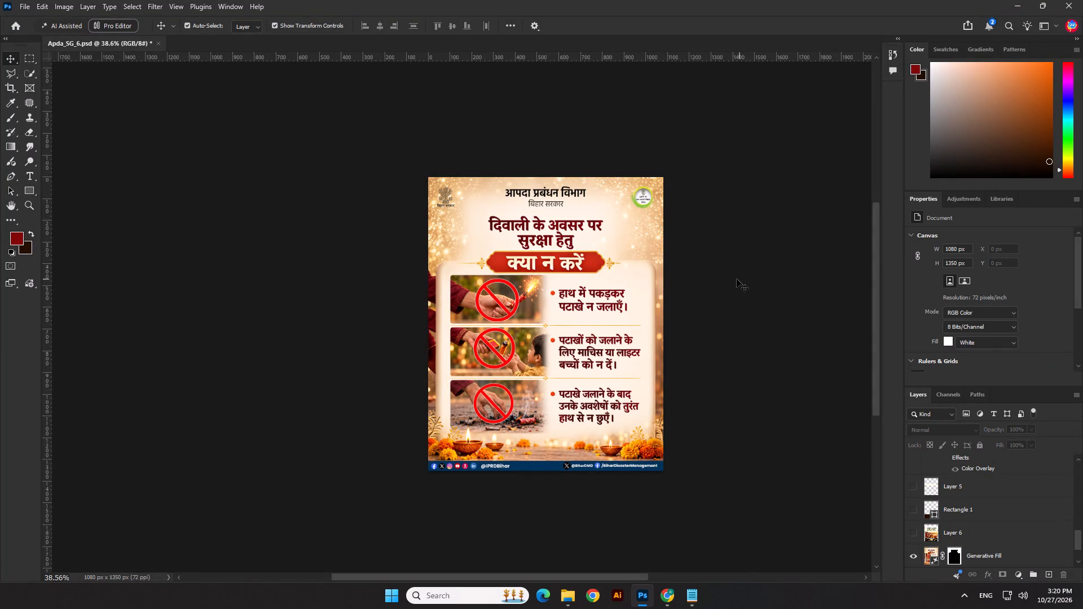
pyautogui.scroll(3, 721, 281)
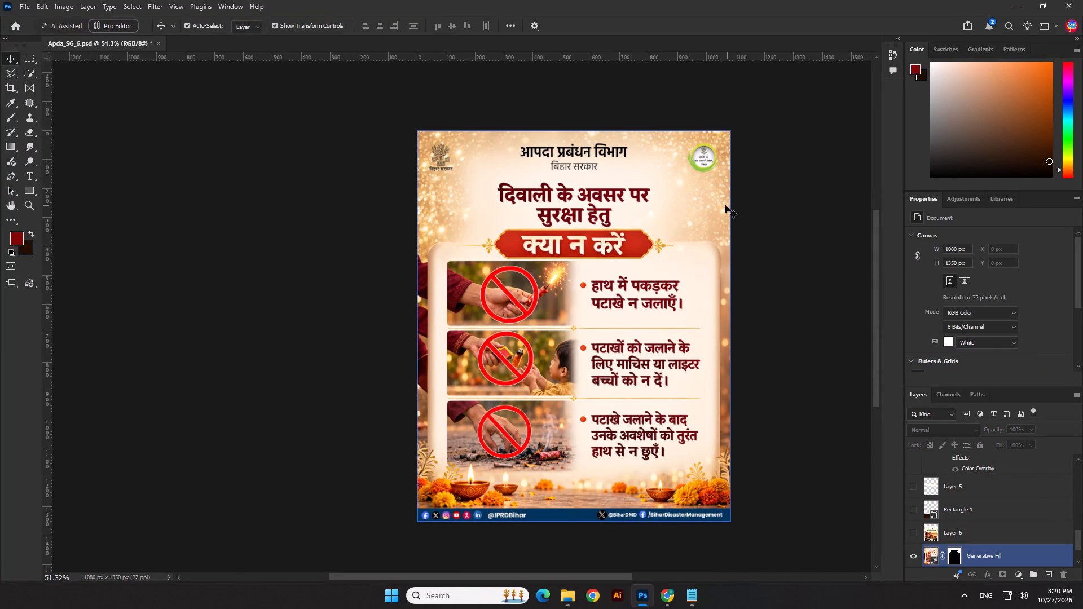
pyautogui.click(721, 205)
pyautogui.click(995, 365)
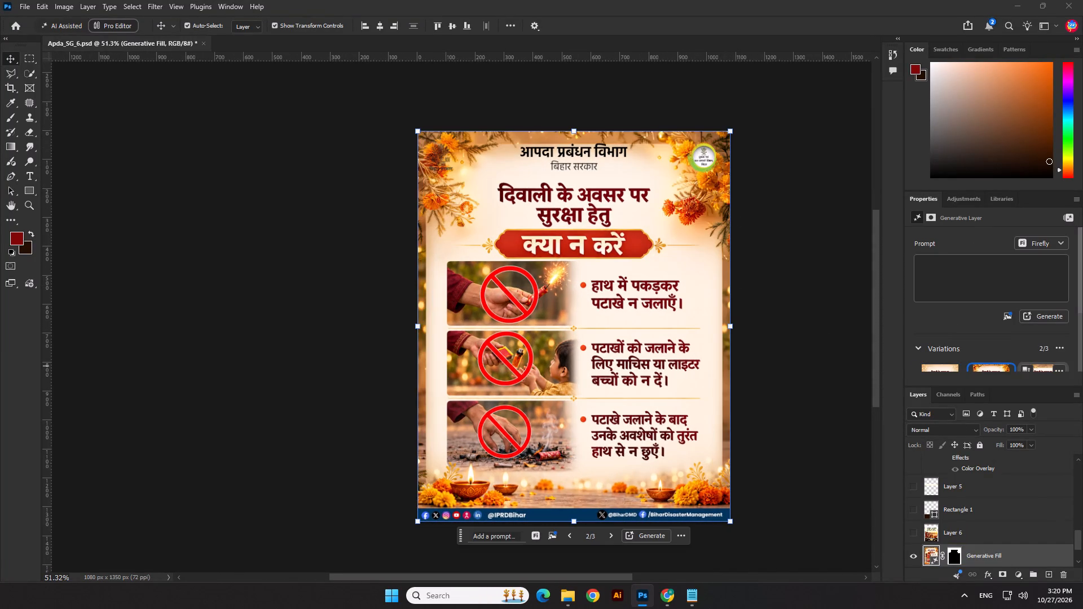
pyautogui.click(1040, 365)
pyautogui.click(941, 367)
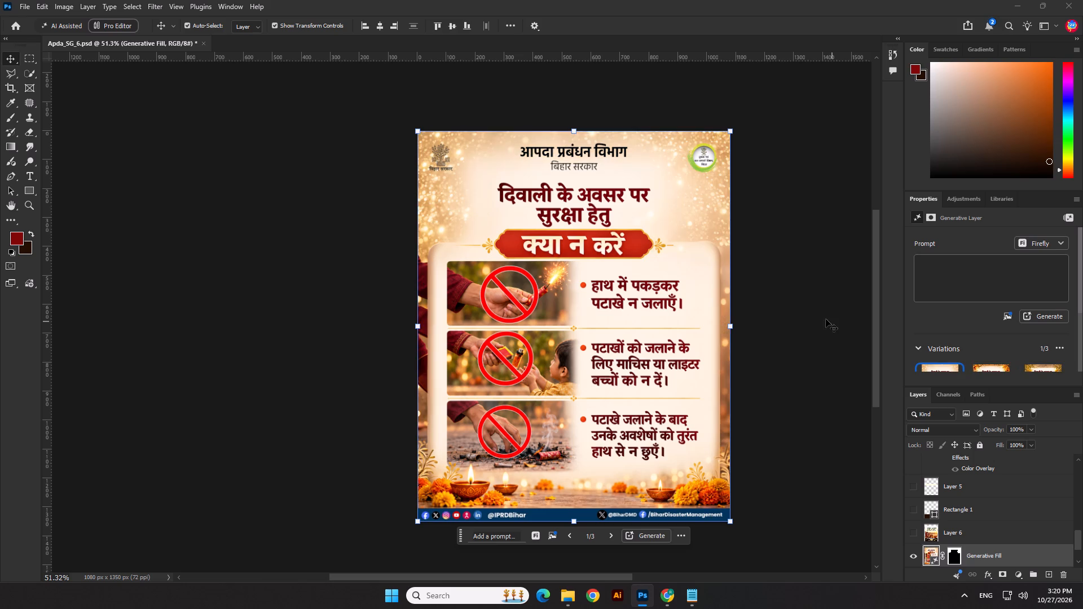
pyautogui.click(781, 303)
pyautogui.scroll(-2, 484, 280)
pyautogui.scroll(-1, 661, 288)
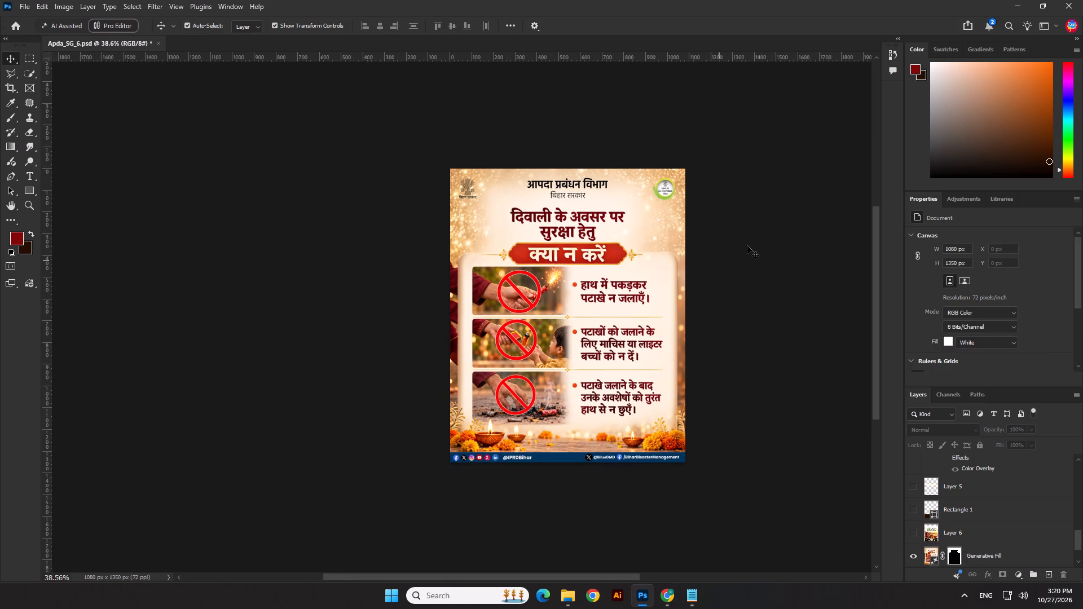
# Undo the generative fill and deselect the area around the trimmed image.
pyautogui.hotkey('ctrl', 'z')
pyautogui.hotkey('ctrl', 'z')
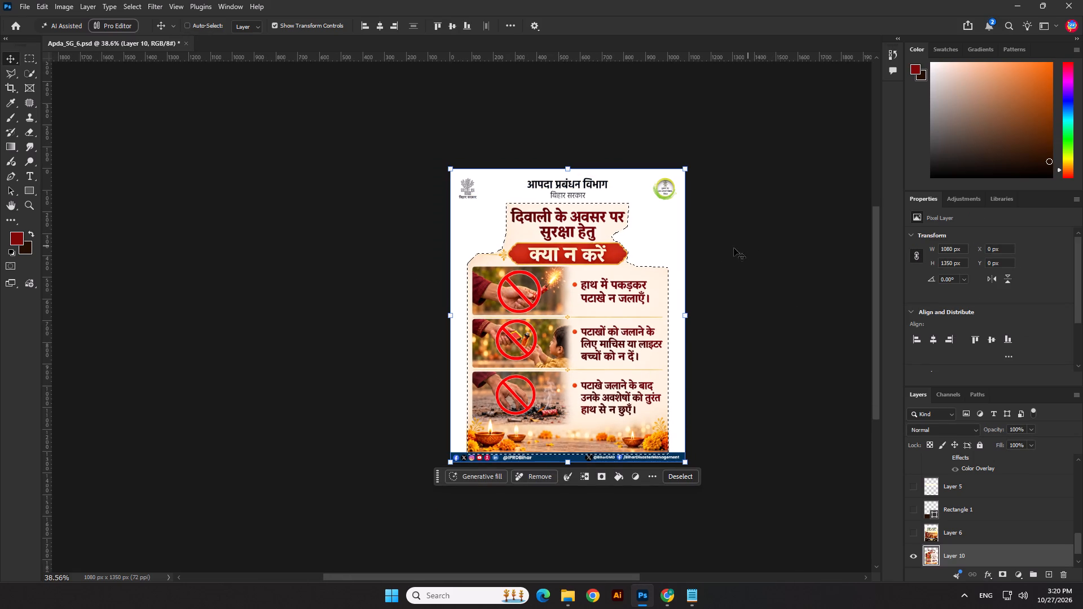
pyautogui.scroll(14, 681, 267)
pyautogui.click(773, 237)
pyautogui.scroll(-5, 773, 237)
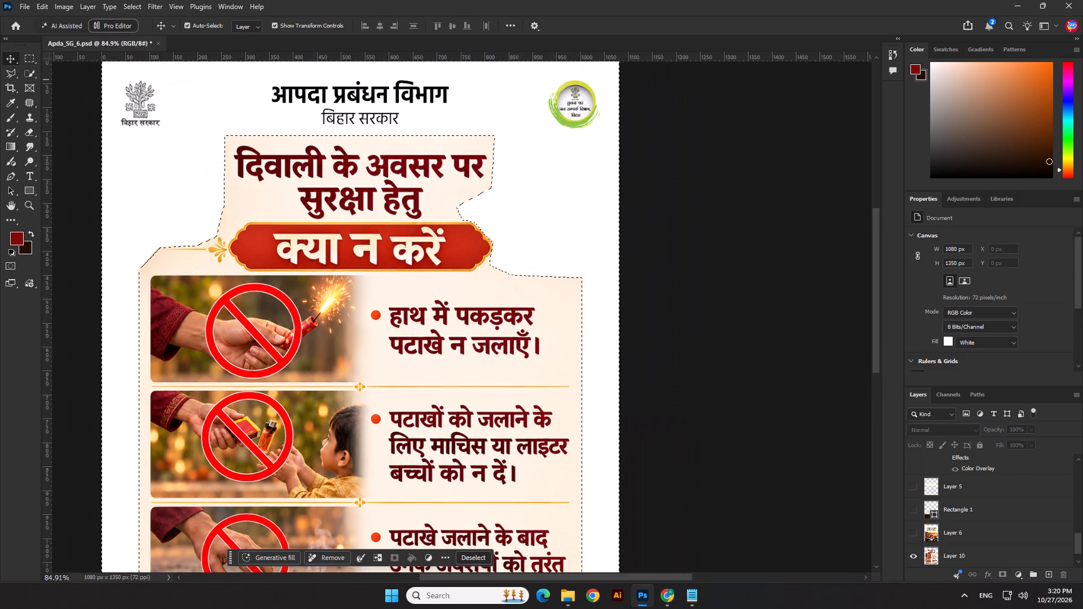
pyautogui.click(30, 59)
pyautogui.click(64, 91)
pyautogui.rightClick(119, 118)
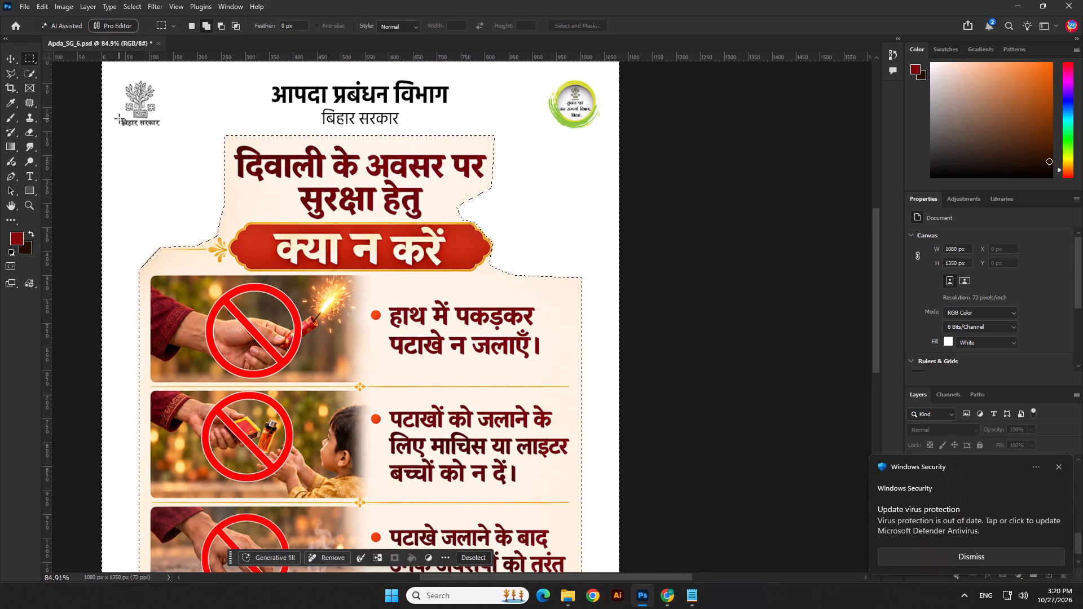
pyautogui.click(130, 122)
# Outline the gold ornament and line left of the red banner on Layer 10 with the Polygonal Lasso, delete it and deselect.
pyautogui.click(11, 58)
pyautogui.click(293, 210)
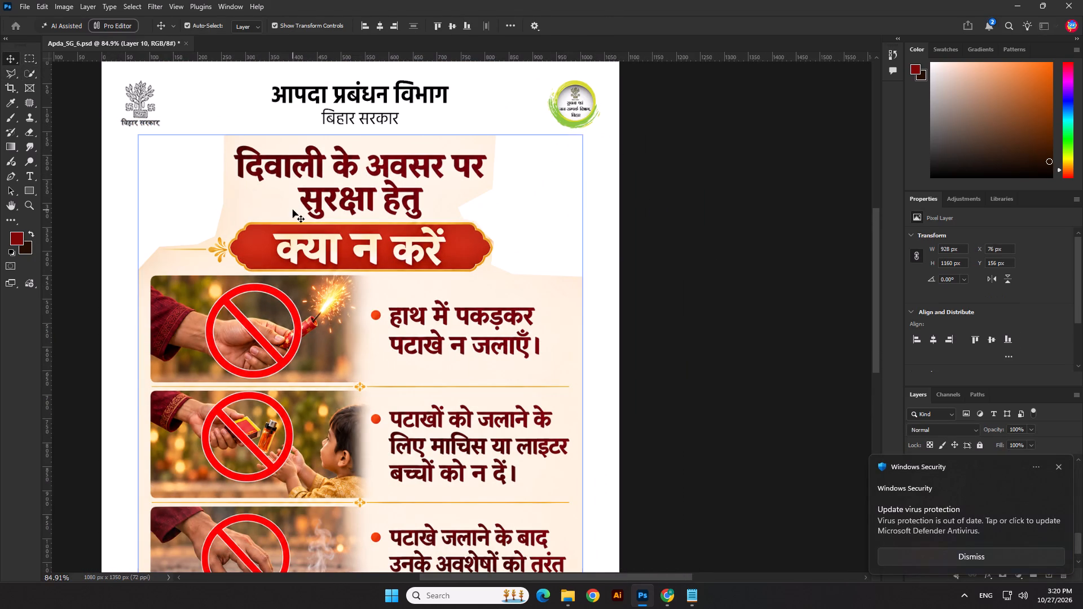
pyautogui.scroll(2, 196, 215)
pyautogui.click(14, 71)
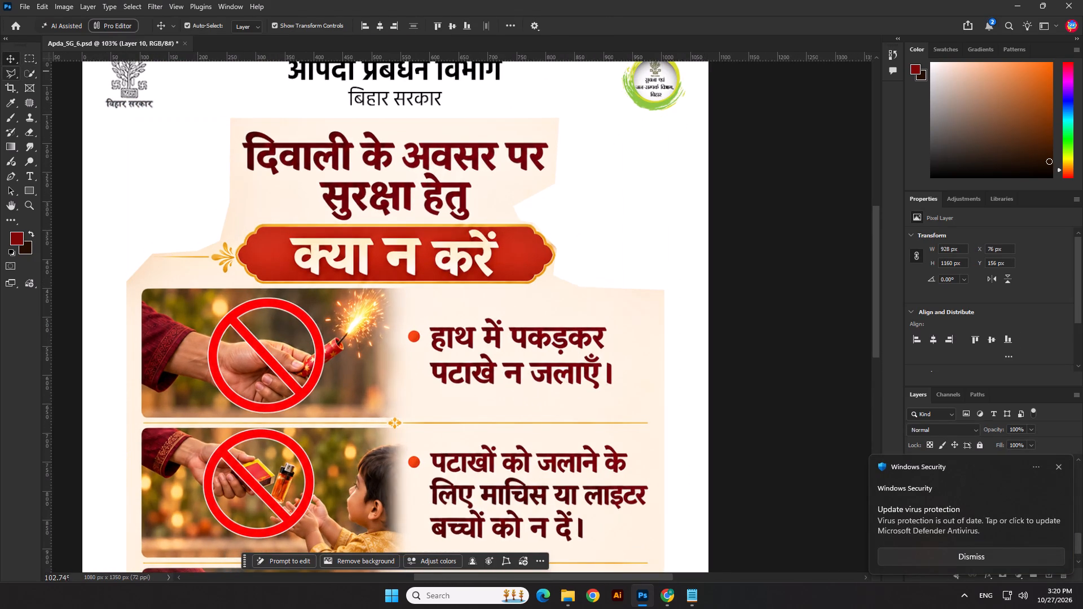
pyautogui.scroll(7, 117, 190)
pyautogui.click(235, 223)
pyautogui.click(272, 269)
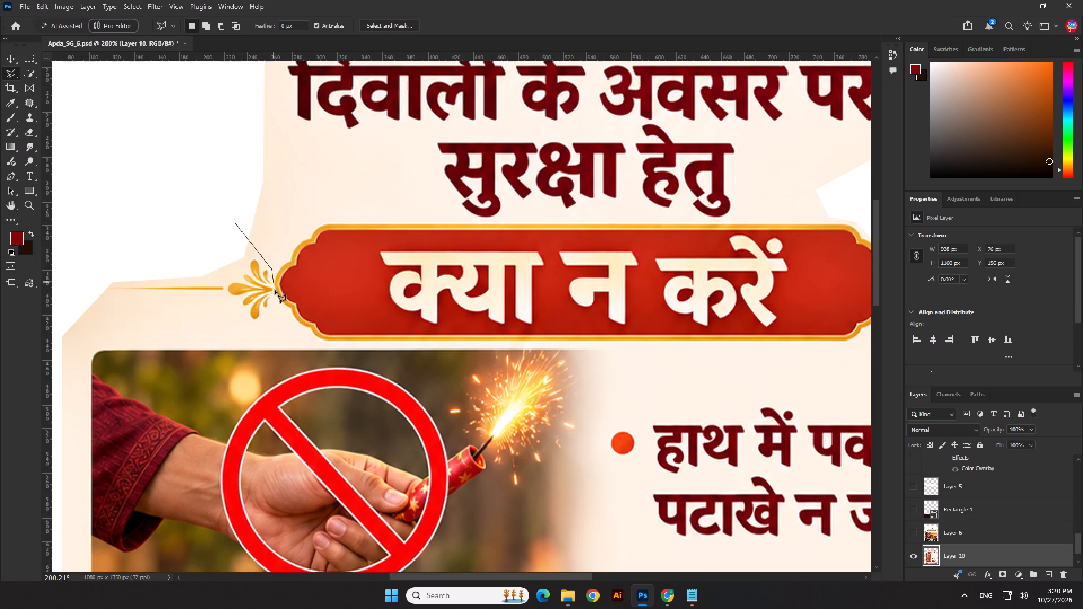
pyautogui.click(275, 293)
pyautogui.click(281, 320)
pyautogui.click(235, 334)
pyautogui.click(68, 317)
pyautogui.click(124, 213)
pyautogui.click(236, 223)
pyautogui.press('Delete')
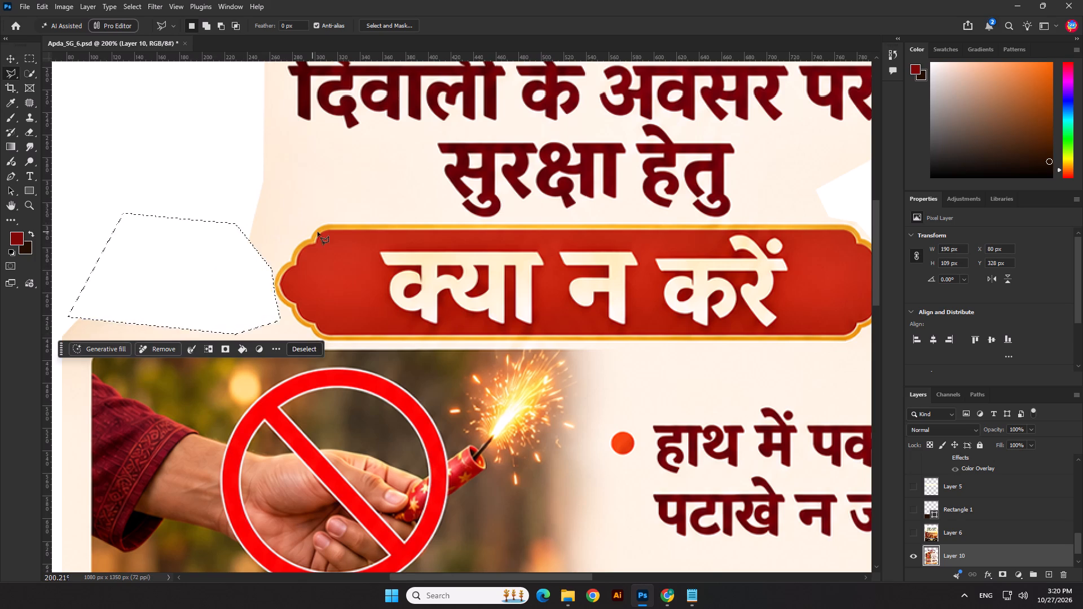
pyautogui.scroll(-14, 318, 232)
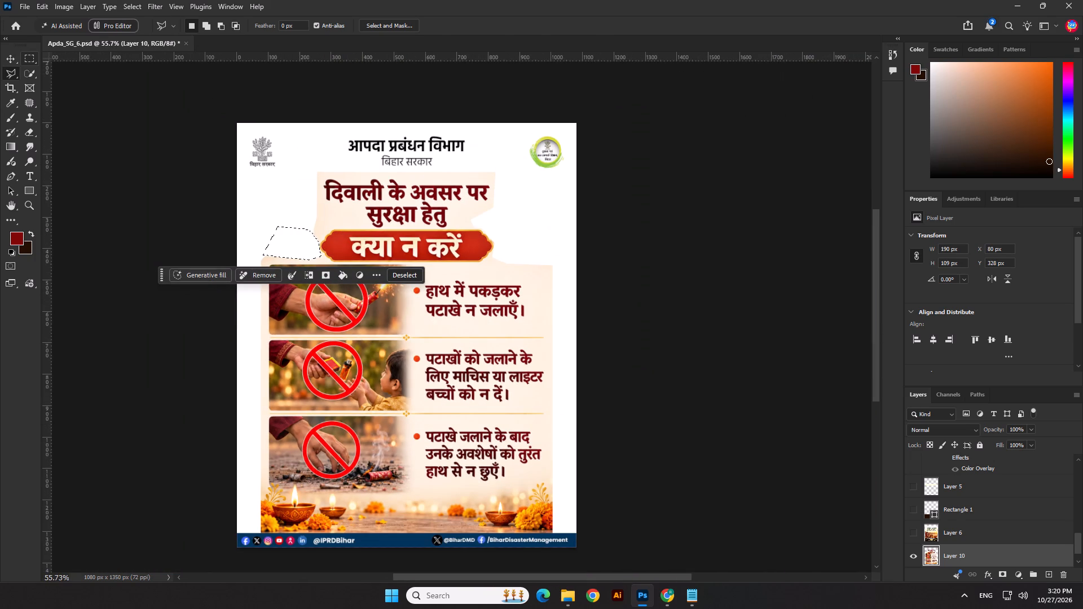
pyautogui.click(27, 60)
pyautogui.rightClick(411, 206)
pyautogui.click(426, 212)
# Select the outline of the trimmed image on Layer 10, invert the selection, and fill the surrounding area with Generative Fill without a prompt.
pyautogui.click(8, 53)
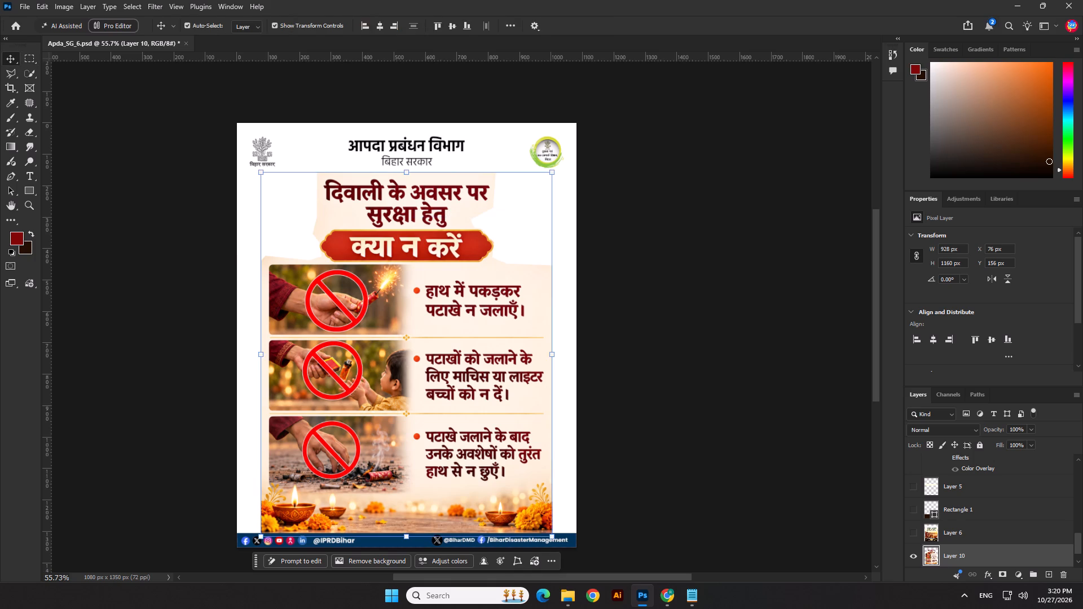
pyautogui.click(129, 211)
pyautogui.click(476, 202)
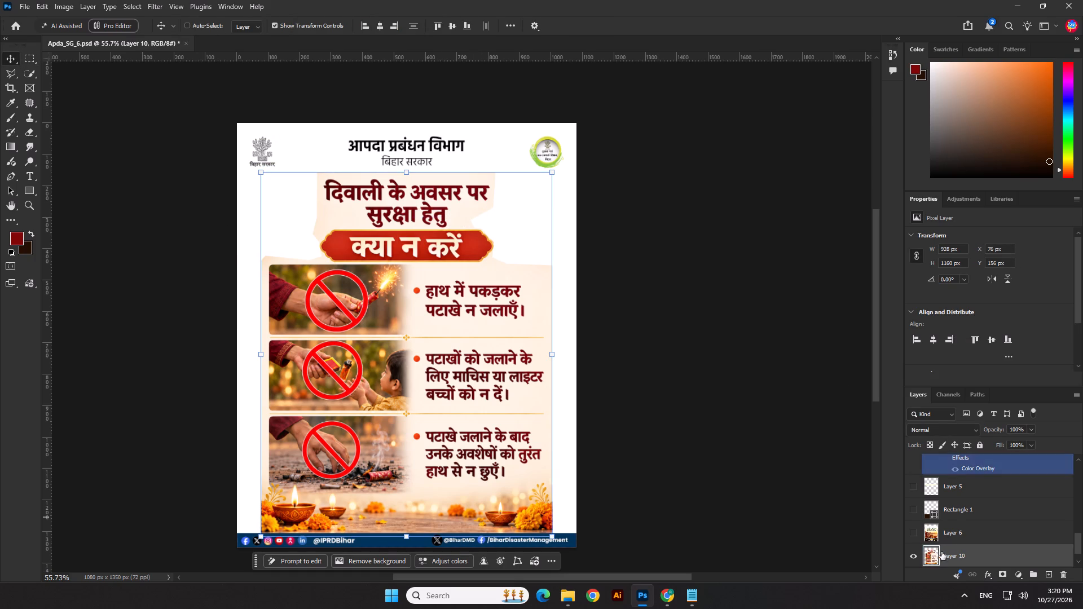
pyautogui.keyDown('ctrl'); pyautogui.click(936, 557); pyautogui.keyUp('ctrl')
pyautogui.hotkey('ctrl', 'shift', 'i')
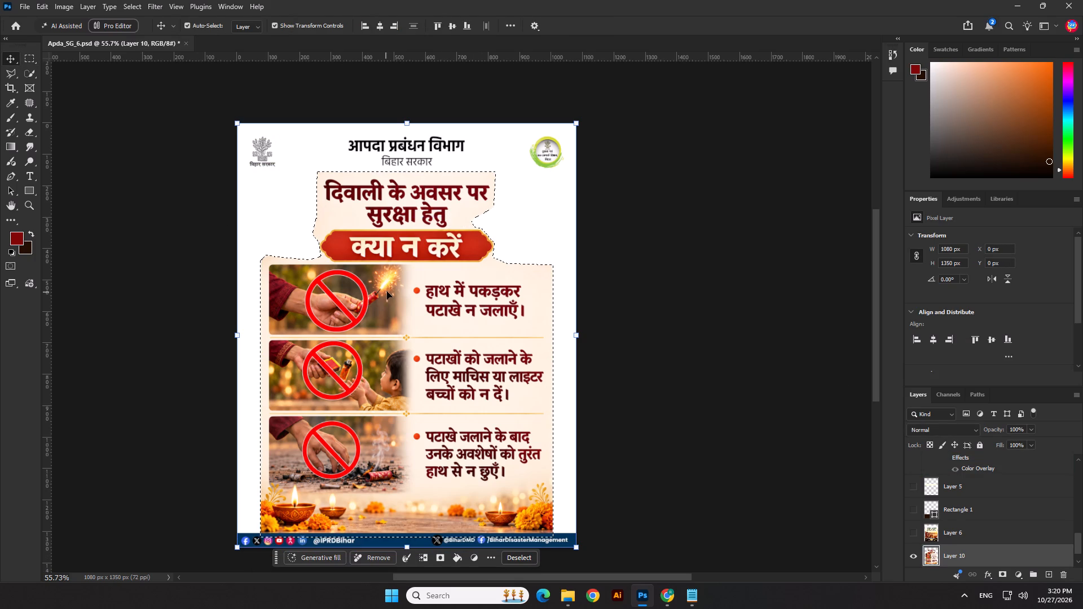
pyautogui.click(324, 559)
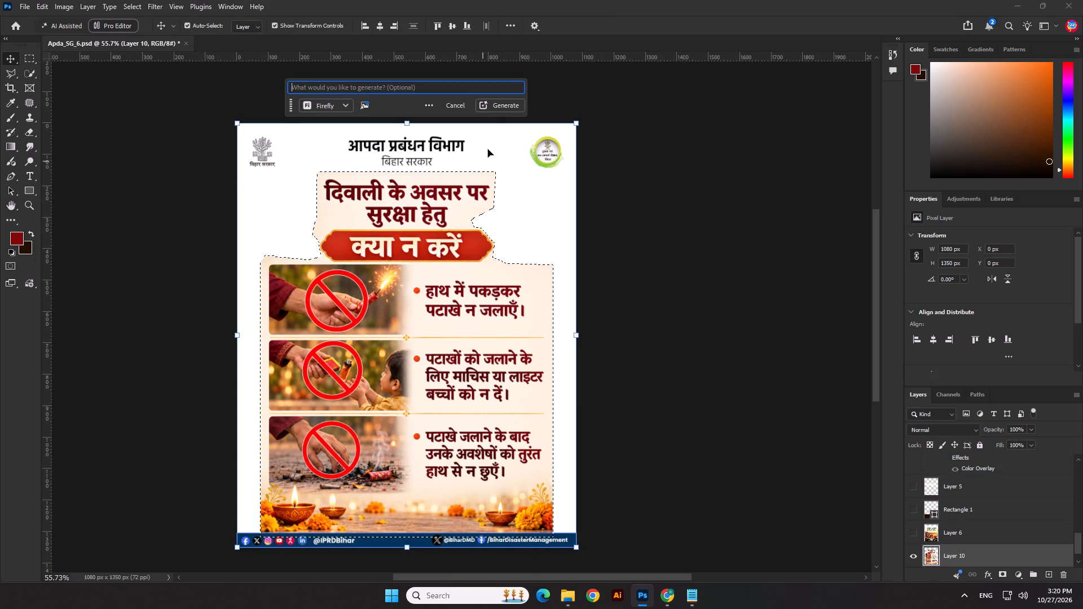
pyautogui.click(496, 108)
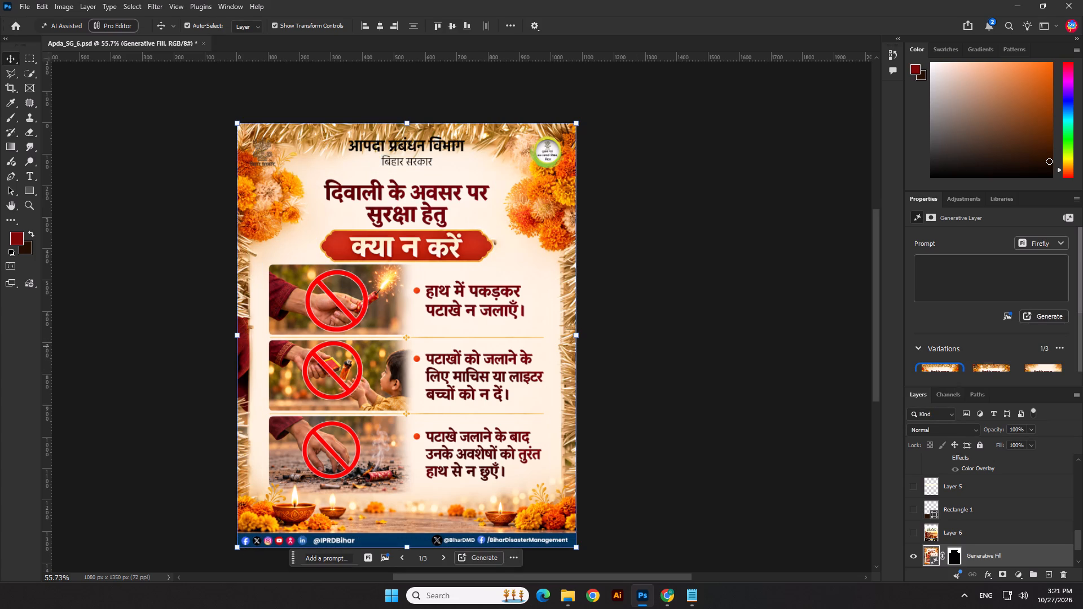
# Compare the generated background variations and apply the third one.
pyautogui.scroll(-1, 991, 354)
pyautogui.click(990, 367)
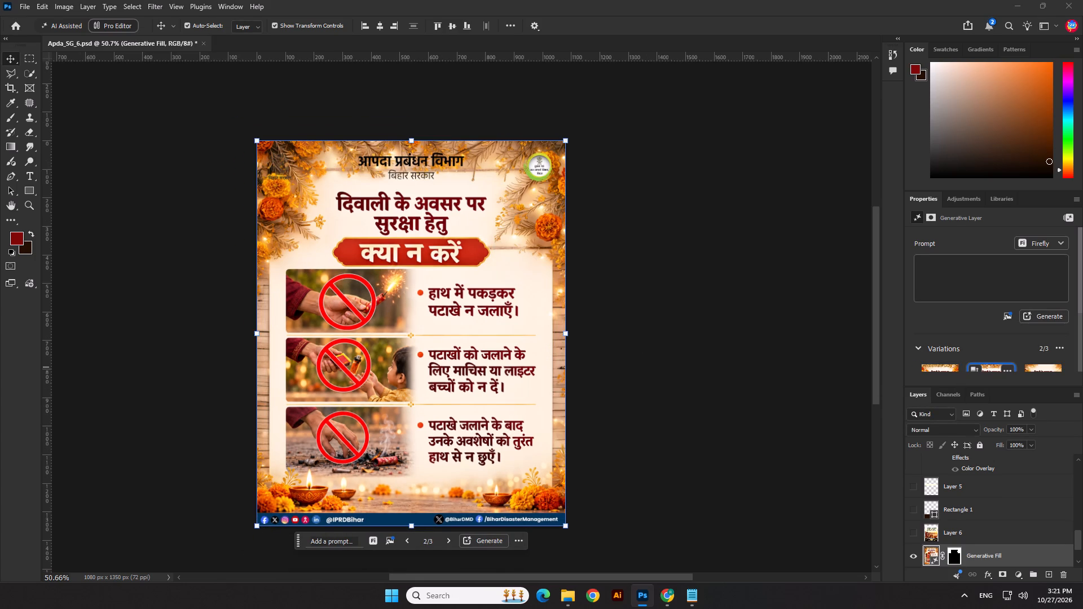
pyautogui.click(1041, 367)
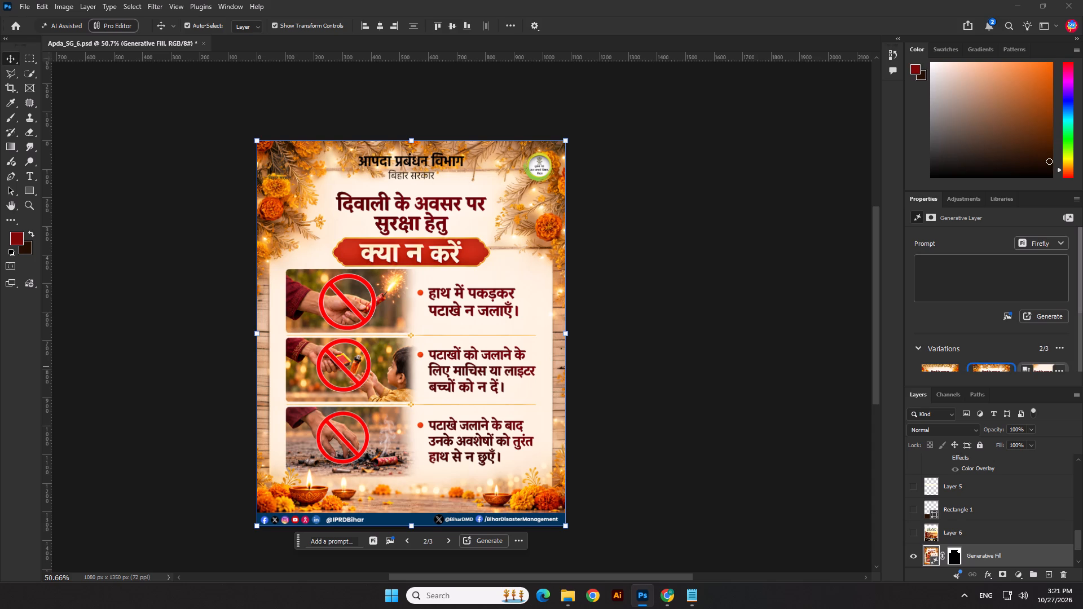
pyautogui.click(719, 334)
# Add a new empty layer directly above the Generative Fill layer.
pyautogui.scroll(3, 171, 318)
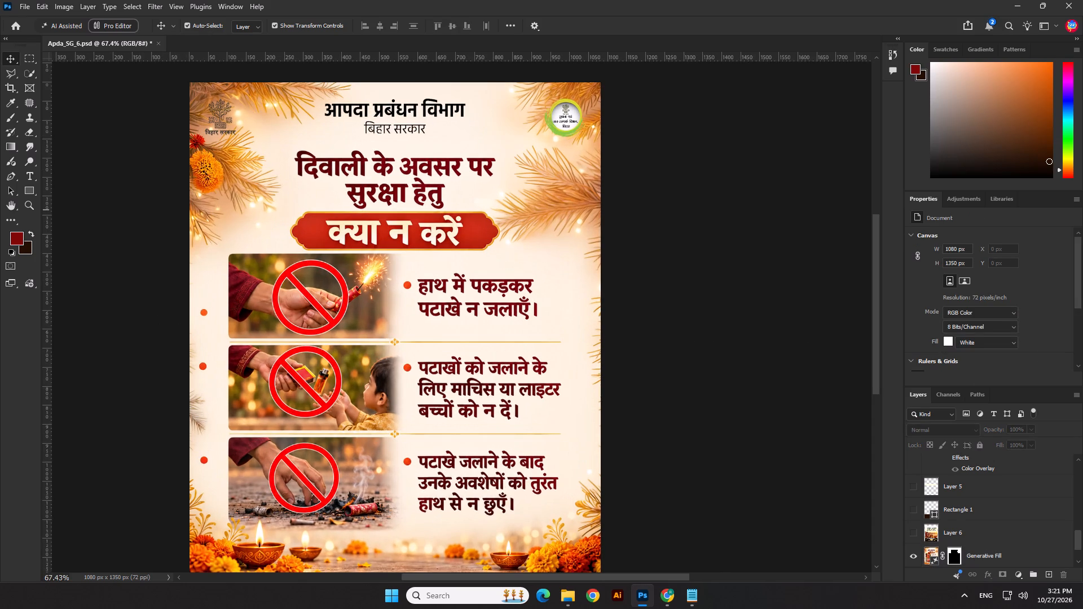
pyautogui.click(11, 70)
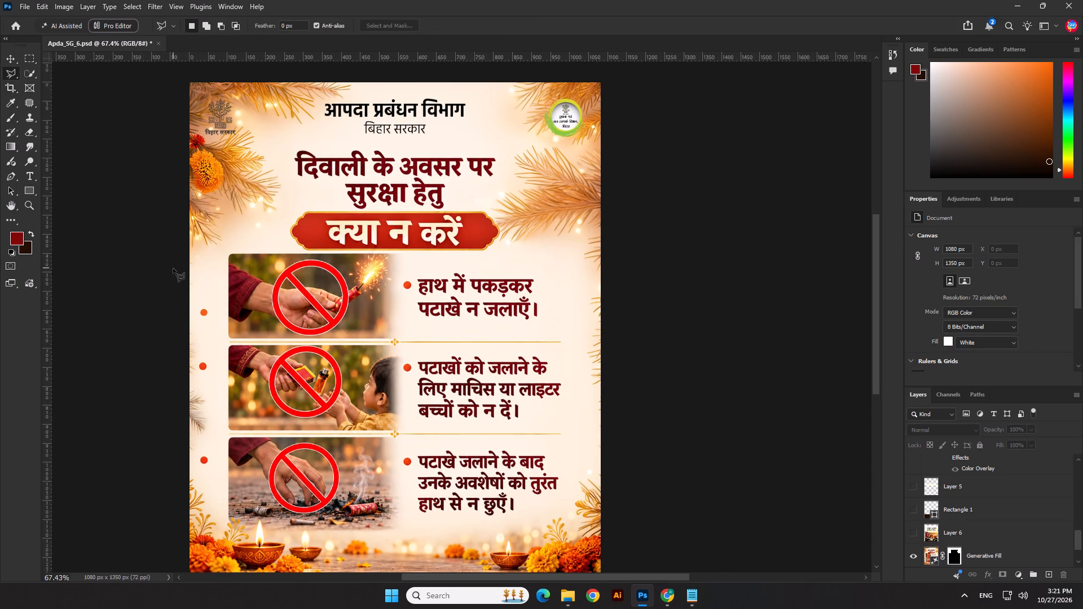
pyautogui.scroll(-2, 1034, 540)
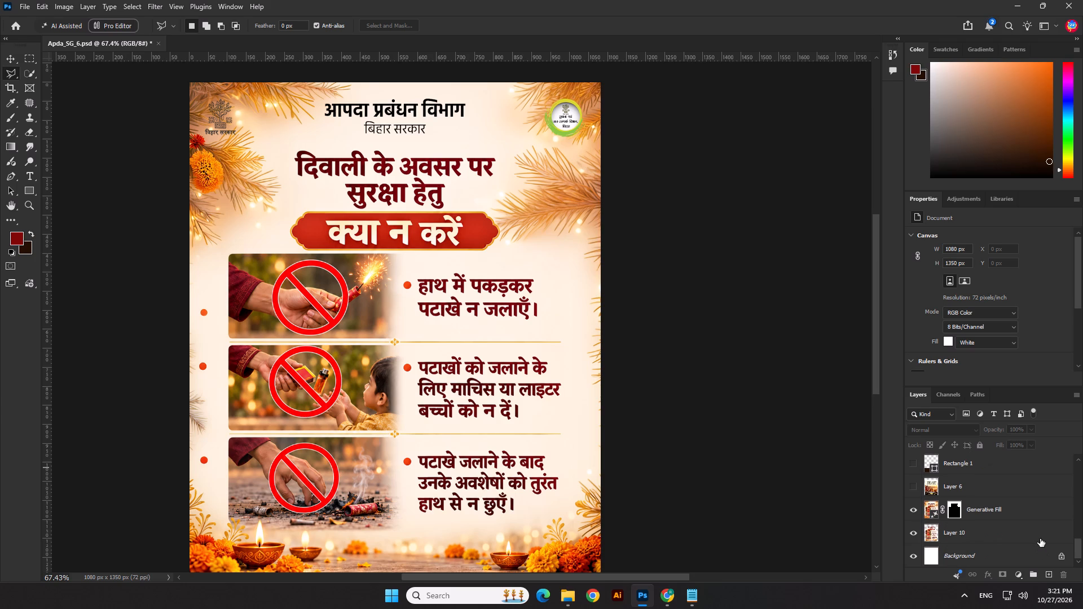
pyautogui.click(1035, 513)
pyautogui.click(1046, 573)
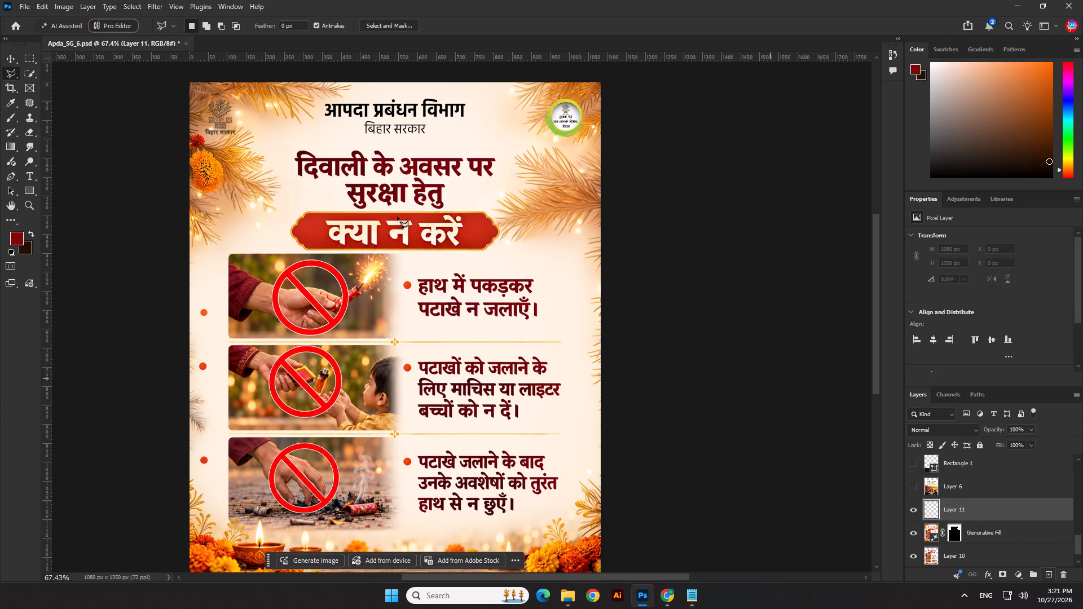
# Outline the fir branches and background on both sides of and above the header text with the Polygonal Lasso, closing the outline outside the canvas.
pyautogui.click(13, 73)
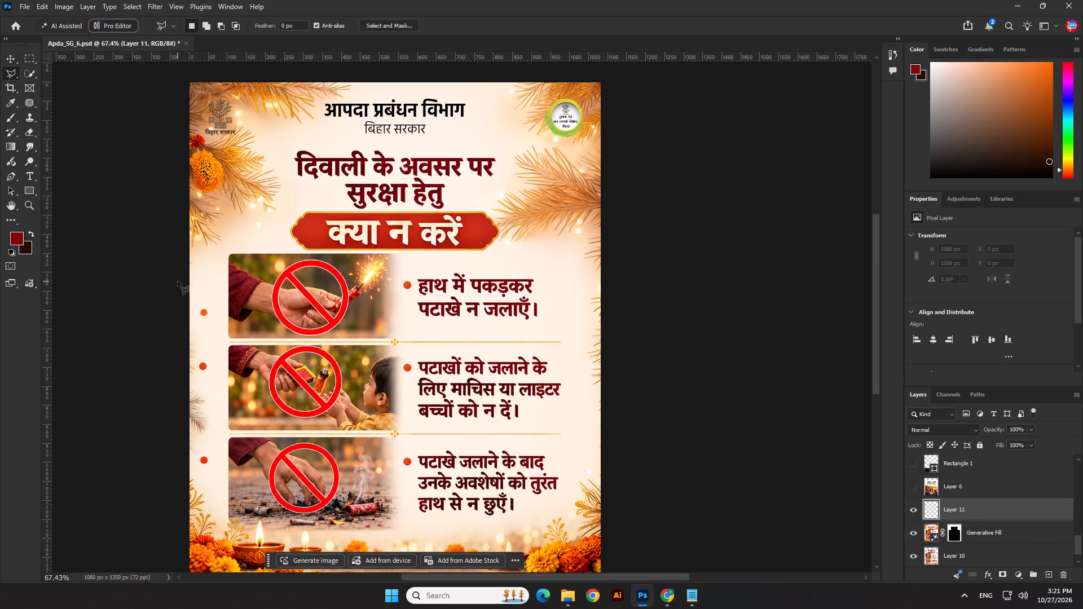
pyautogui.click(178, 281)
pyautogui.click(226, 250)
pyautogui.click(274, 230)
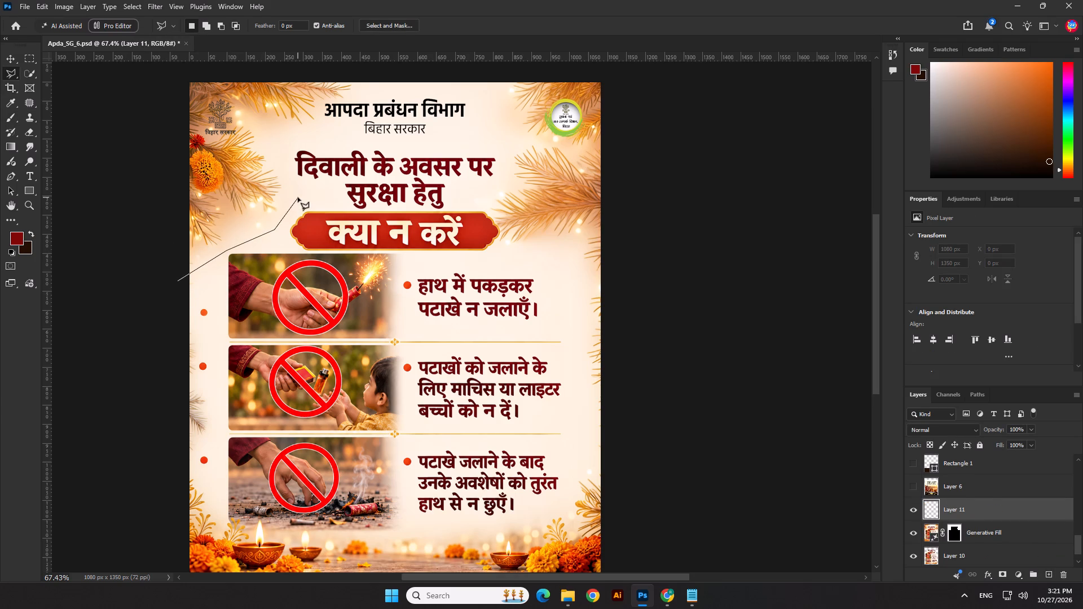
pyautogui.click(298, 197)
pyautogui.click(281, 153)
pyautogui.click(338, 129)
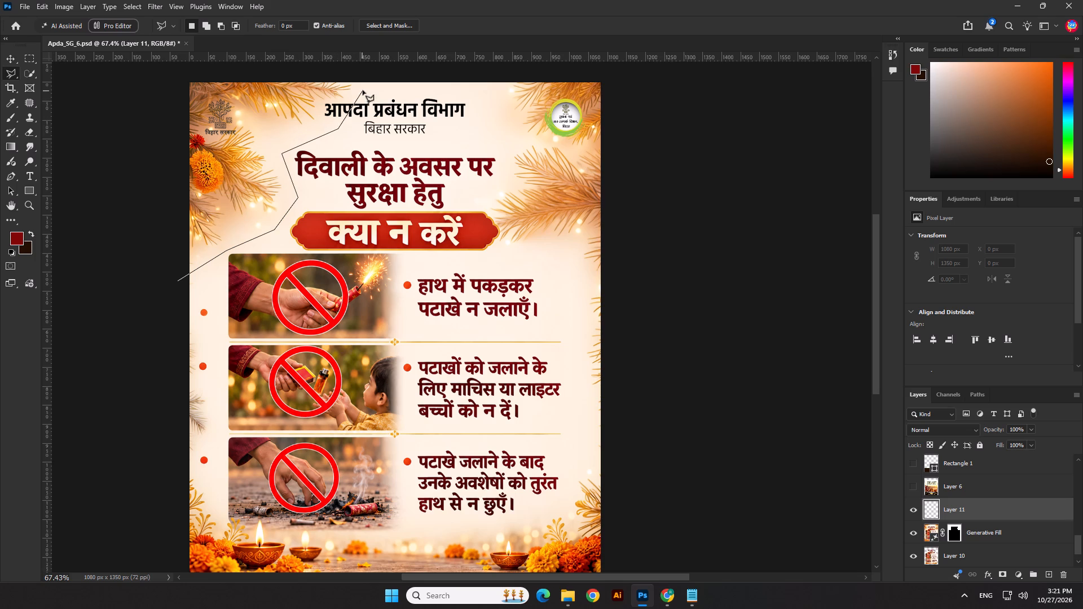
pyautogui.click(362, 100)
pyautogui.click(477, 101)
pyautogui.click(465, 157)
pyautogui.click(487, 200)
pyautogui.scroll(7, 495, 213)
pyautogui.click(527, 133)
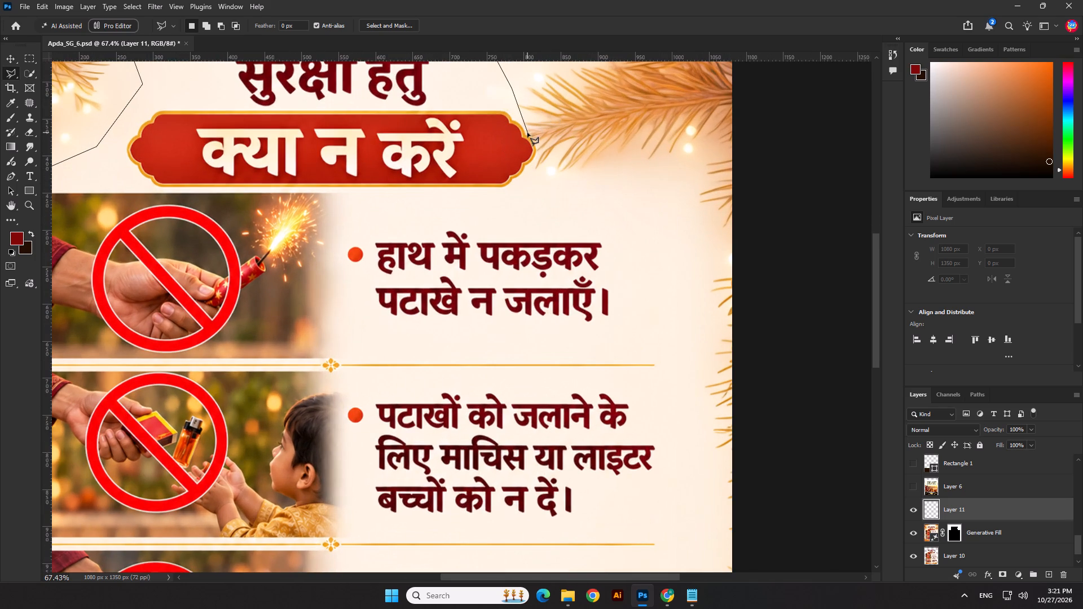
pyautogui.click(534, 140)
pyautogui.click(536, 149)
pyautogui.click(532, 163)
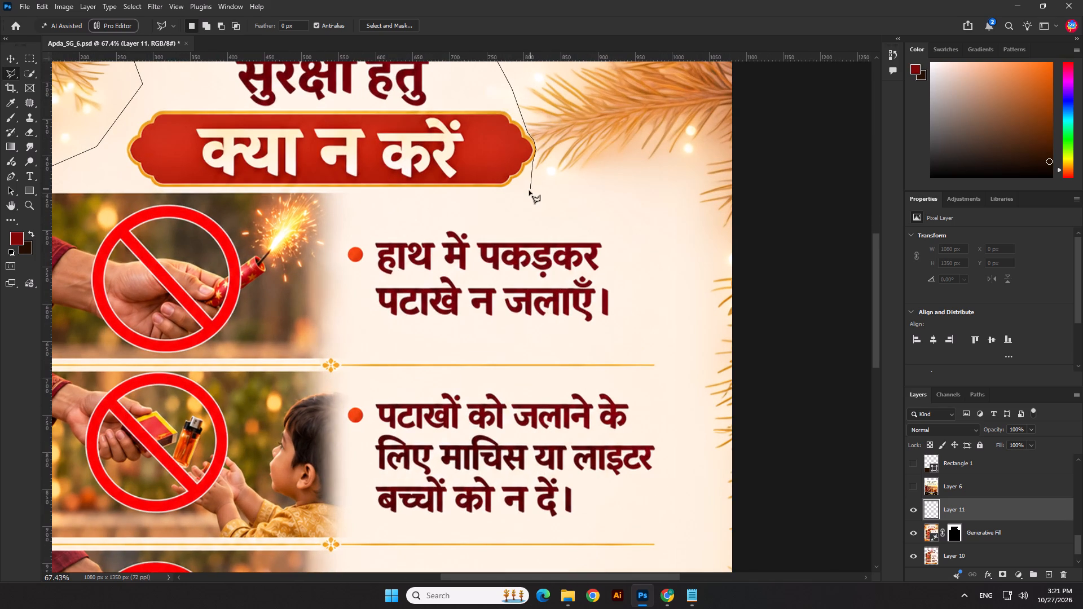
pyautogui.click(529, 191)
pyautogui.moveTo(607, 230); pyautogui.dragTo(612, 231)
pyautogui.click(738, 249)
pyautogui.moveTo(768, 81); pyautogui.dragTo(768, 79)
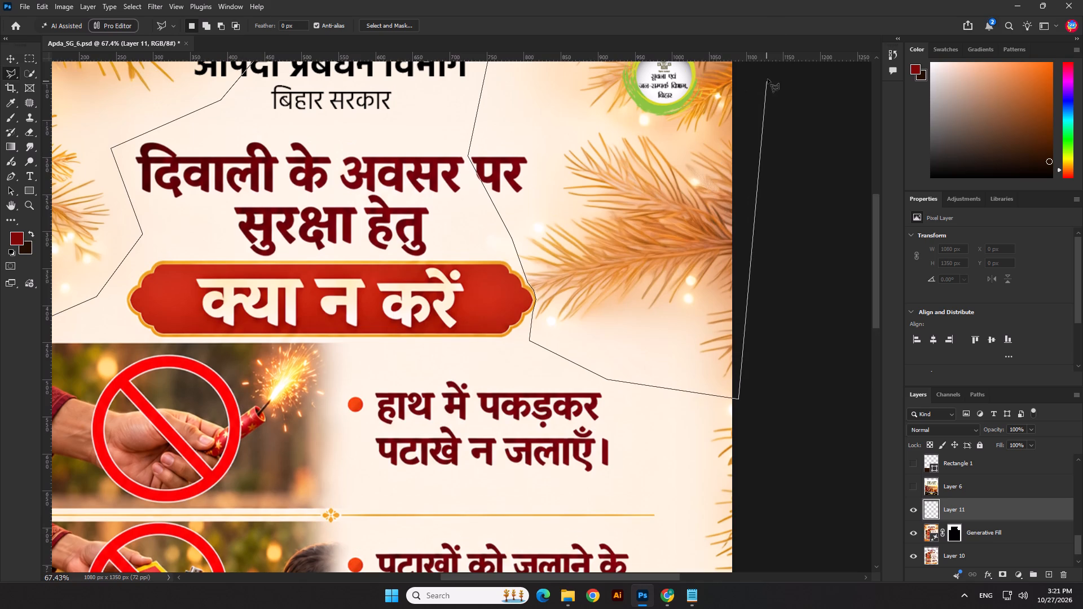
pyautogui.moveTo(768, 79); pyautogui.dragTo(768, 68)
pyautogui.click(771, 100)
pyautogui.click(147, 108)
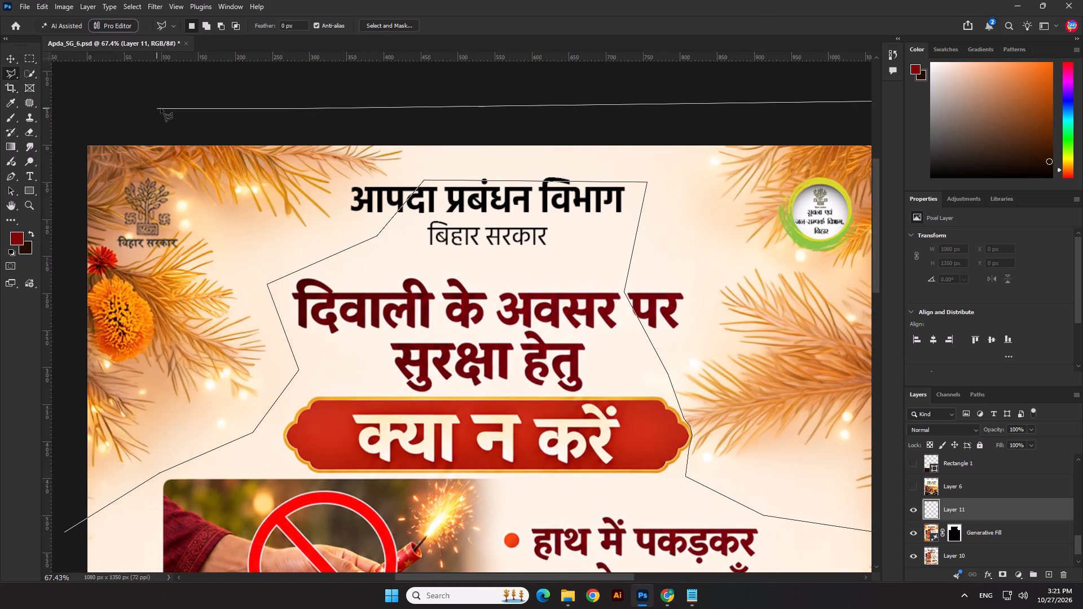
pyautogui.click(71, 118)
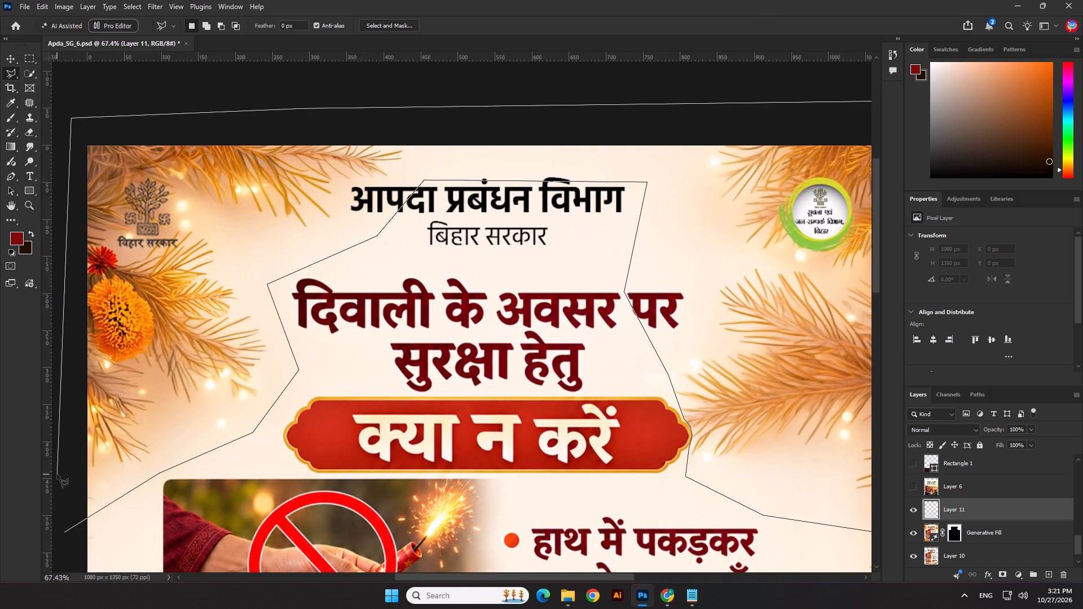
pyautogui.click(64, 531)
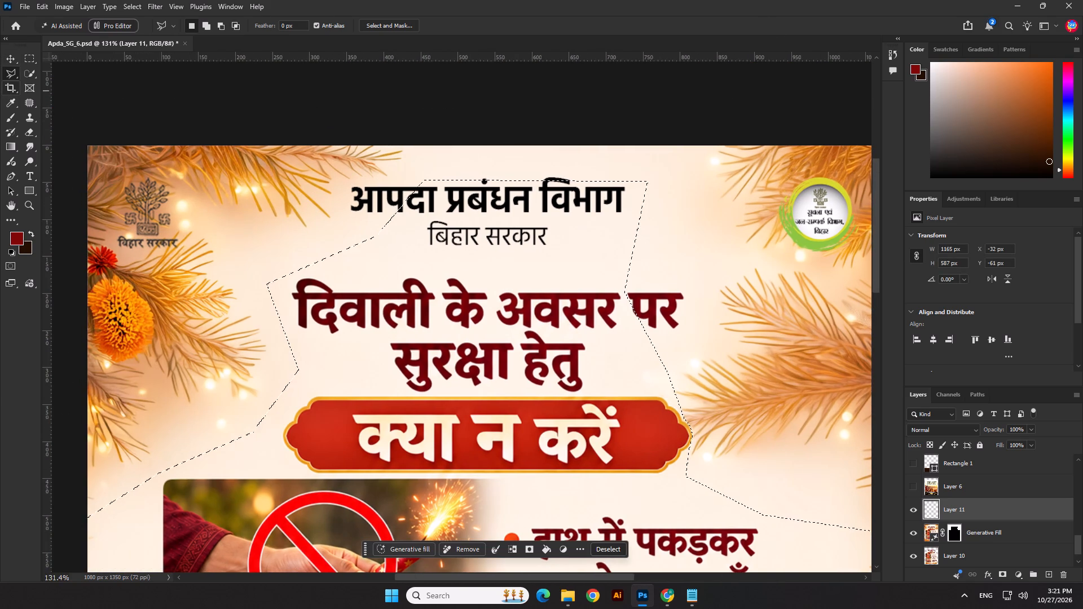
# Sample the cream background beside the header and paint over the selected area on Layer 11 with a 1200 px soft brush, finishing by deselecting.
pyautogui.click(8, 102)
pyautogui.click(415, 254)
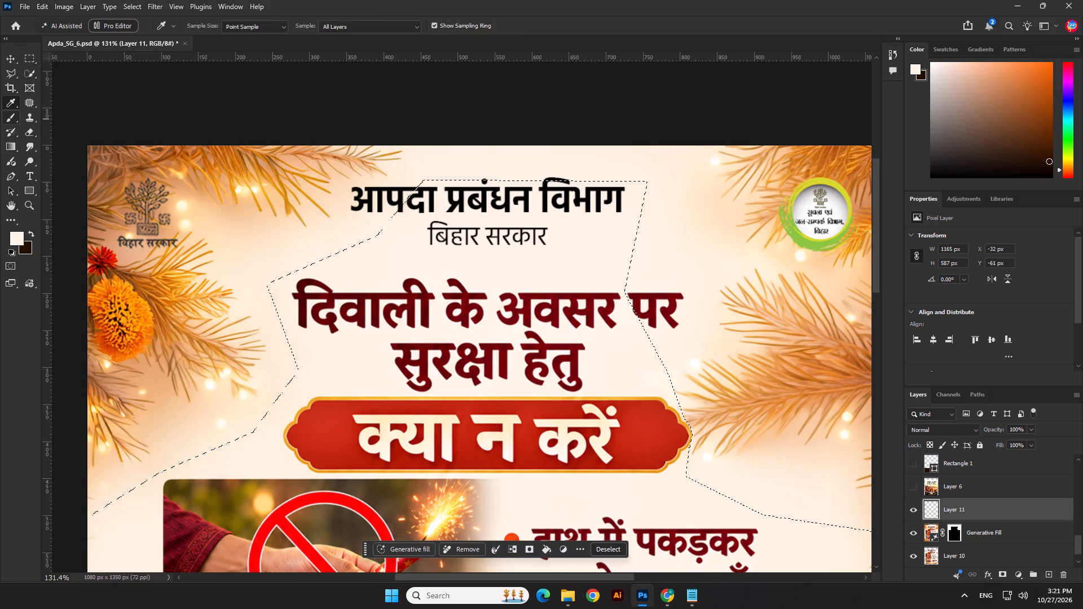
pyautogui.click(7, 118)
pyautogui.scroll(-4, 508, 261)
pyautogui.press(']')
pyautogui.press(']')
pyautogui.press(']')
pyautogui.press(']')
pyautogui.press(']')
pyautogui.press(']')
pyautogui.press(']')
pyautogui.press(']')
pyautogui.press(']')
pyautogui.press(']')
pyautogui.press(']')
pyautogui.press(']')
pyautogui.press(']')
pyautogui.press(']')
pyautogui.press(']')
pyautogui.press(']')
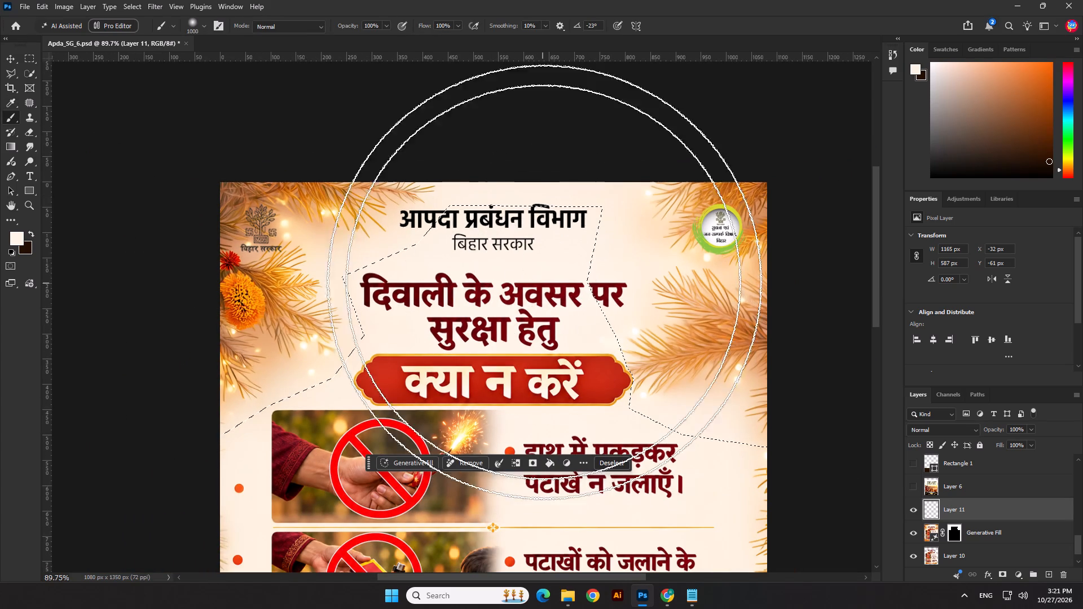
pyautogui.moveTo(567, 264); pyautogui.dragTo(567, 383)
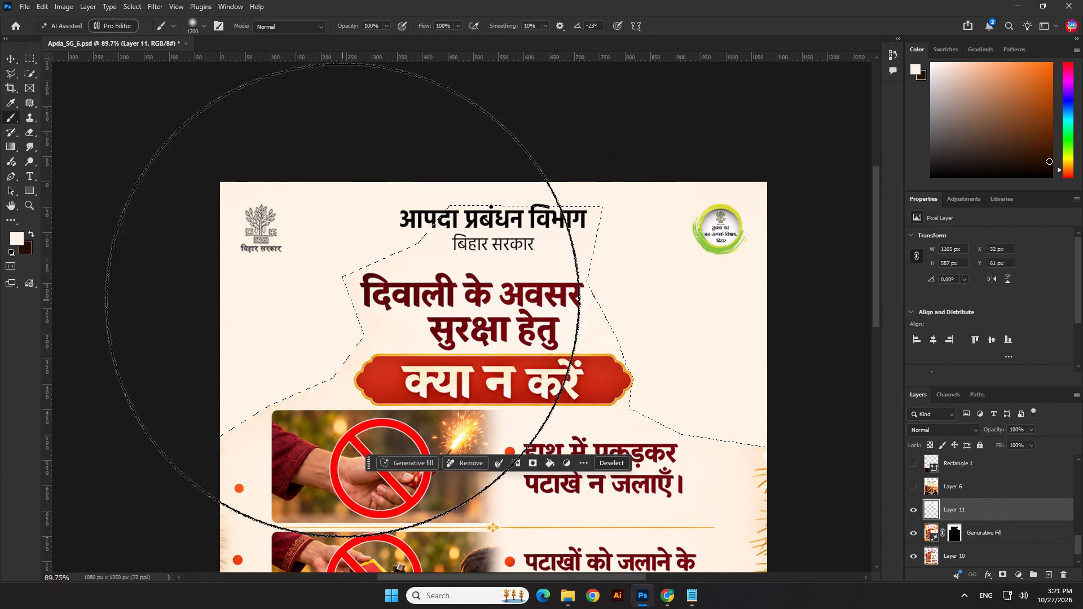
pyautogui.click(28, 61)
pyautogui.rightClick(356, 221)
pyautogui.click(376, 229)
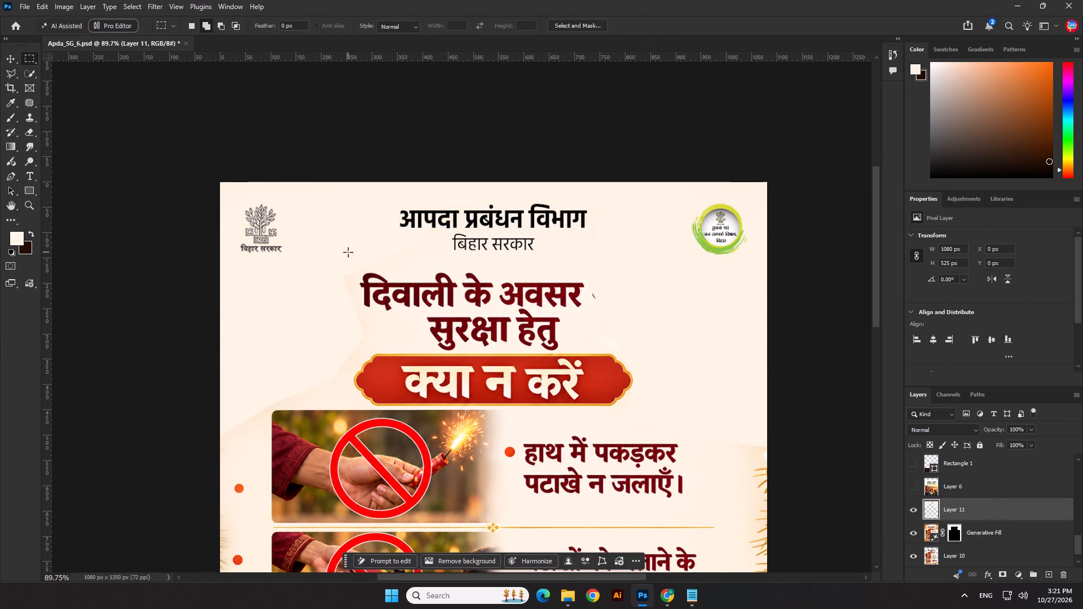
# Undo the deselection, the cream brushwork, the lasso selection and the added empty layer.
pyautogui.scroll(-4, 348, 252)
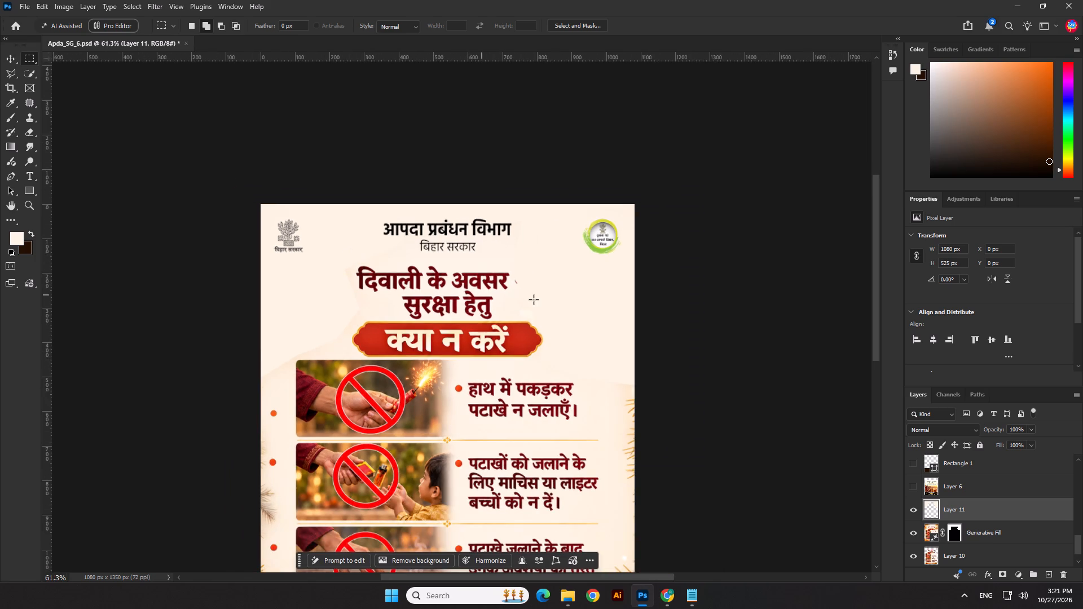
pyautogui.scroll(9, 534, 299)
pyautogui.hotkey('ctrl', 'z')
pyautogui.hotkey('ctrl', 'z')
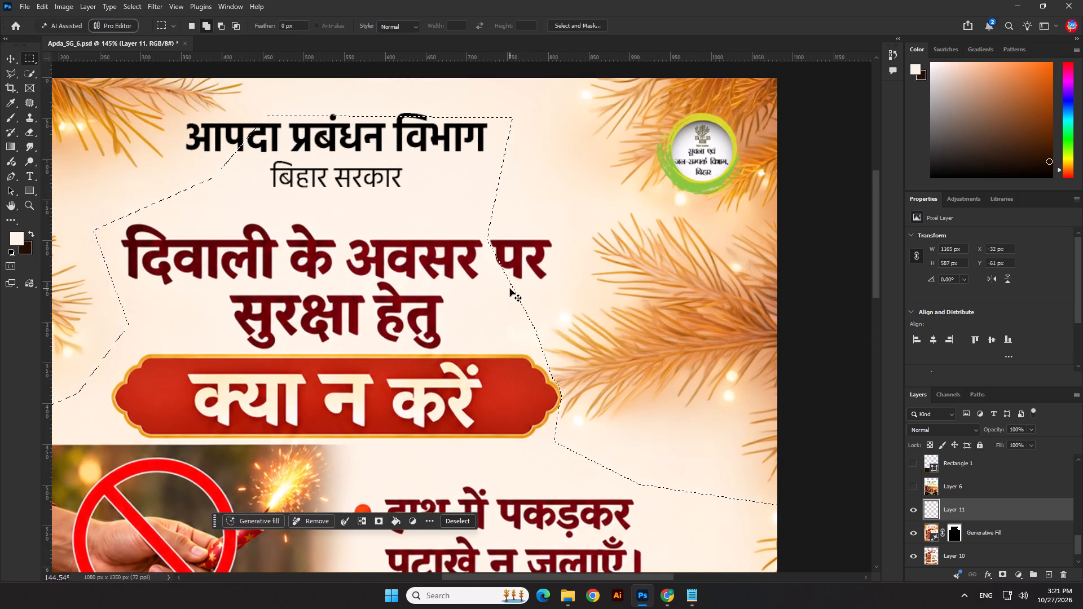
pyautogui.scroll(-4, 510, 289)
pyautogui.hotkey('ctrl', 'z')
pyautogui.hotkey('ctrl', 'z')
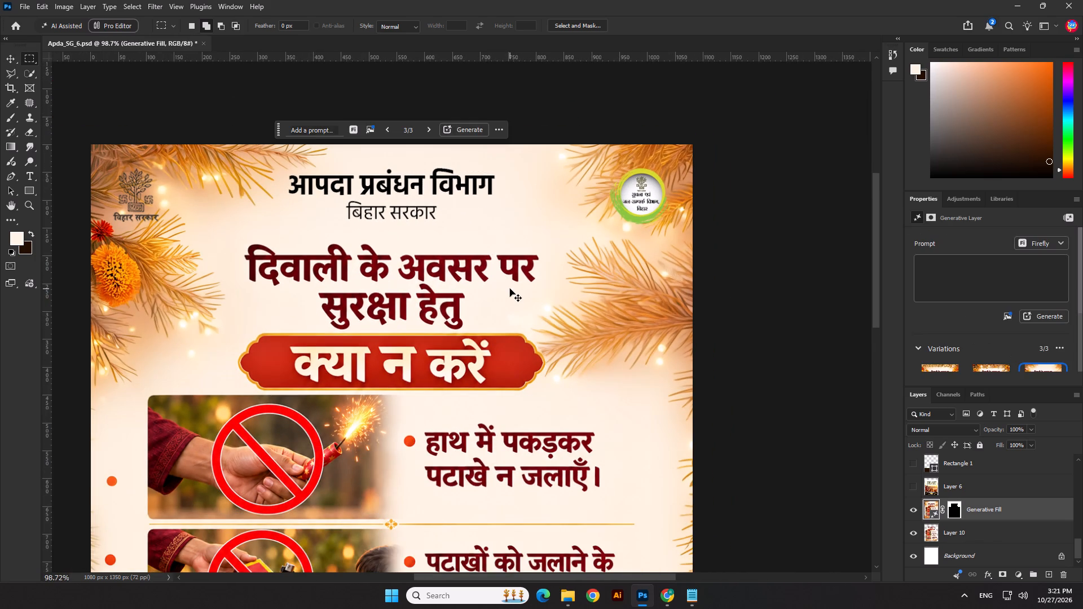
# Merge the Generative Fill layer with Layer 10.
pyautogui.keyDown('ctrl'); pyautogui.scroll(-4, 510, 289); pyautogui.keyUp('ctrl')
pyautogui.scroll(-2, 406, 271)
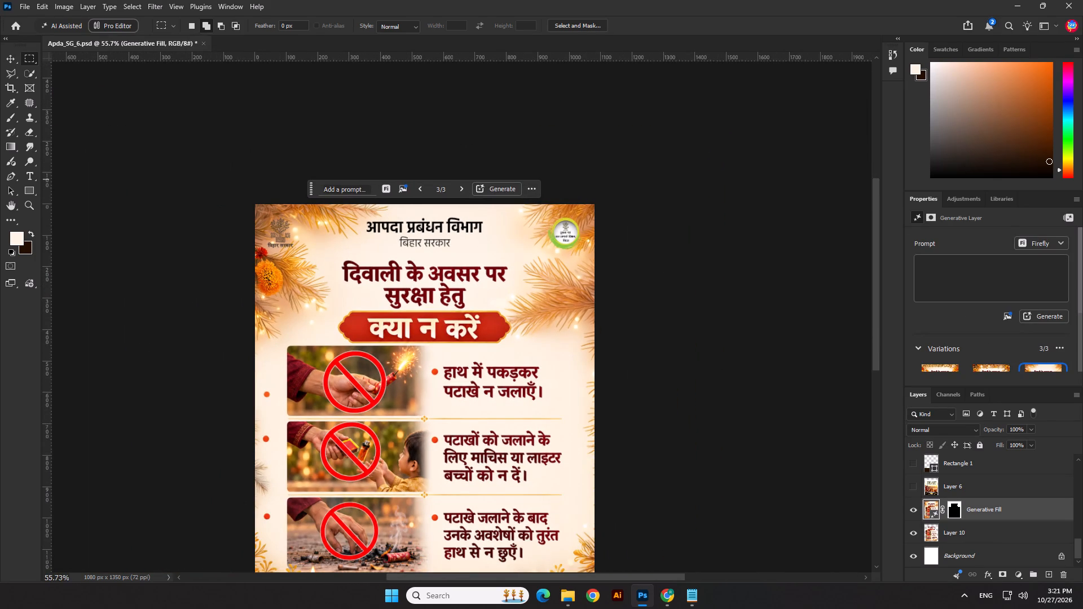
pyautogui.scroll(-3, 455, 385)
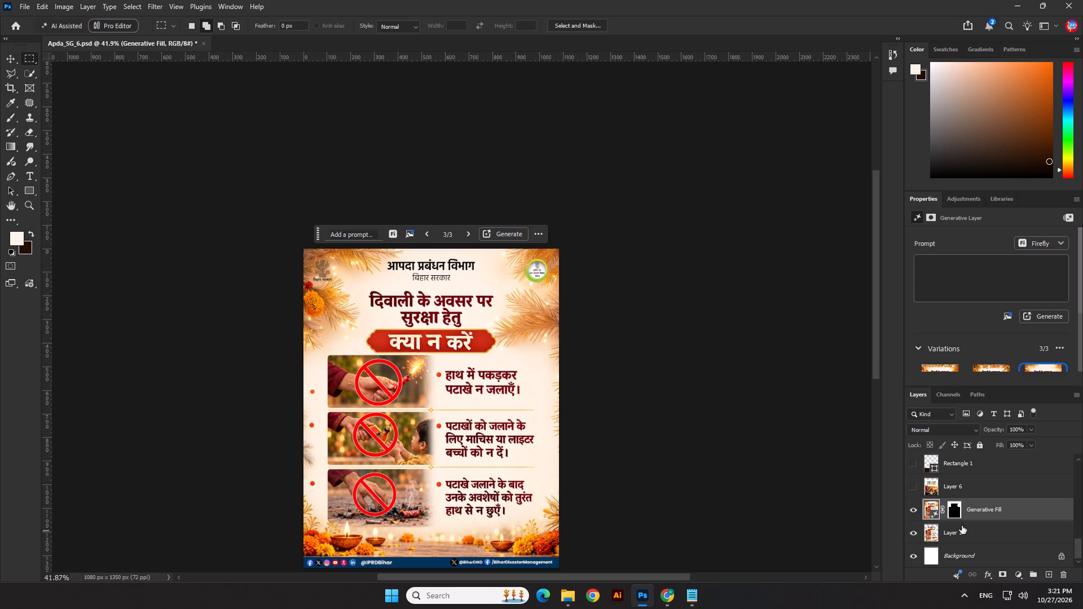
pyautogui.keyDown('ctrl'); pyautogui.click(964, 535); pyautogui.keyUp('ctrl')
pyautogui.hotkey('ctrl', 'e')
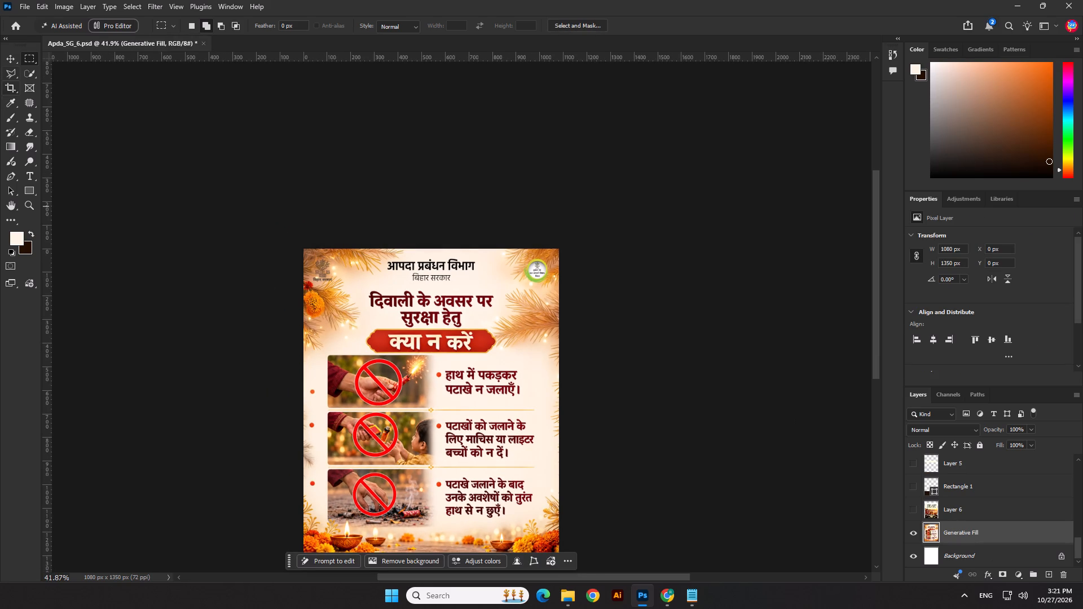
# Outline the fir branch above the marigolds at the poster's lower right edge with the Polygonal Lasso and delete it from the merged layer.
pyautogui.click(10, 69)
pyautogui.scroll(3, 290, 488)
pyautogui.scroll(-2, 296, 478)
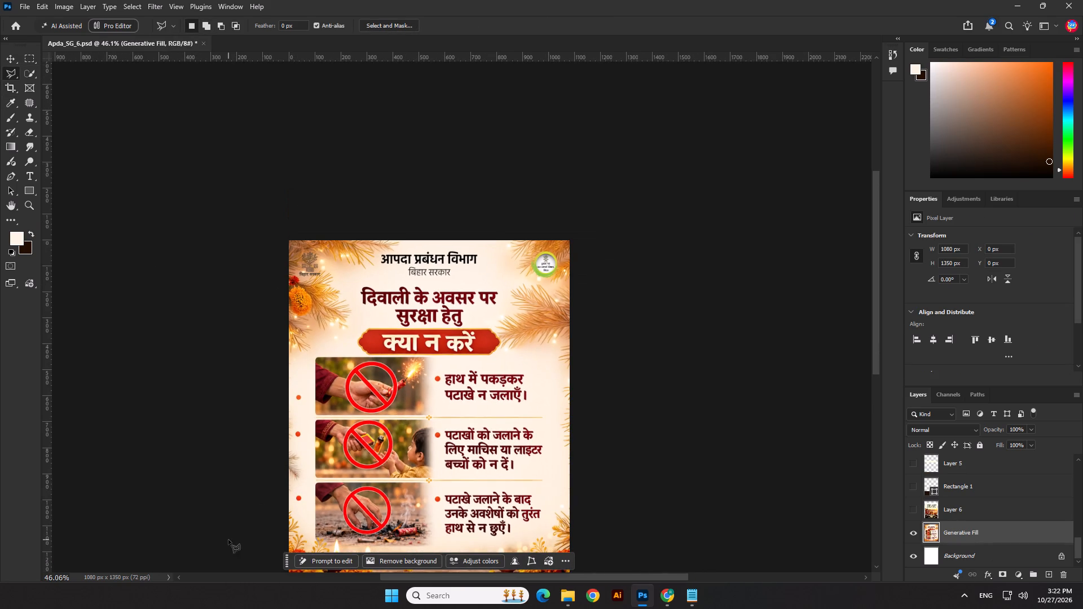
pyautogui.scroll(-3, 575, 391)
pyautogui.scroll(8, 523, 491)
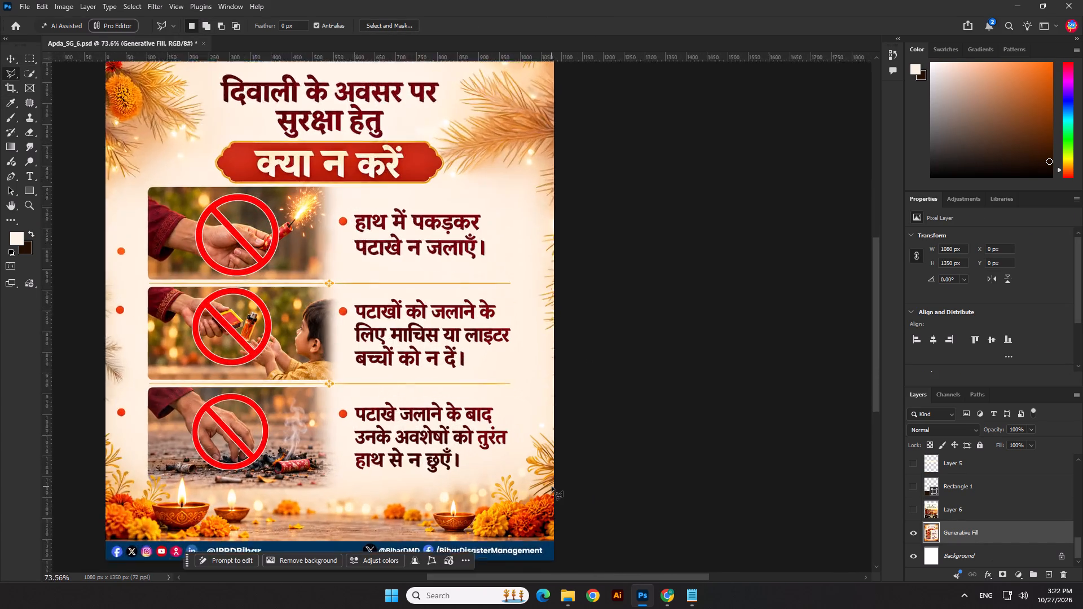
pyautogui.scroll(3, 552, 487)
pyautogui.click(580, 389)
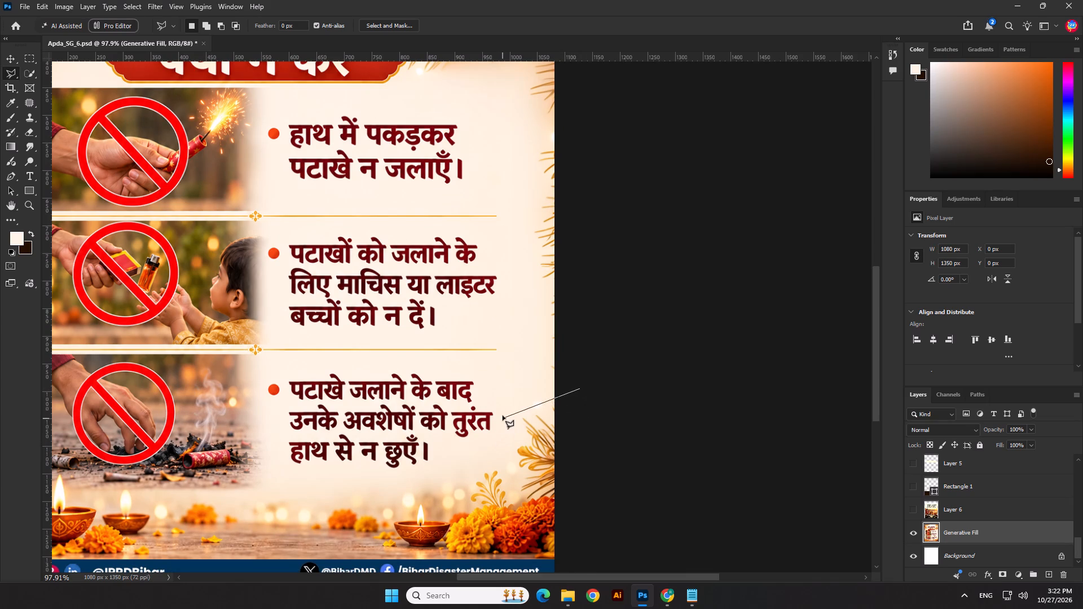
pyautogui.click(504, 416)
pyautogui.click(518, 498)
pyautogui.click(532, 500)
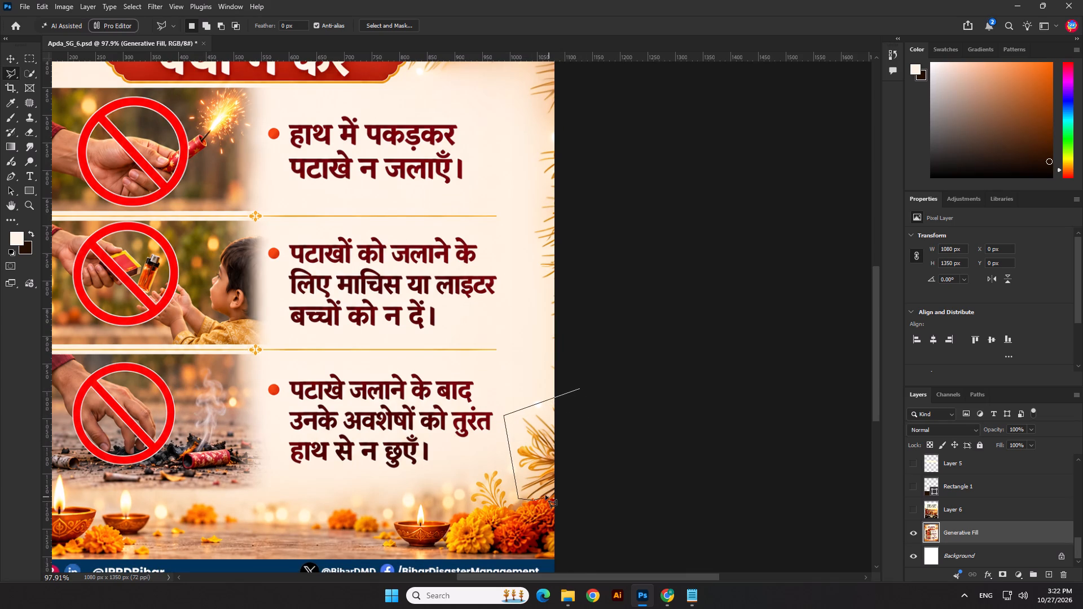
pyautogui.click(545, 495)
pyautogui.click(558, 500)
pyautogui.moveTo(593, 427); pyautogui.dragTo(592, 420)
pyautogui.click(579, 389)
pyautogui.press('Delete')
# Outline the fir branches along the poster's right side, from the top corner past the title banner, with the Polygonal Lasso and delete them.
pyautogui.scroll(-6, 602, 398)
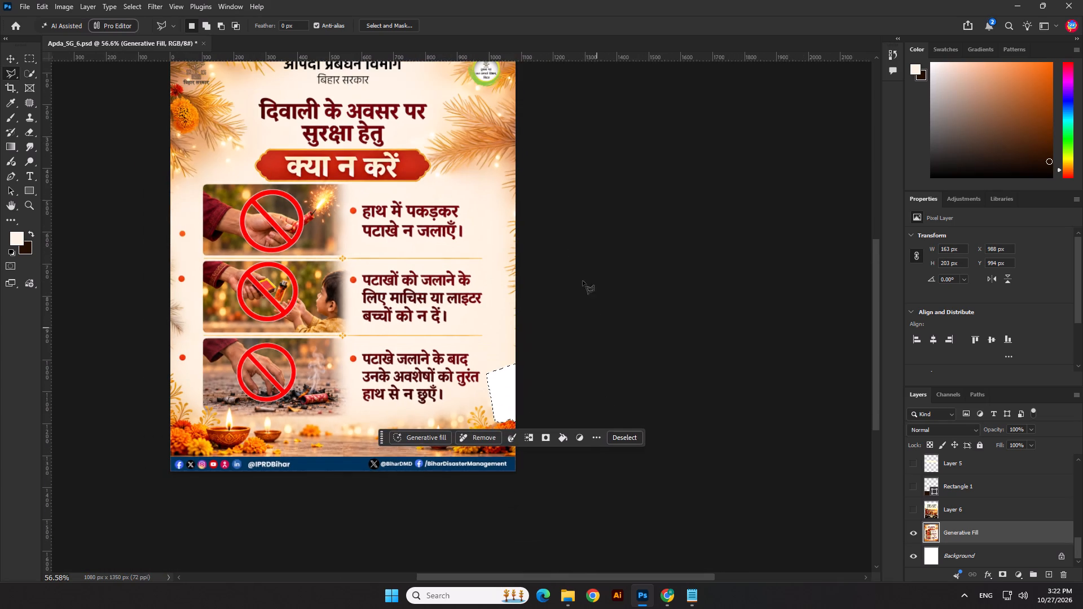
pyautogui.click(524, 350)
pyautogui.click(503, 288)
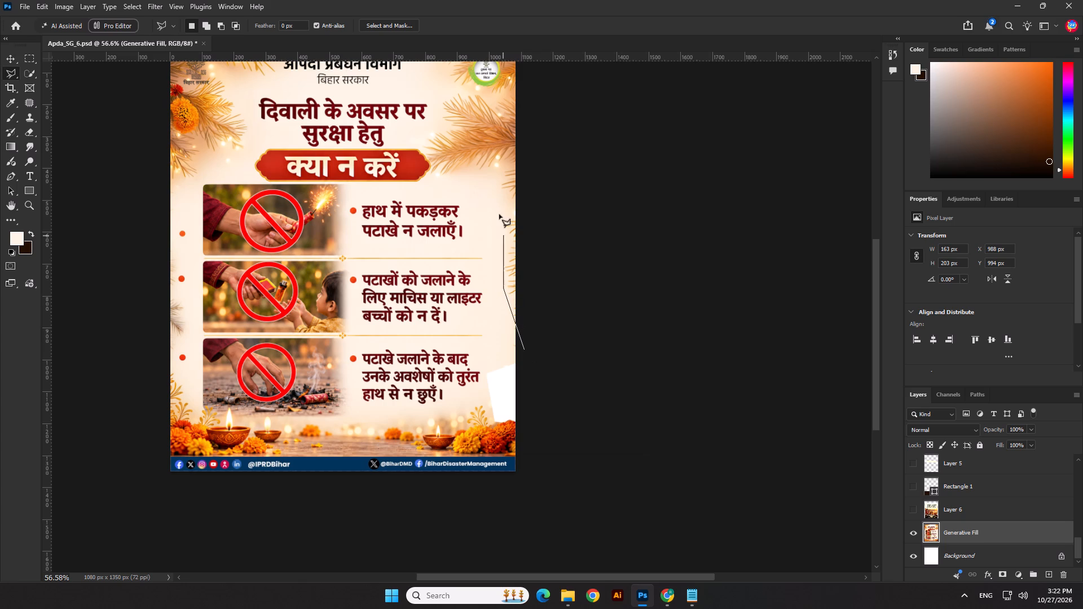
pyautogui.click(498, 192)
pyautogui.moveTo(480, 188); pyautogui.dragTo(474, 187)
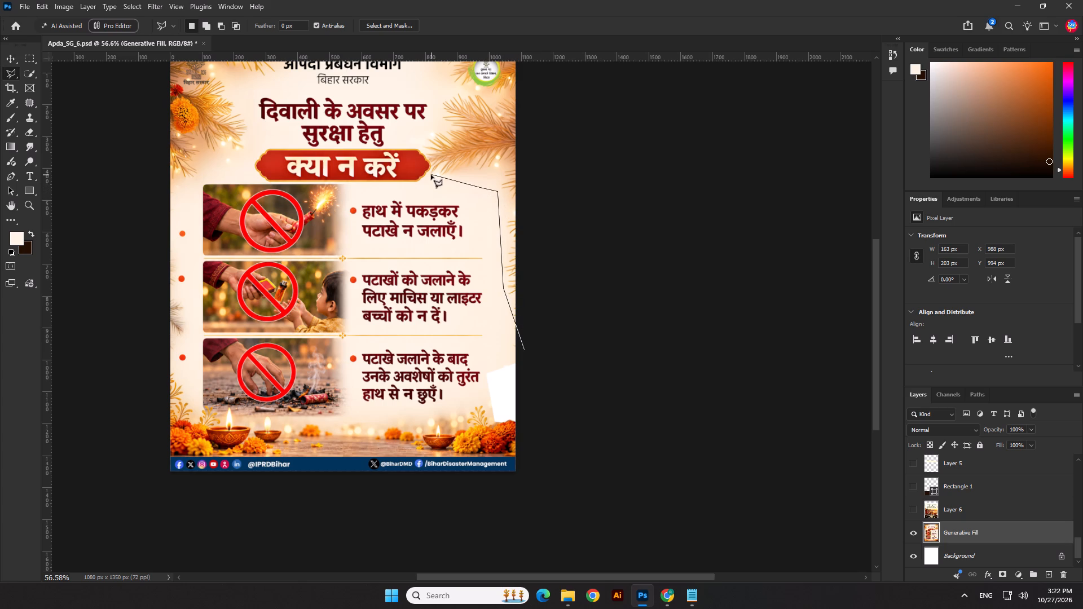
pyautogui.click(429, 175)
pyautogui.scroll(4, 430, 171)
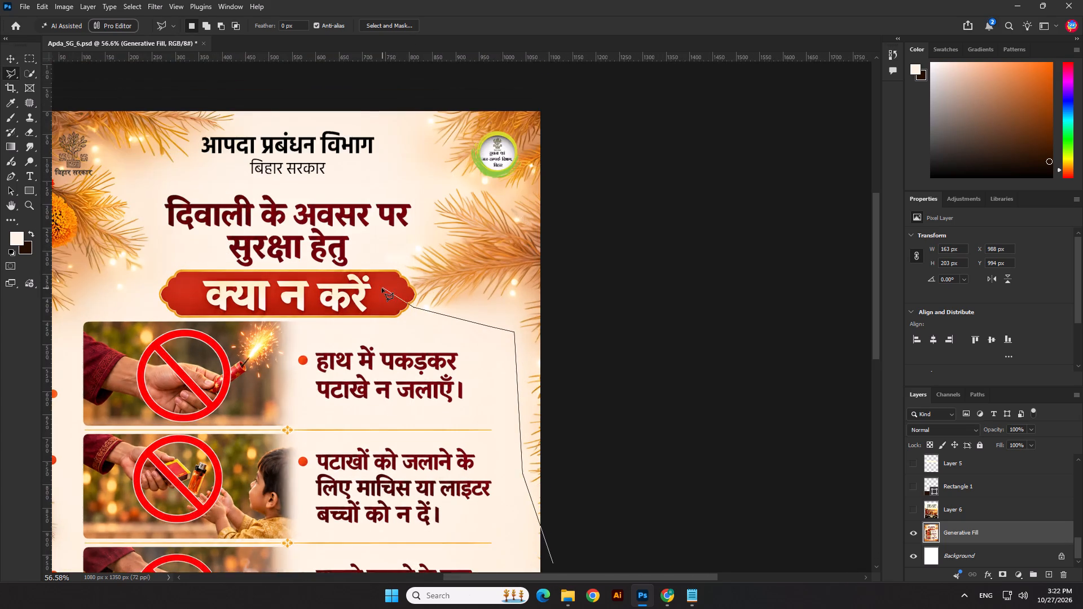
pyautogui.scroll(11, 382, 288)
pyautogui.click(336, 254)
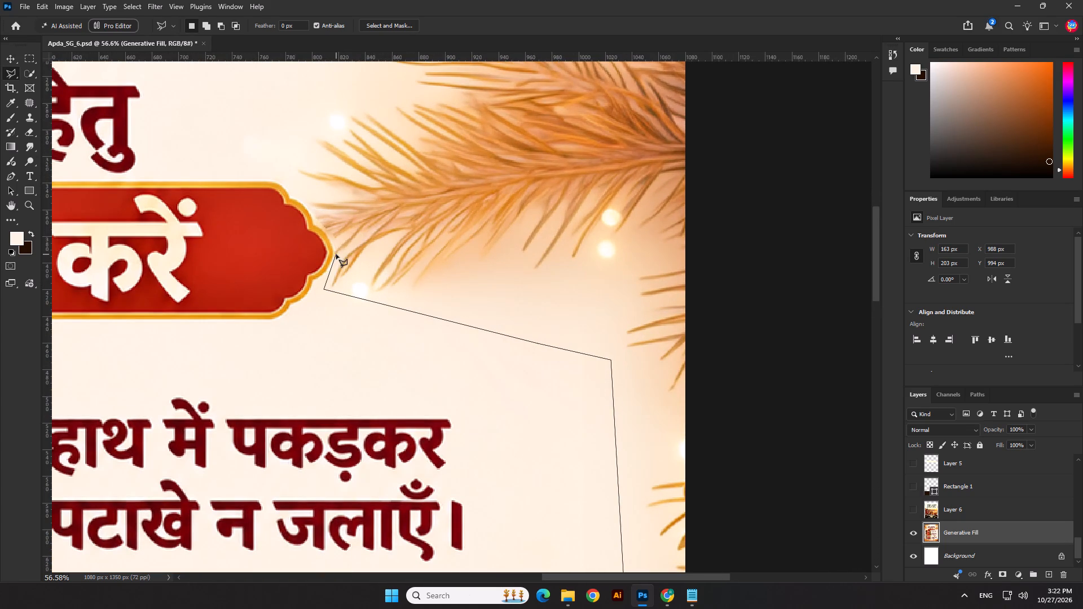
pyautogui.click(333, 245)
pyautogui.click(319, 223)
pyautogui.click(308, 204)
pyautogui.click(287, 165)
pyautogui.click(300, 296)
pyautogui.click(346, 206)
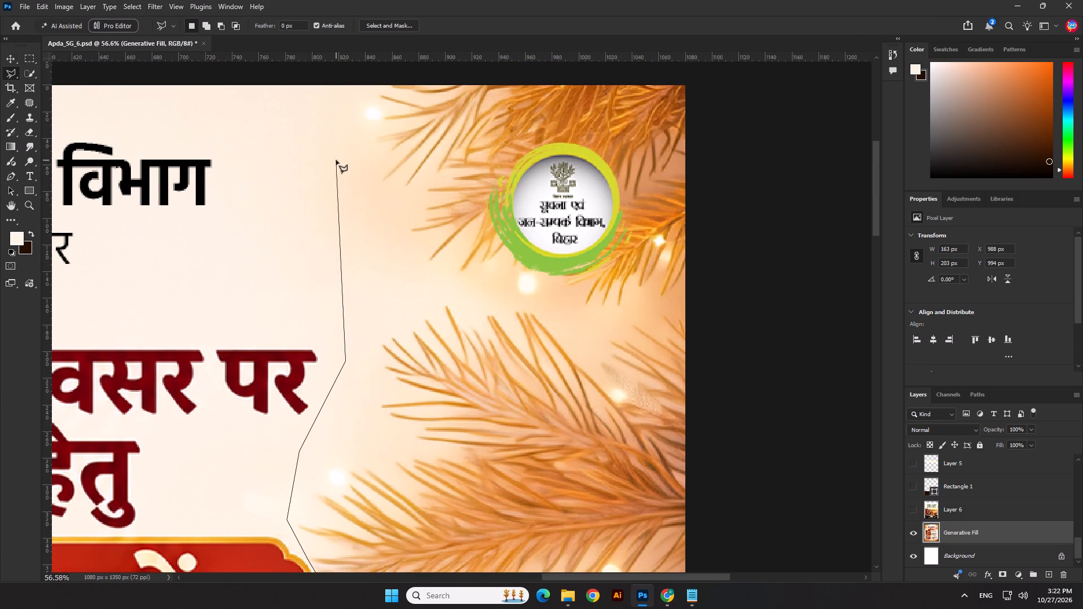
pyautogui.click(336, 160)
pyautogui.click(336, 72)
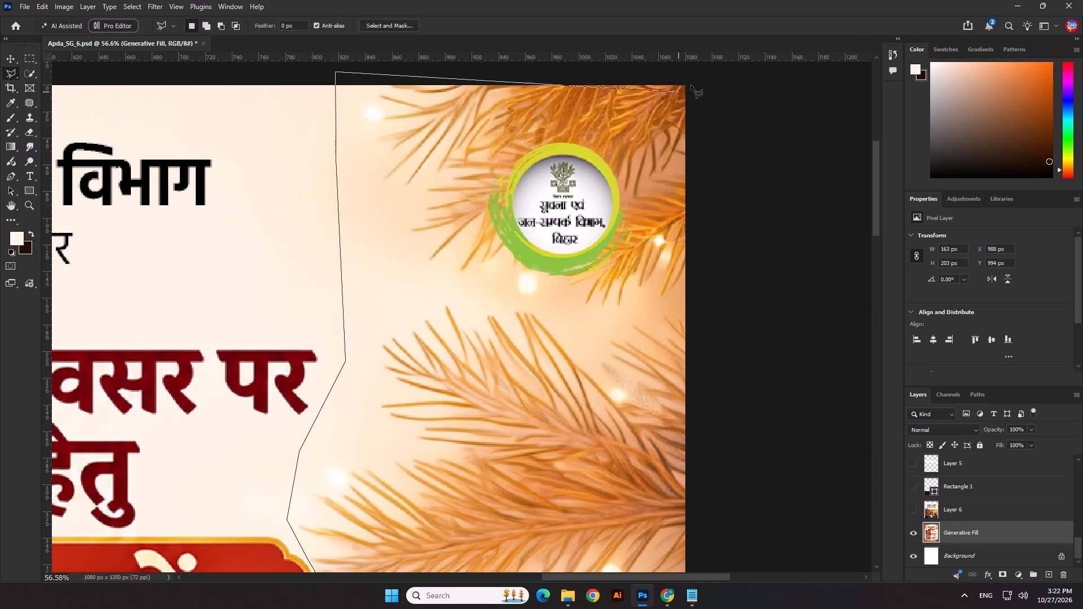
pyautogui.click(702, 77)
pyautogui.click(763, 504)
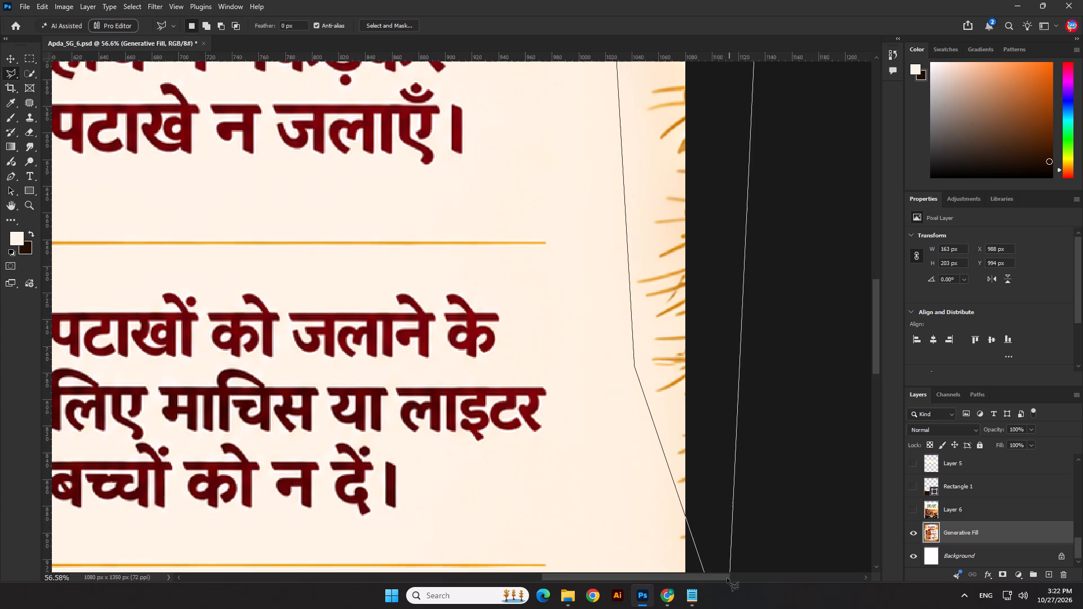
pyautogui.click(727, 547)
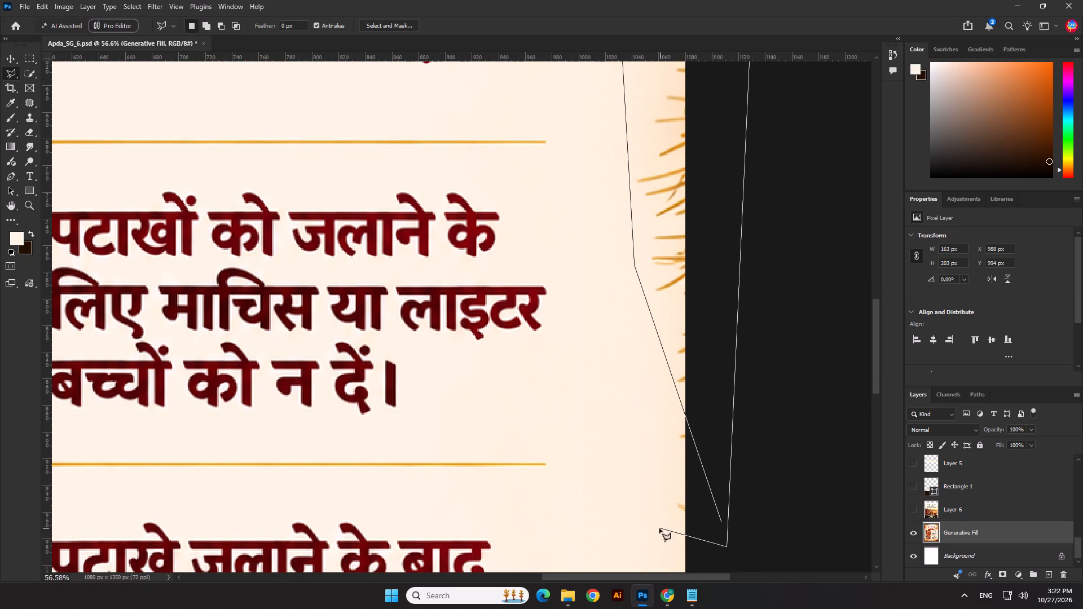
pyautogui.click(659, 528)
pyautogui.click(660, 341)
pyautogui.click(660, 341)
pyautogui.press('Delete')
# Outline the narrow strip of branches down the poster's left edge, beside the three photos to the marigolds, and delete it.
pyautogui.scroll(-18, 697, 398)
pyautogui.scroll(3, 261, 239)
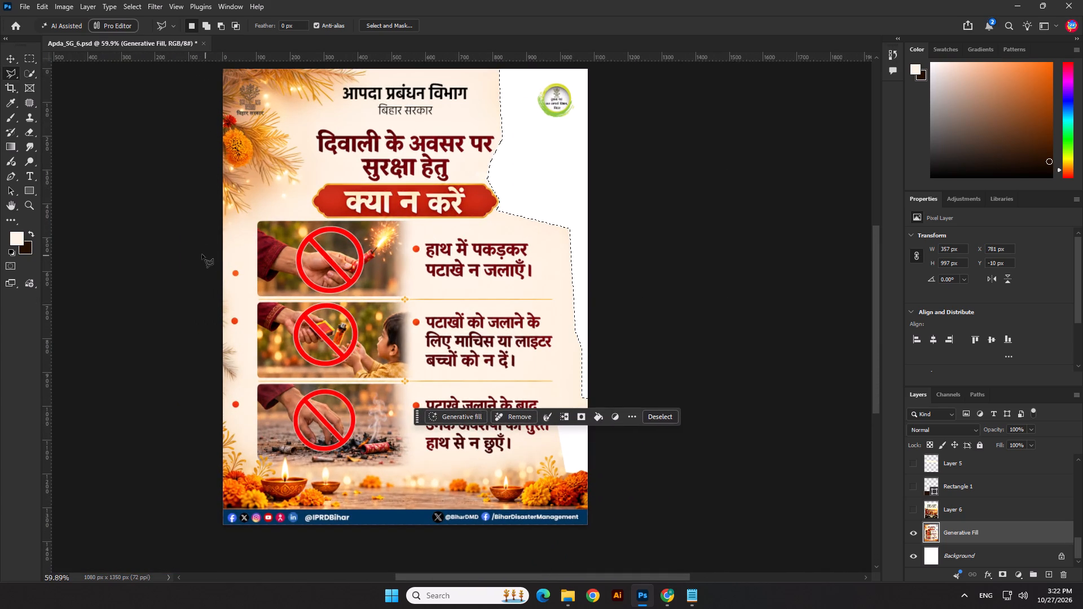
pyautogui.click(202, 254)
pyautogui.click(245, 264)
pyautogui.click(246, 470)
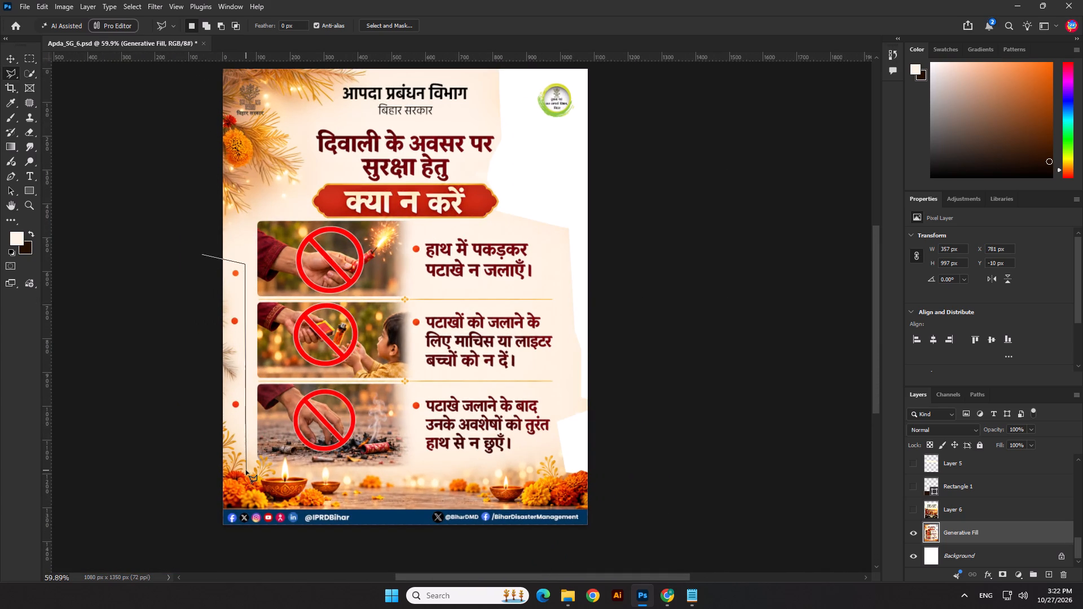
pyautogui.scroll(7, 122, 487)
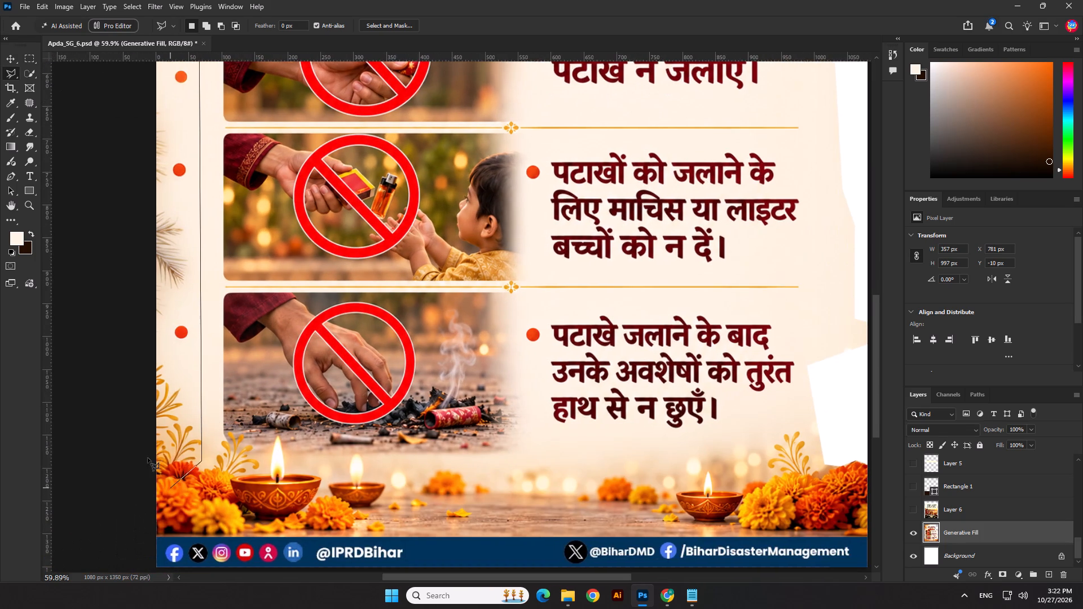
pyautogui.click(176, 460)
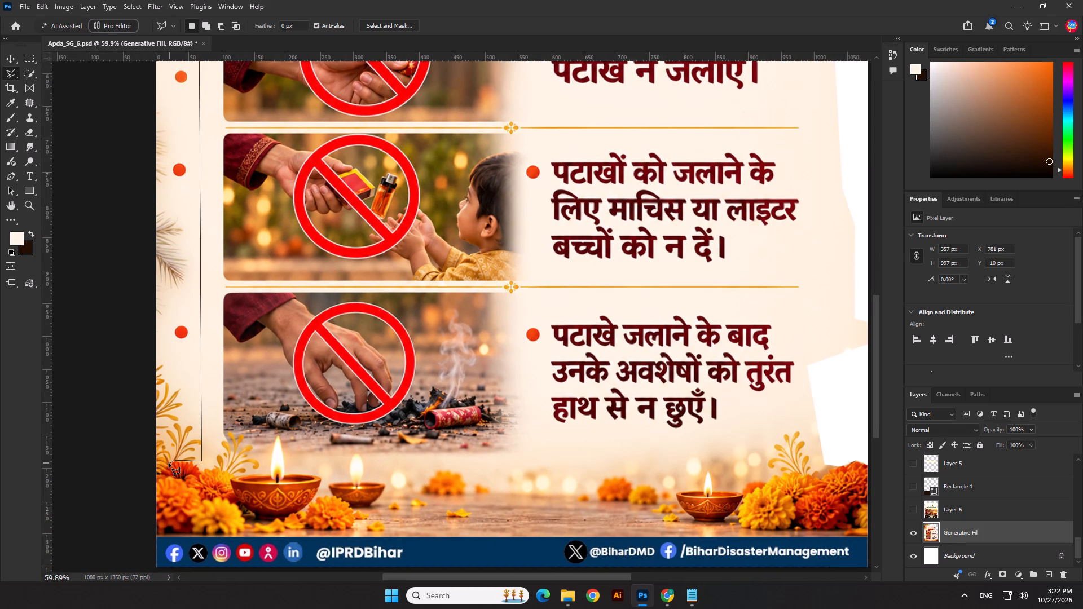
pyautogui.click(168, 464)
pyautogui.click(161, 472)
pyautogui.click(144, 478)
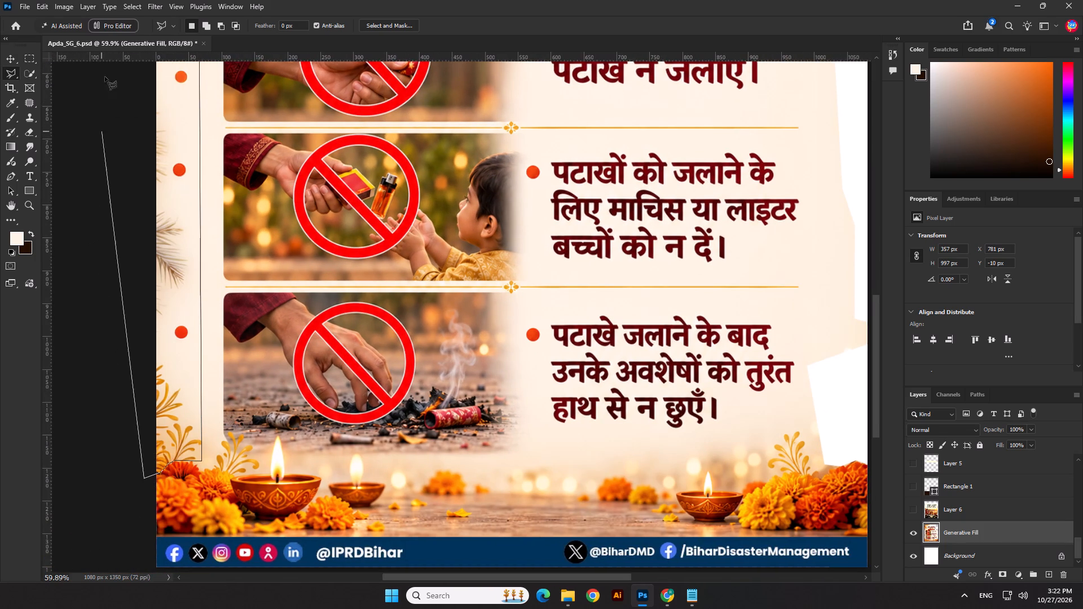
pyautogui.click(105, 75)
pyautogui.click(117, 262)
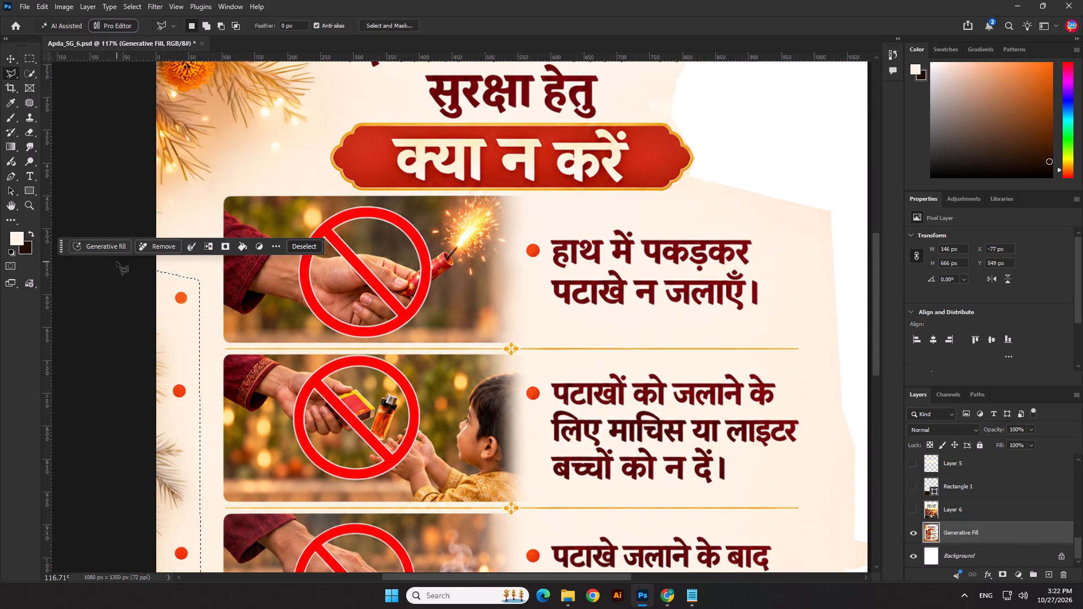
pyautogui.press('Delete')
# Outline the fir branches and hanging marigold around the poster's upper left corner with the Polygonal Lasso and delete them.
pyautogui.click(129, 218)
pyautogui.click(182, 215)
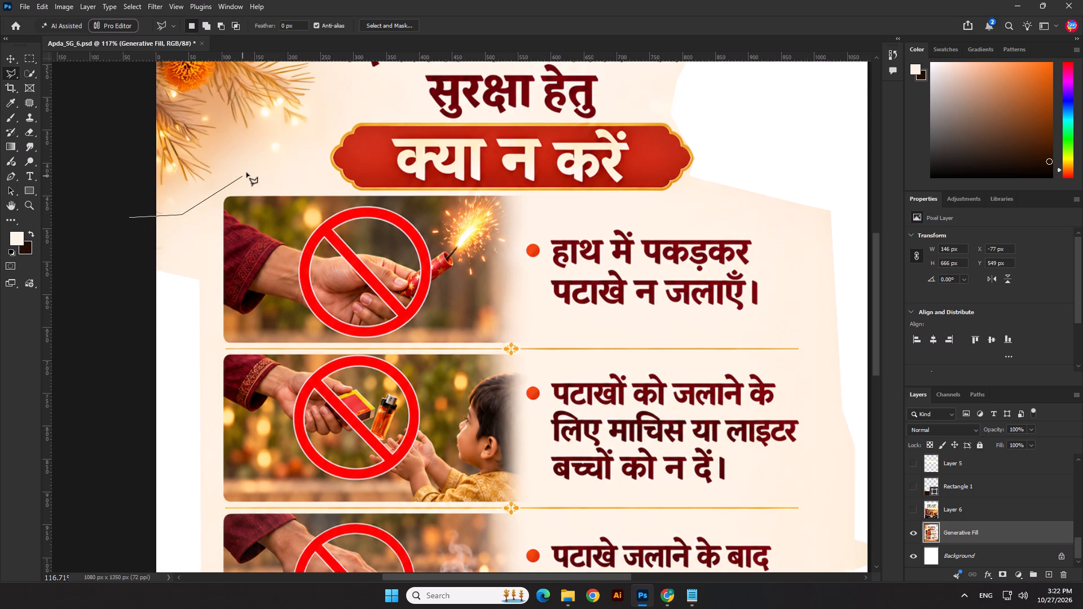
pyautogui.click(246, 173)
pyautogui.click(308, 149)
pyautogui.click(333, 73)
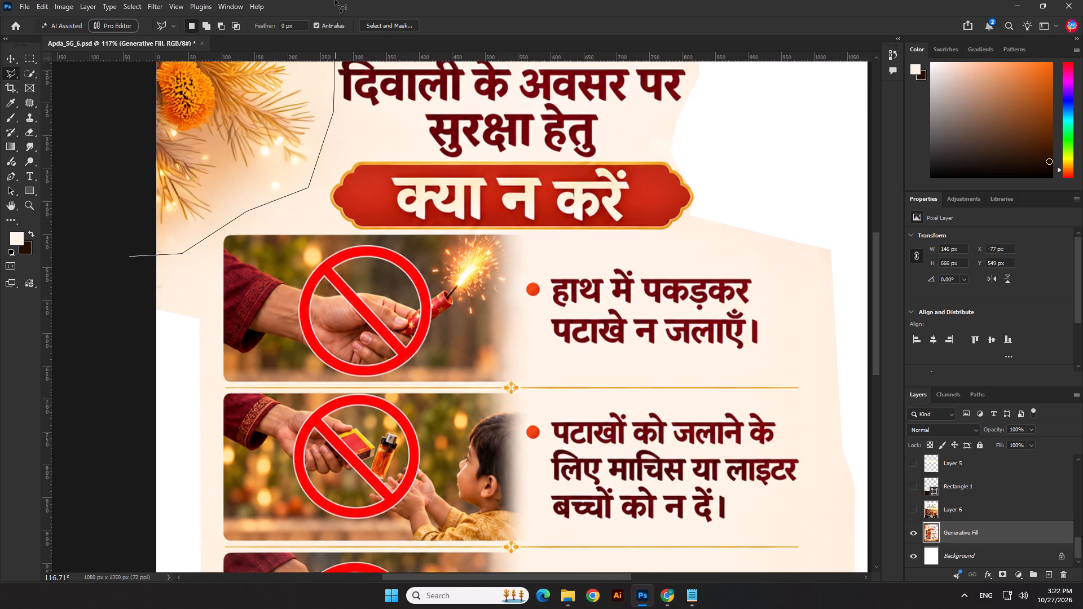
pyautogui.click(287, 156)
pyautogui.click(267, 124)
pyautogui.click(376, 137)
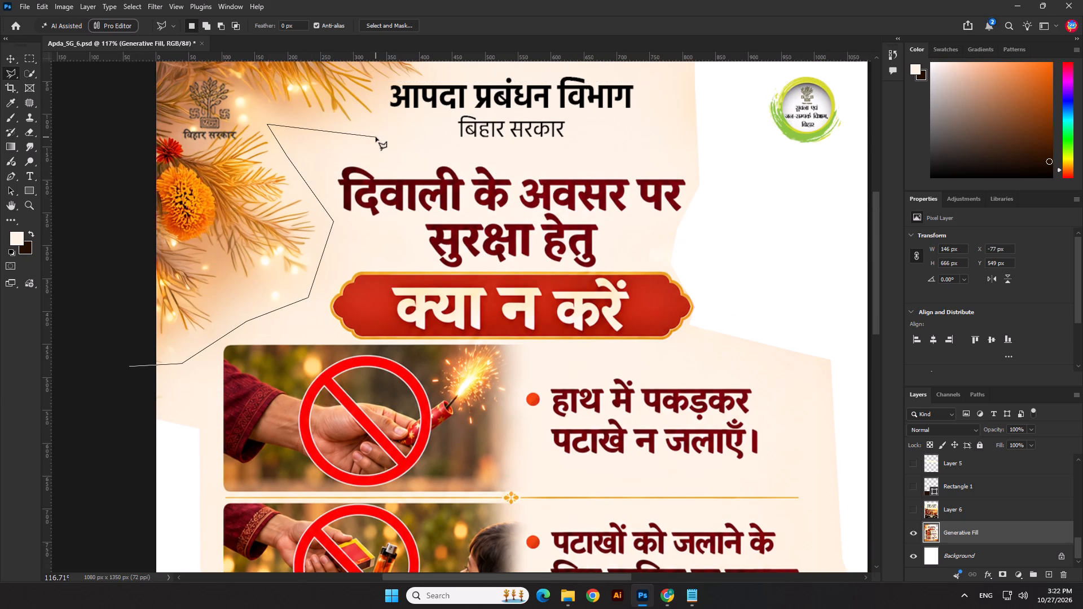
pyautogui.click(434, 92)
pyautogui.click(469, 122)
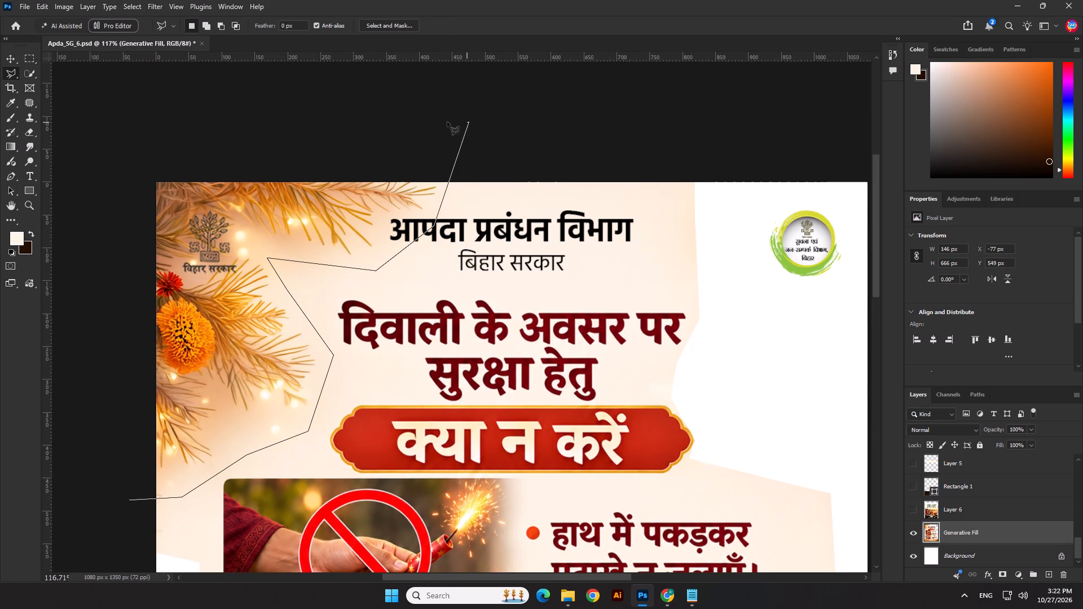
pyautogui.click(122, 127)
pyautogui.click(130, 405)
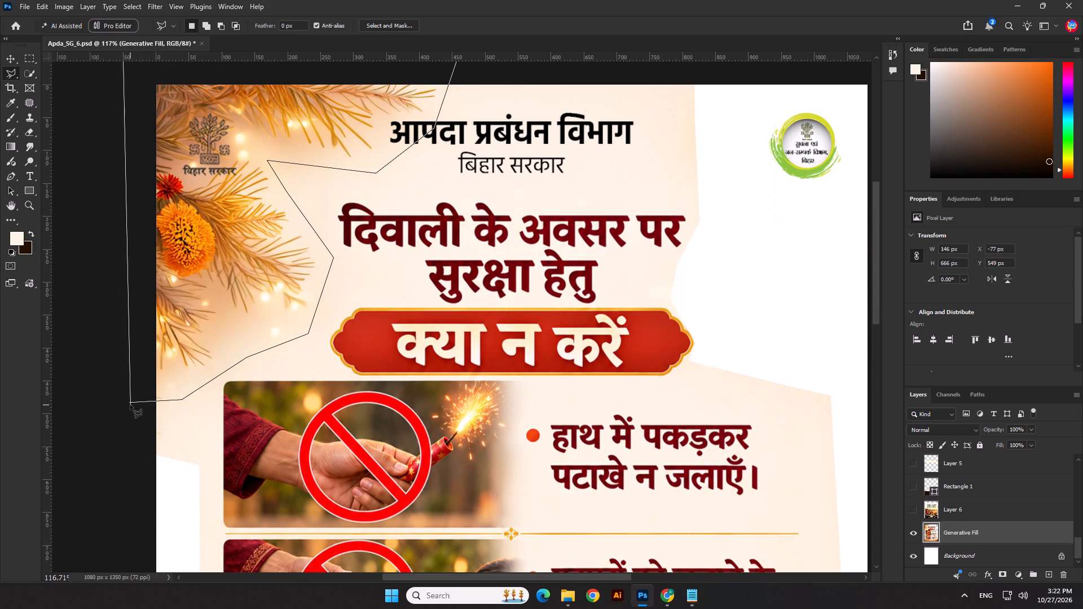
pyautogui.click(130, 405)
pyautogui.press('Delete')
# Deselect, load the Generative Fill layer's pixels as a selection, and invert it to select all the erased areas.
pyautogui.scroll(-9, 258, 382)
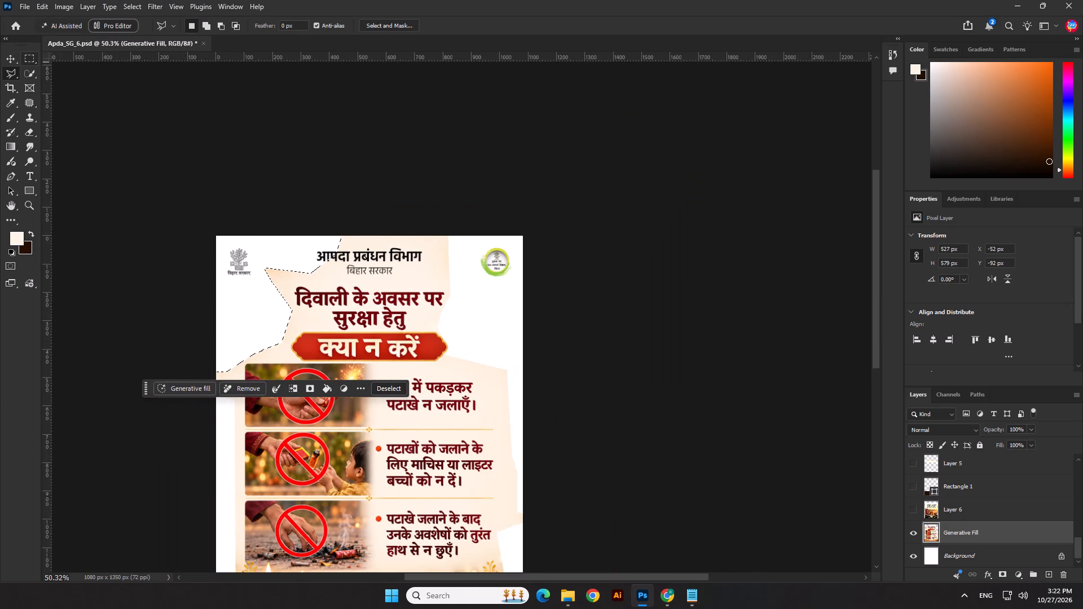
pyautogui.click(28, 60)
pyautogui.rightClick(368, 264)
pyautogui.click(381, 267)
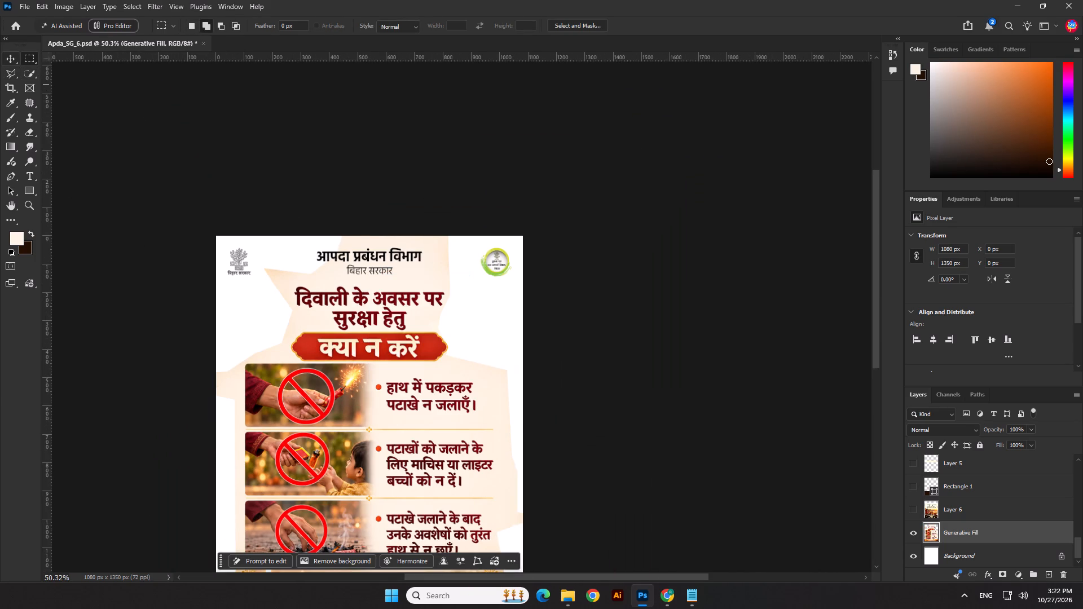
pyautogui.click(8, 64)
pyautogui.click(284, 100)
pyautogui.click(431, 276)
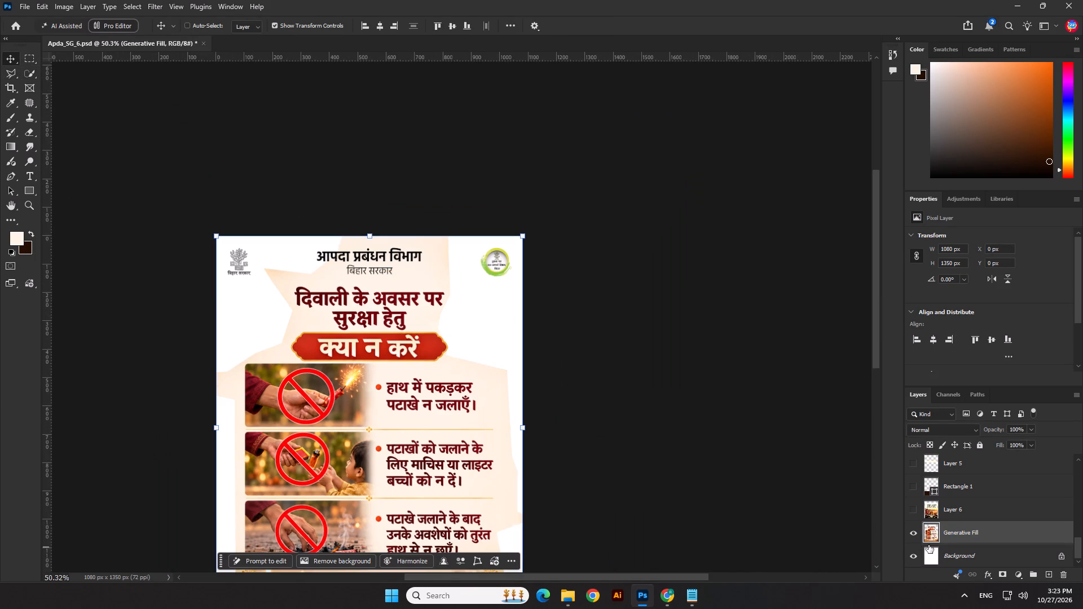
pyautogui.keyDown('ctrl'); pyautogui.click(931, 534); pyautogui.keyUp('ctrl')
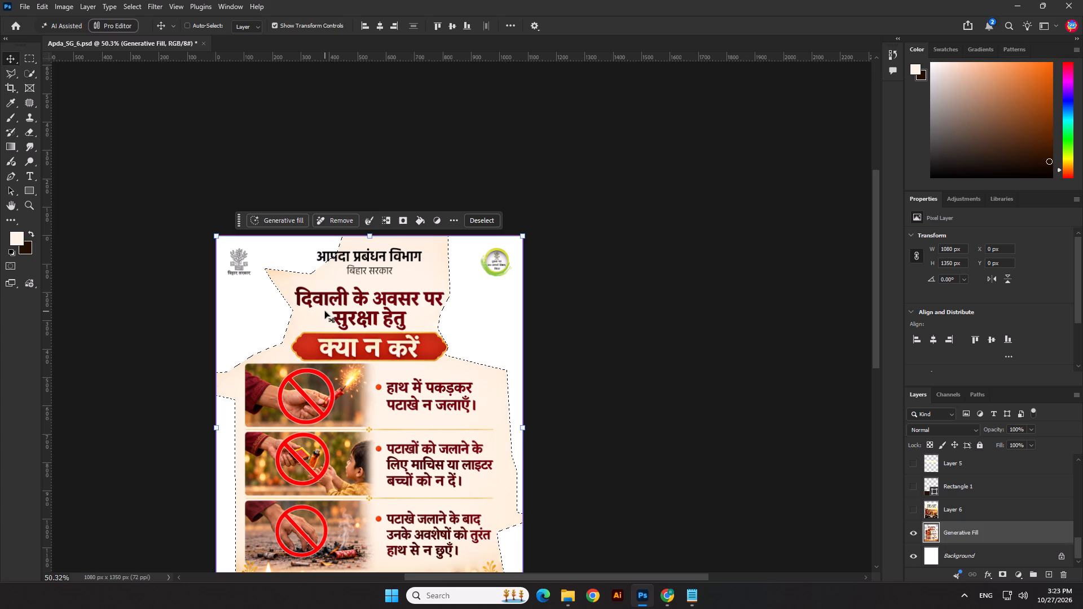
pyautogui.hotkey('ctrl', 'shift', 'i')
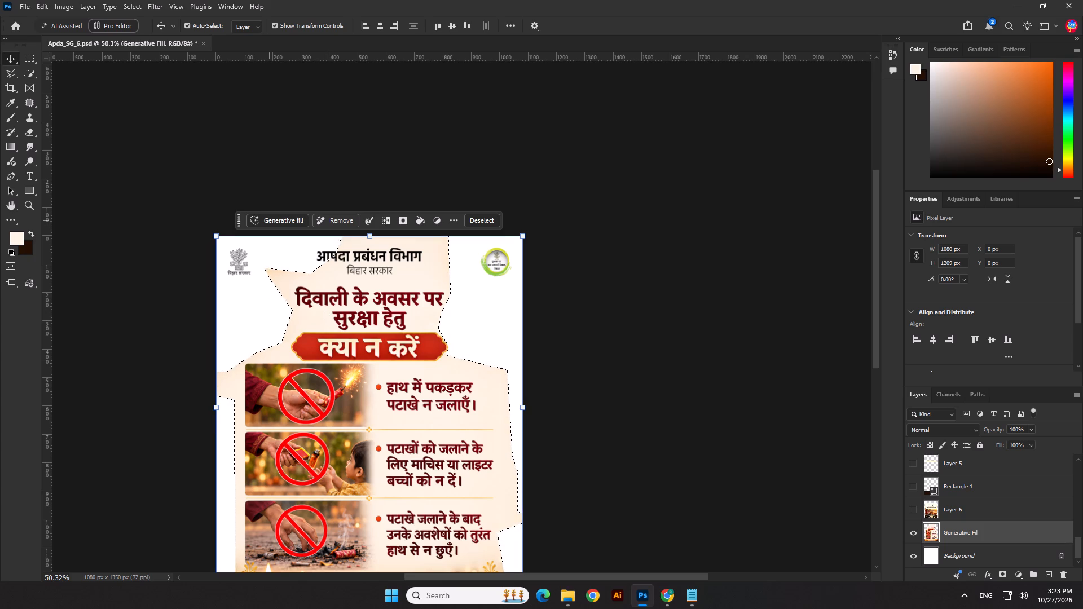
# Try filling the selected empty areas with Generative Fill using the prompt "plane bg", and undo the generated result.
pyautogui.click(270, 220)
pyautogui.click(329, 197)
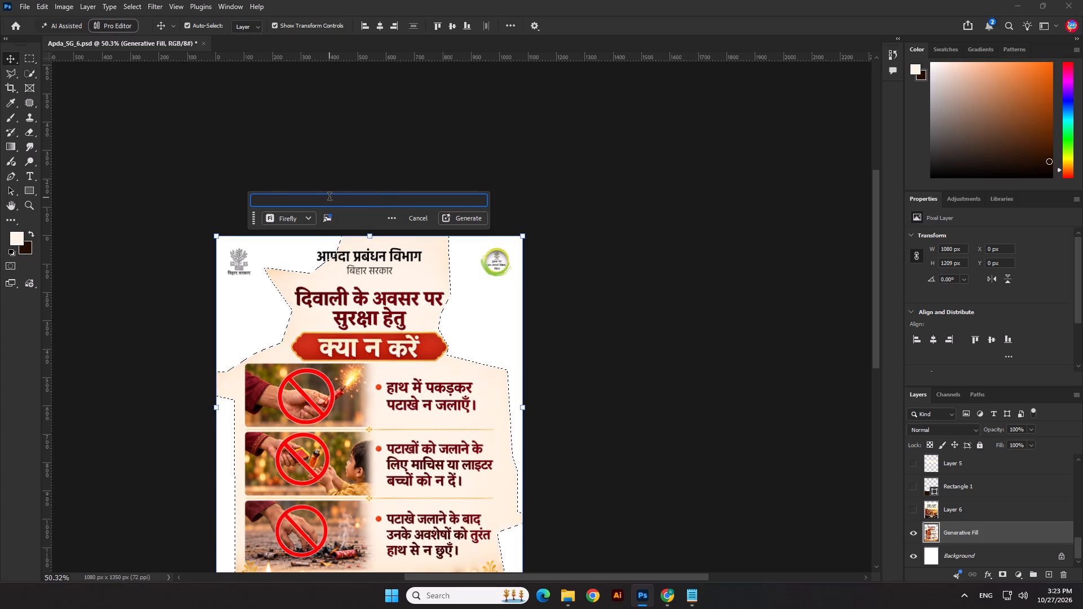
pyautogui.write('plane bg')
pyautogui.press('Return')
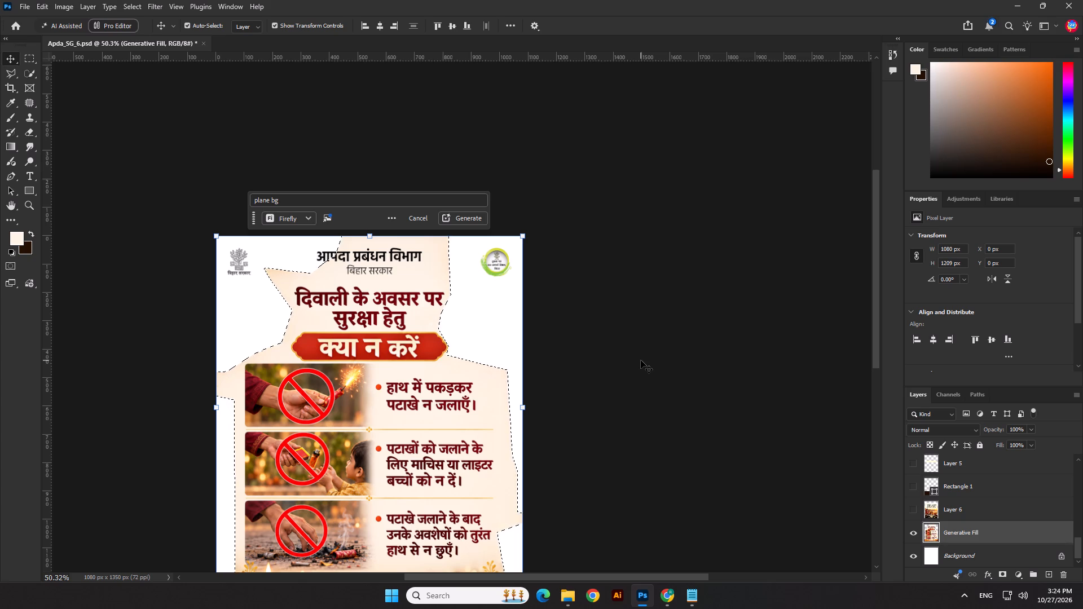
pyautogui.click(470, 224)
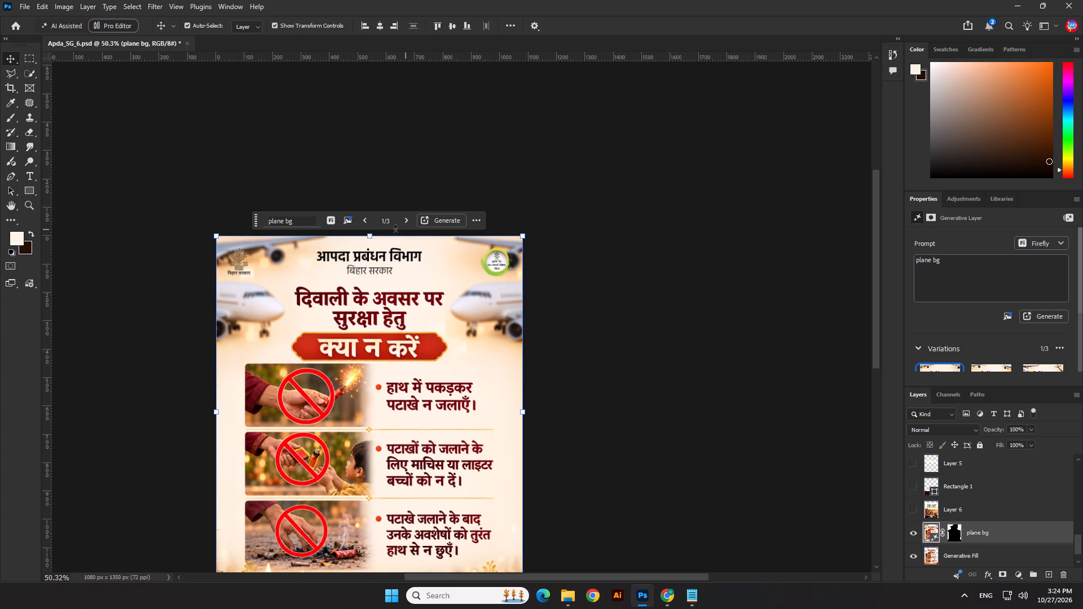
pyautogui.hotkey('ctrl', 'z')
# Fill the selected empty areas with Generative Fill using the Firefly model and no prompt.
pyautogui.click(287, 218)
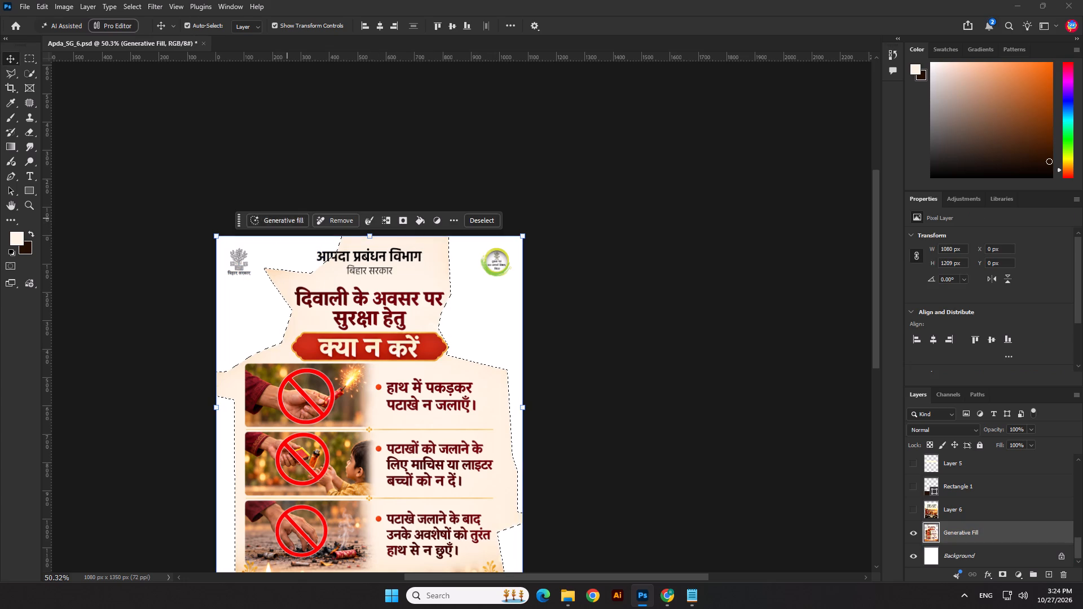
pyautogui.click(328, 198)
pyautogui.click(334, 199)
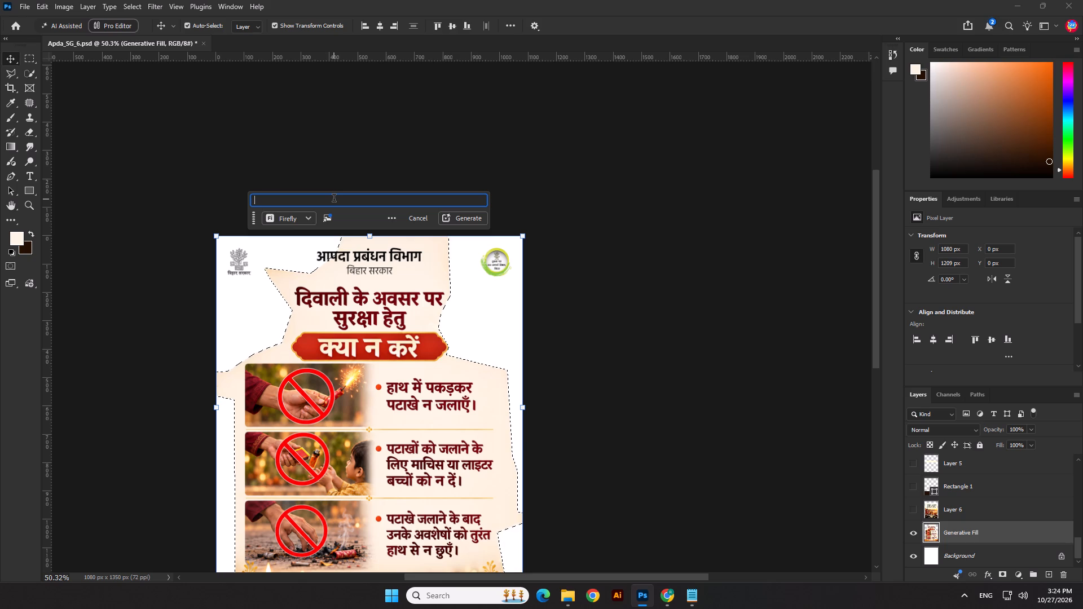
pyautogui.click(288, 223)
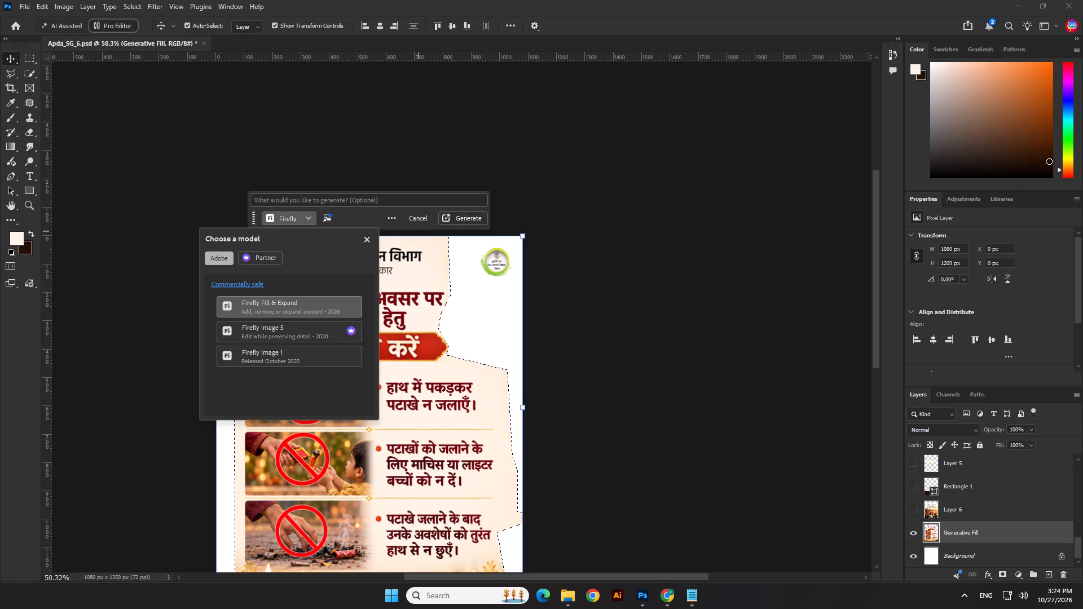
pyautogui.click(468, 217)
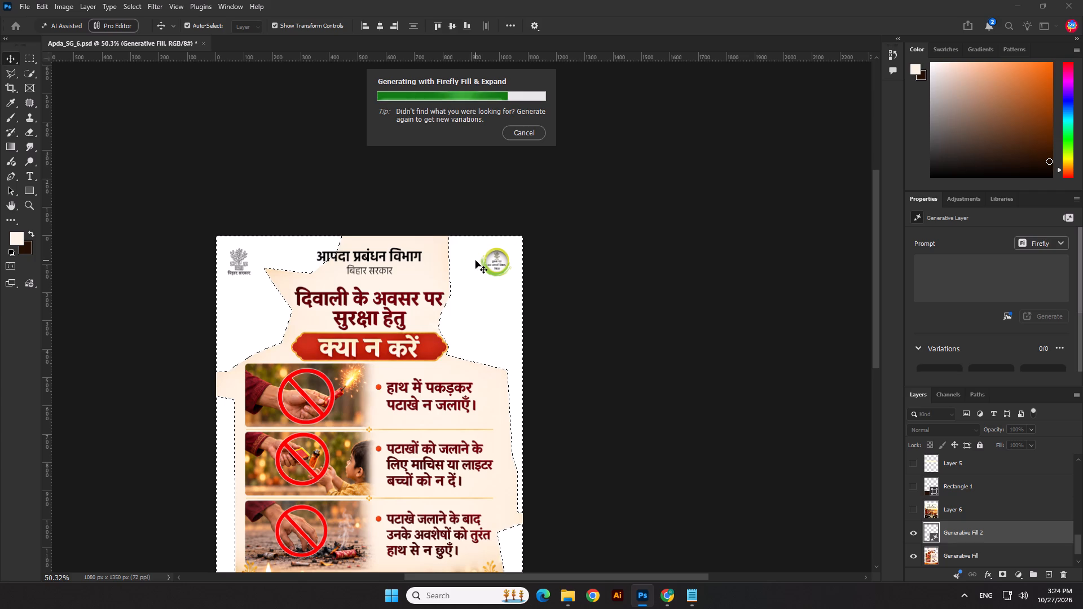
pyautogui.scroll(-4, 481, 307)
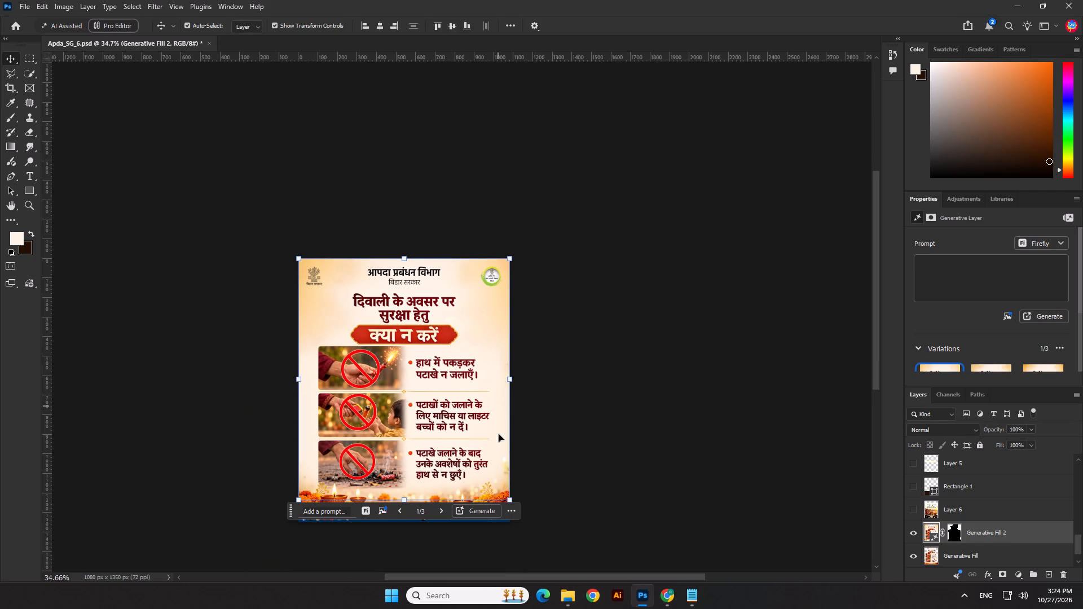
pyautogui.scroll(5, 490, 488)
pyautogui.scroll(-4, 490, 488)
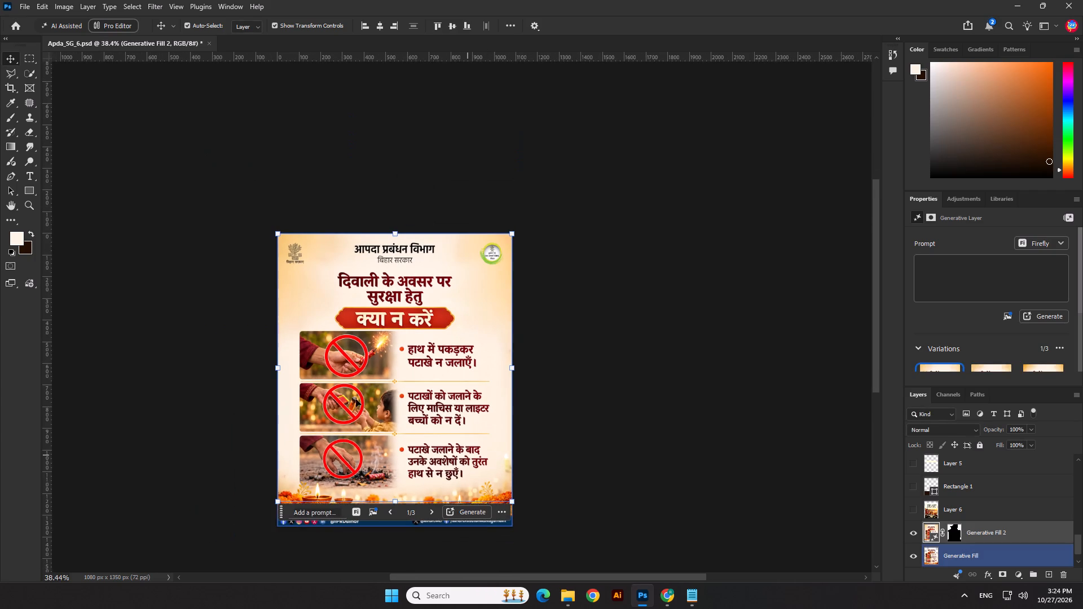
# Select the Generative Fill 2 and Generative Fill layers and merge them into one pixel layer.
pyautogui.click(195, 346)
pyautogui.scroll(5, 521, 462)
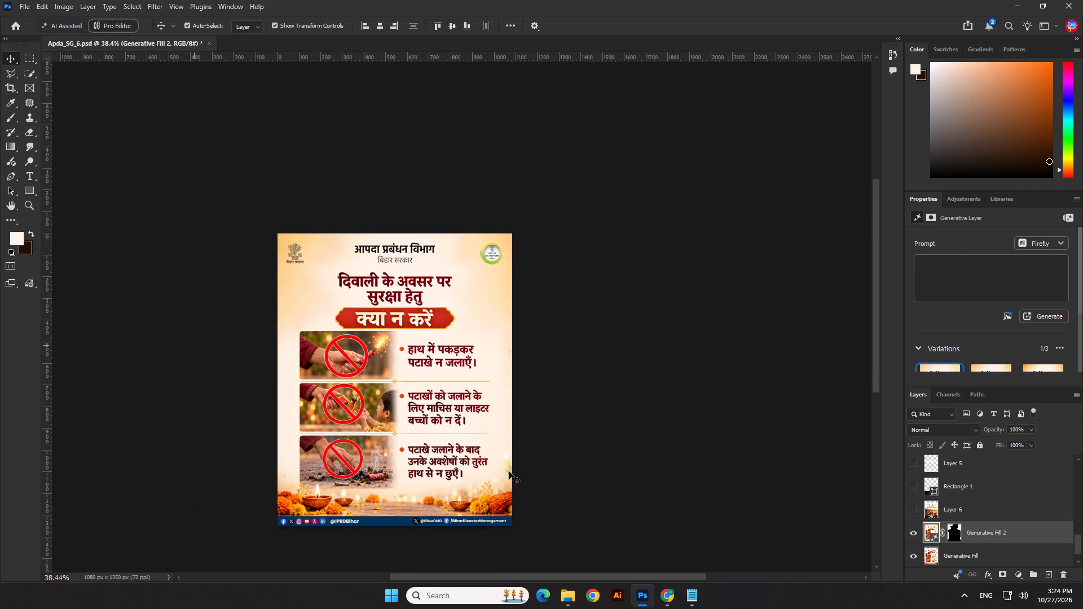
pyautogui.scroll(5, 509, 471)
pyautogui.click(512, 469)
pyautogui.keyDown('ctrl'); pyautogui.click(955, 557); pyautogui.keyUp('ctrl')
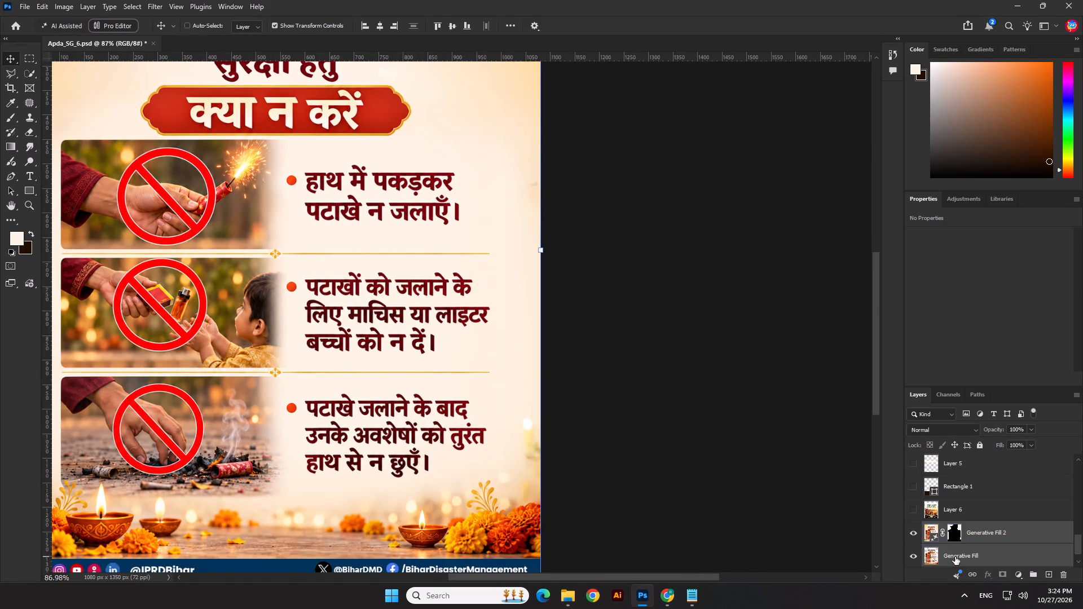
pyautogui.hotkey('ctrl', 'e')
# Patch the bright glow spot at the poster's right edge beside the third warning with clean background from just above it.
pyautogui.click(30, 104)
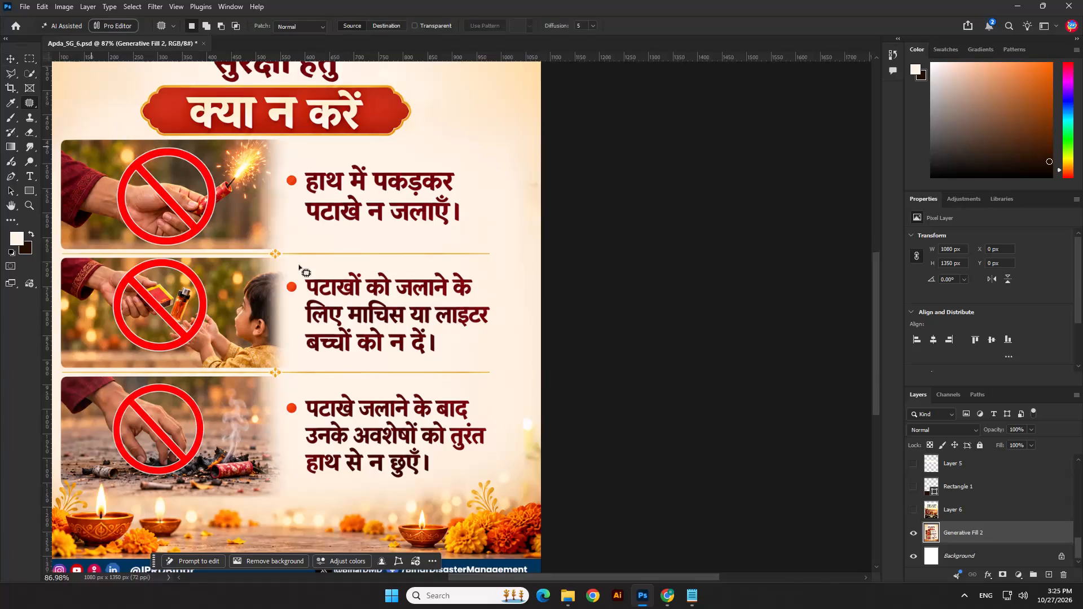
pyautogui.scroll(2, 570, 438)
pyautogui.moveTo(568, 429); pyautogui.dragTo(530, 431)
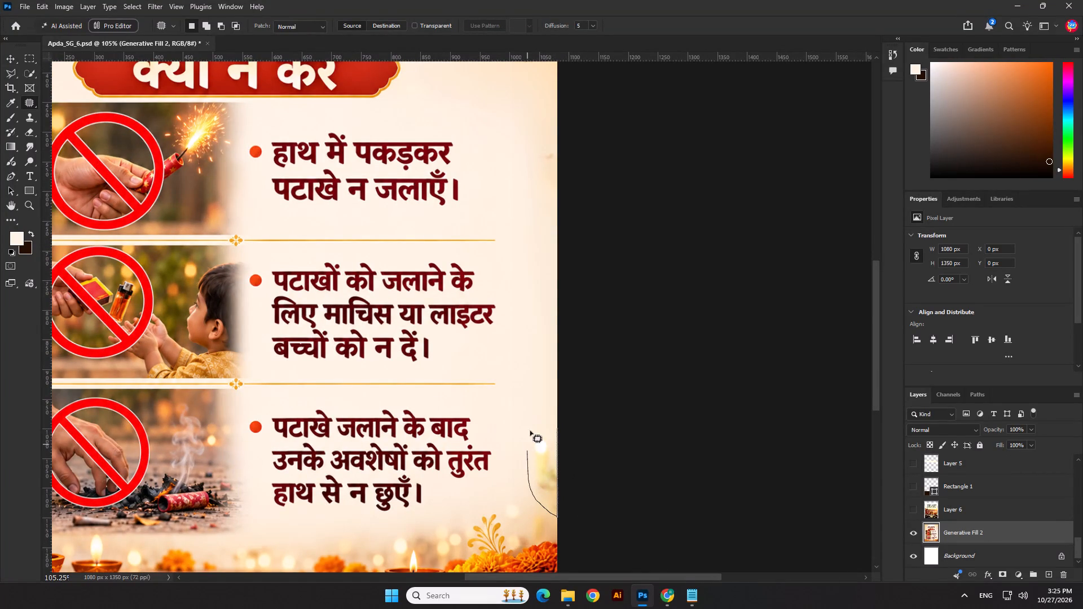
pyautogui.moveTo(530, 431); pyautogui.dragTo(558, 427)
pyautogui.moveTo(544, 456); pyautogui.dragTo(538, 347)
pyautogui.click(535, 329)
# Patch the blemish at the poster's left edge beside the third photo with clean background from above it, and deselect.
pyautogui.scroll(-9, 572, 385)
pyautogui.scroll(8, 240, 405)
pyautogui.moveTo(218, 378); pyautogui.dragTo(233, 390)
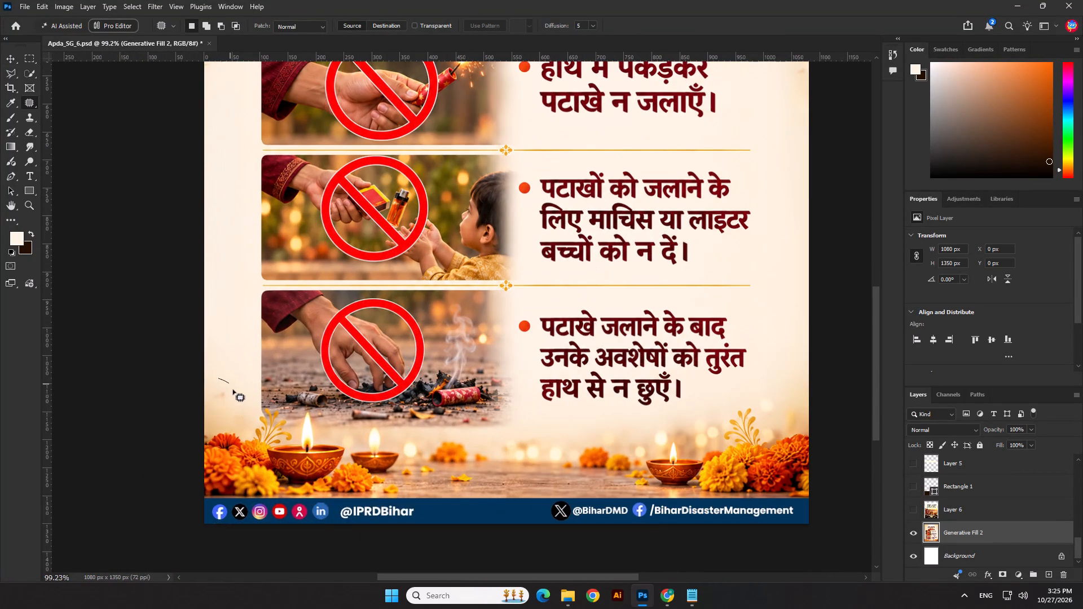
pyautogui.moveTo(233, 390); pyautogui.dragTo(205, 360)
pyautogui.moveTo(214, 390); pyautogui.dragTo(208, 328)
pyautogui.keyDown('shift'); pyautogui.click(207, 313); pyautogui.keyUp('shift')
pyautogui.scroll(-4, 355, 407)
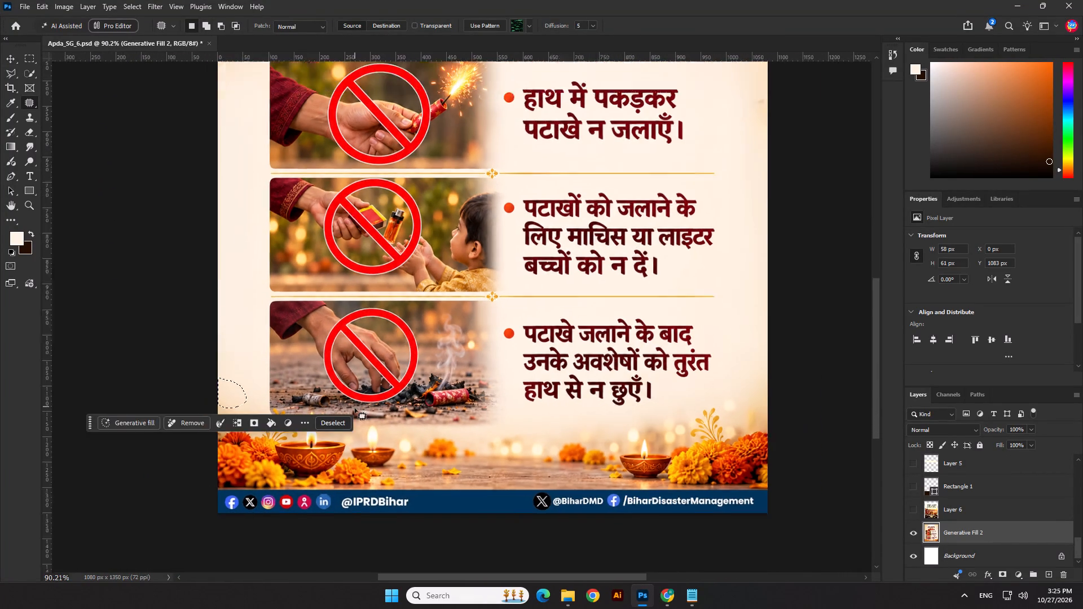
pyautogui.click(208, 362)
# Nudge the merged poster layer up by a few pixels with the Move tool and deselect it.
pyautogui.scroll(-7, 357, 413)
pyautogui.scroll(3, 359, 313)
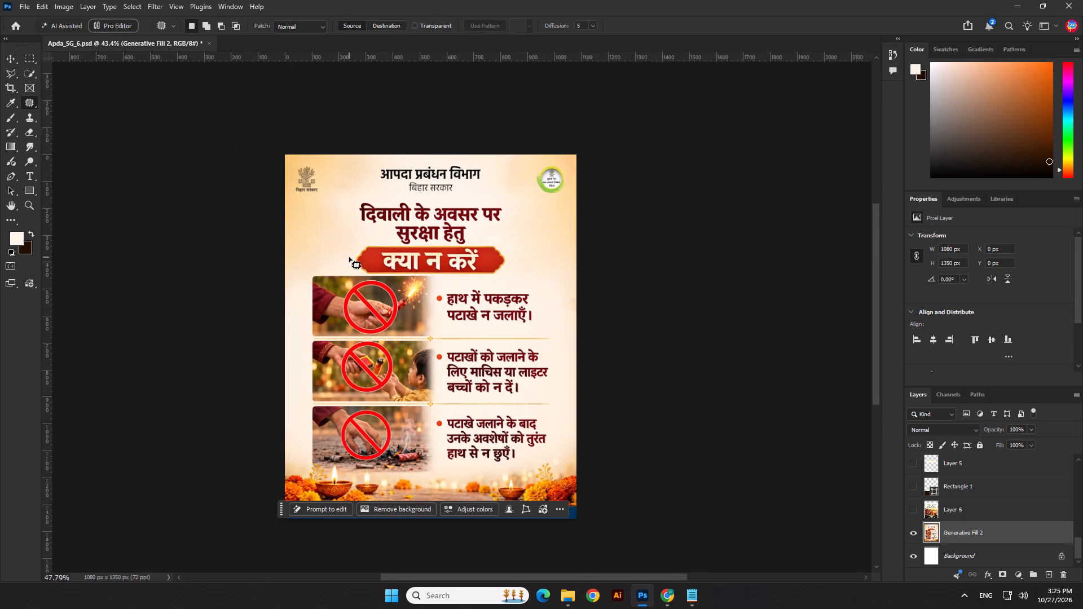
pyautogui.scroll(1, 349, 257)
pyautogui.scroll(-2, 360, 292)
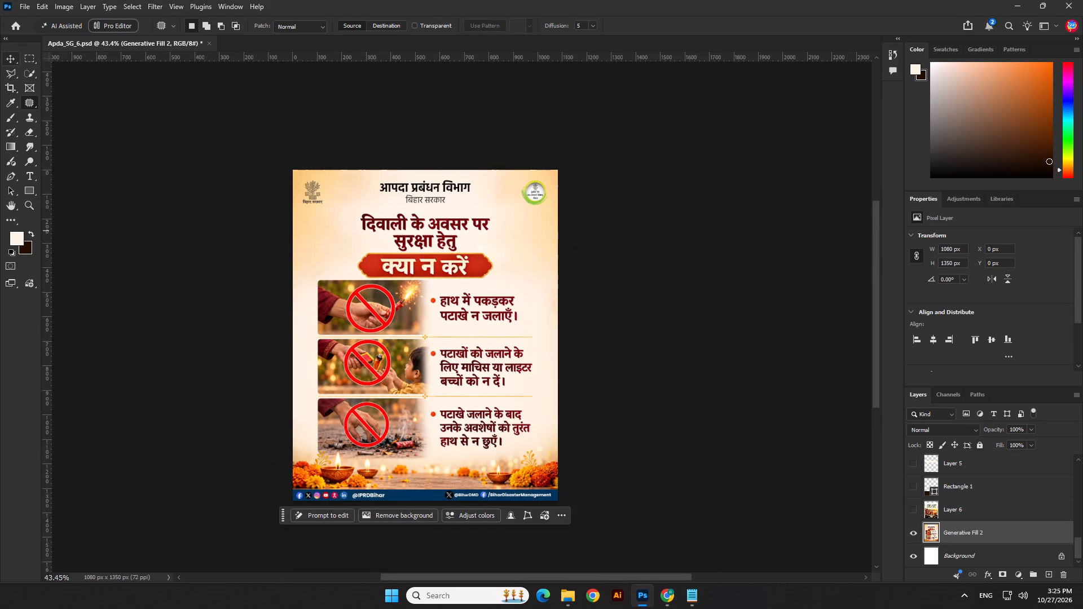
pyautogui.click(11, 63)
pyautogui.click(104, 293)
pyautogui.click(420, 412)
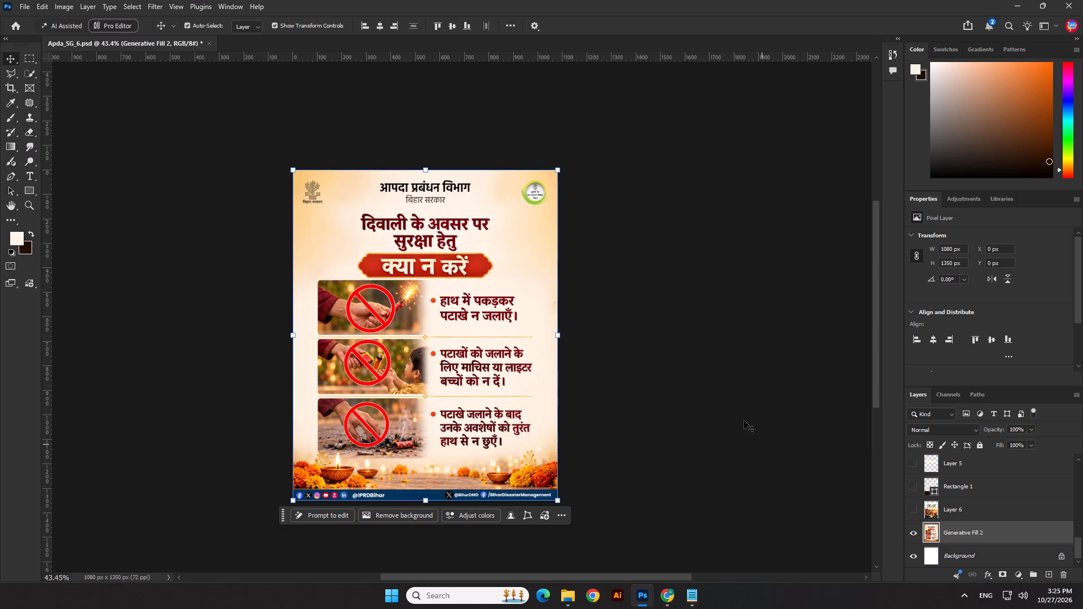
pyautogui.press('Up')
pyautogui.press('Up')
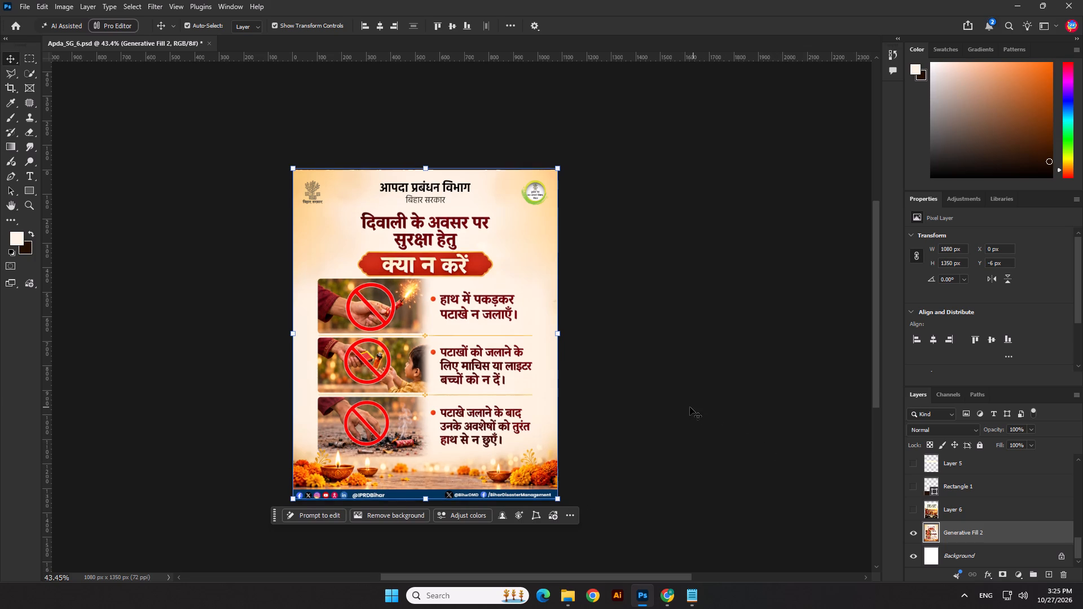
pyautogui.press('Up')
pyautogui.click(689, 408)
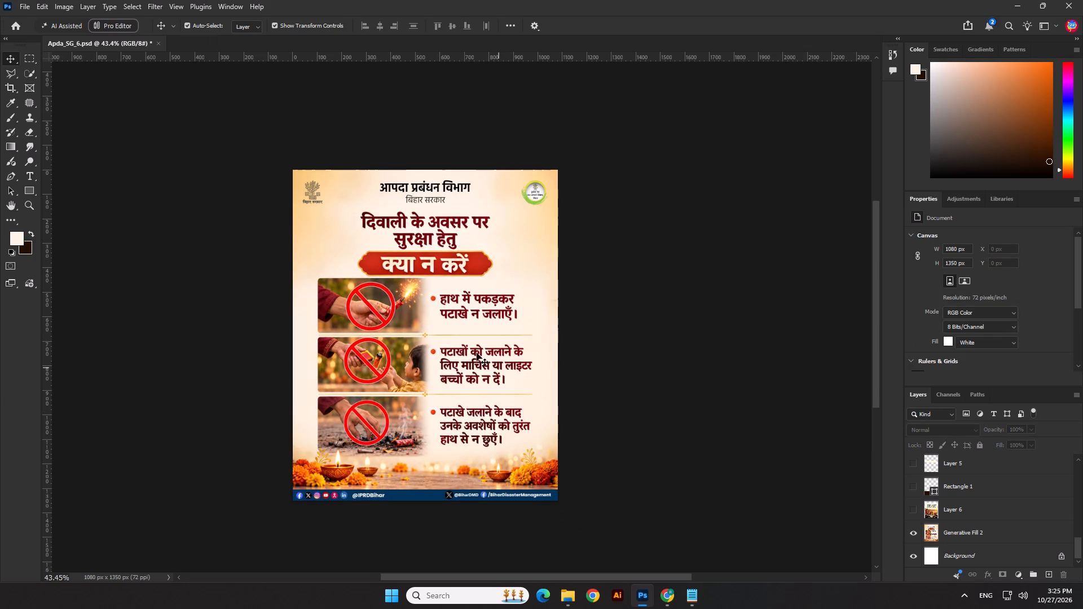
# Save the poster document Apda_SG_6.psd.
pyautogui.scroll(3, 454, 334)
pyautogui.click(808, 351)
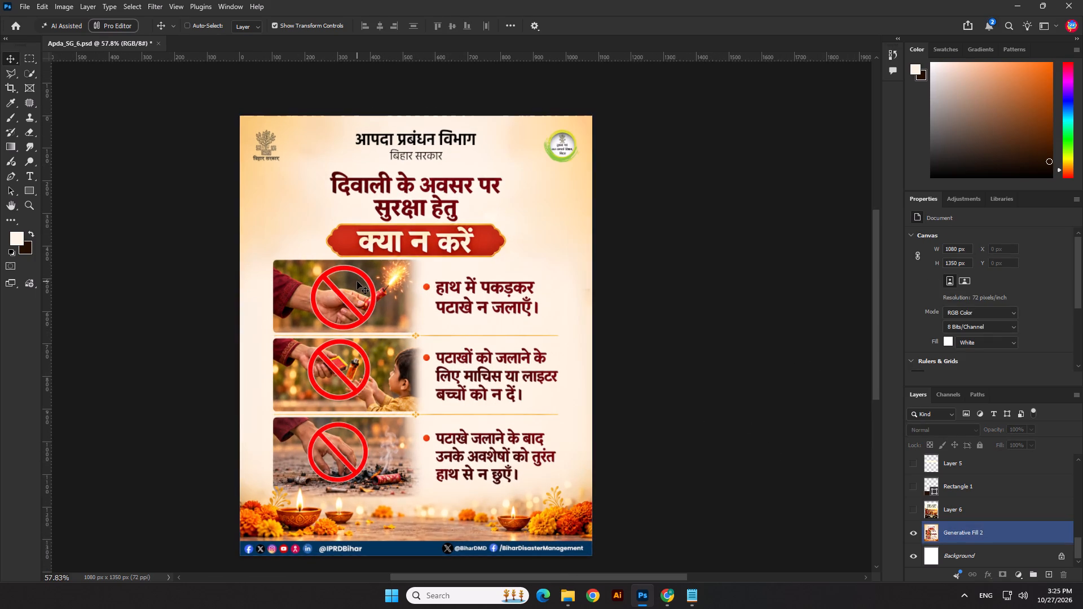
pyautogui.hotkey('ctrl', 's')
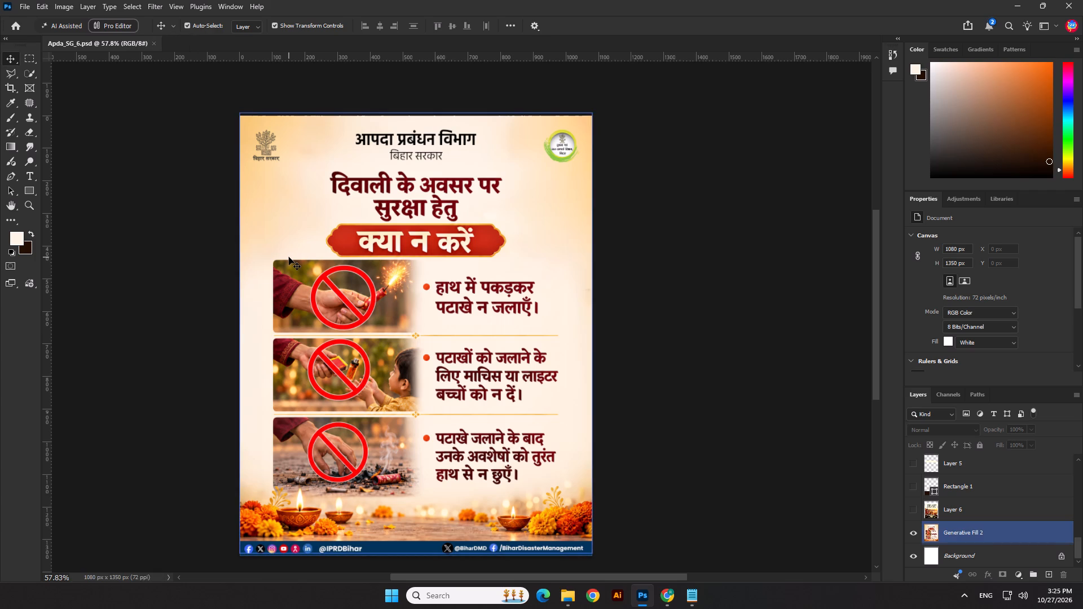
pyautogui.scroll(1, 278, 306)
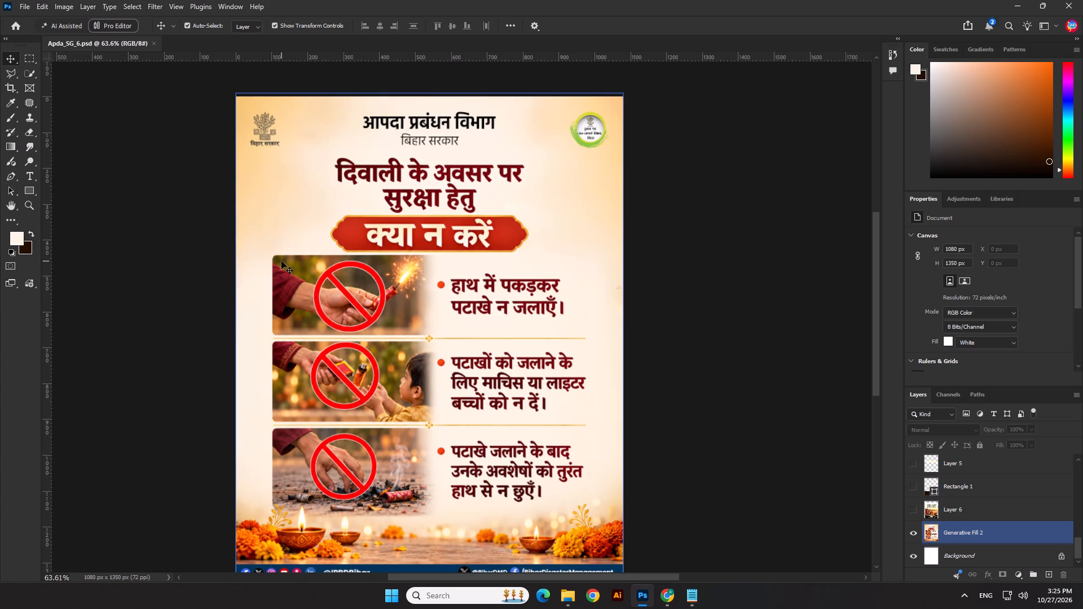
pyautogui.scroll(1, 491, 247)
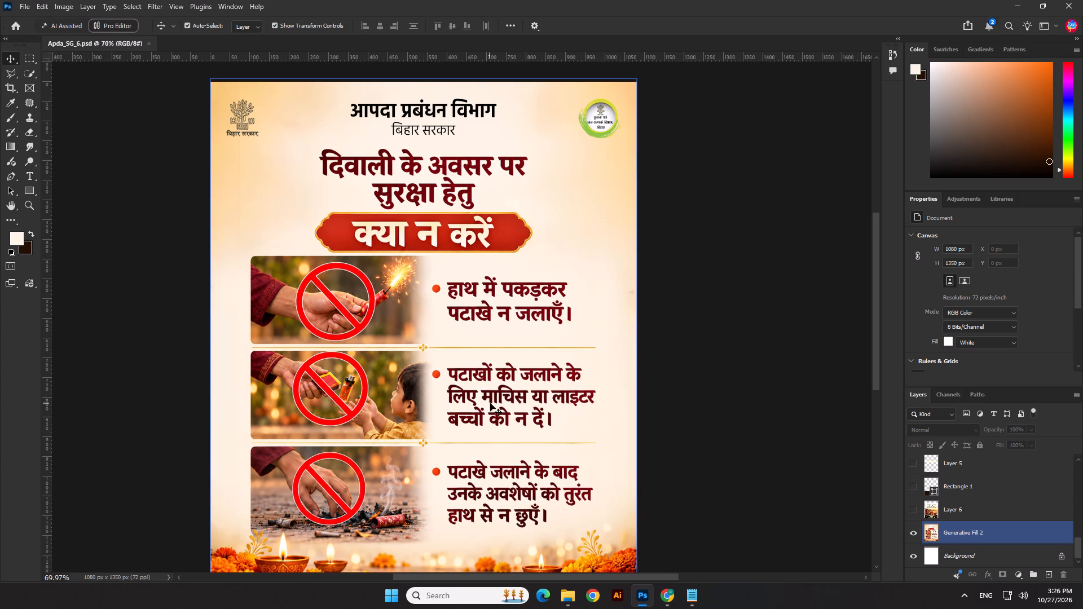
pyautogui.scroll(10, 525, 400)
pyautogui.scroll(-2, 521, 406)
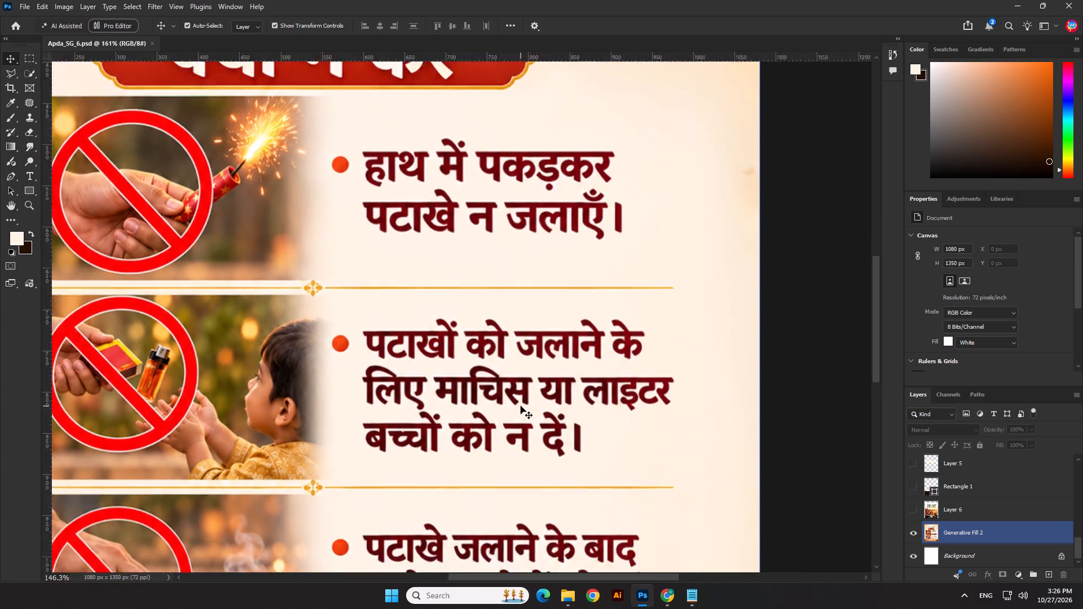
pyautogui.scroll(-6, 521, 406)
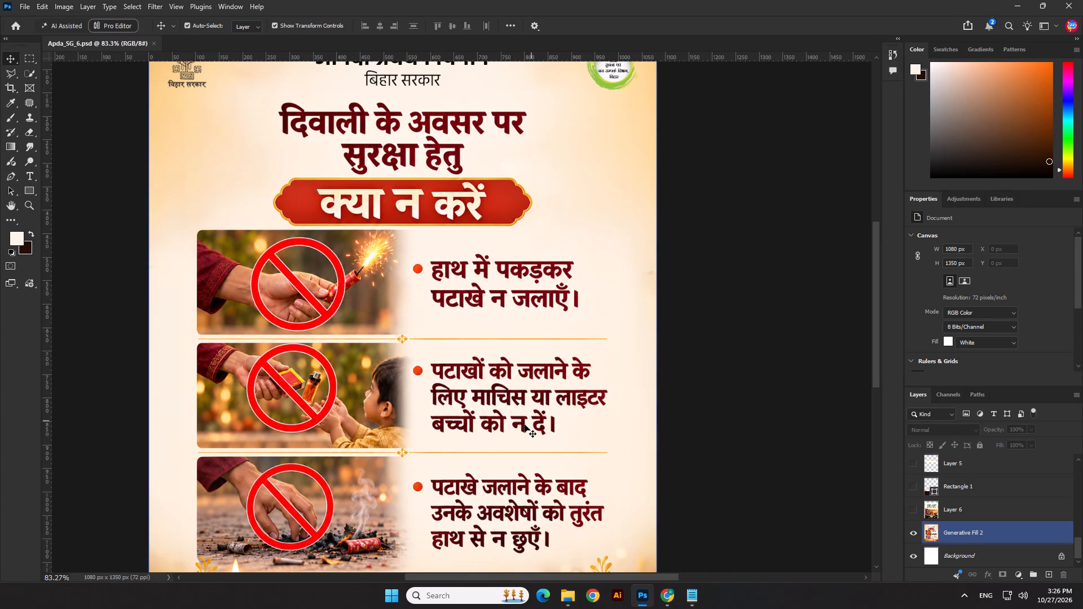
# Deselect the poster layer and save Apda_SG_6.psd again.
pyautogui.scroll(-3, 539, 377)
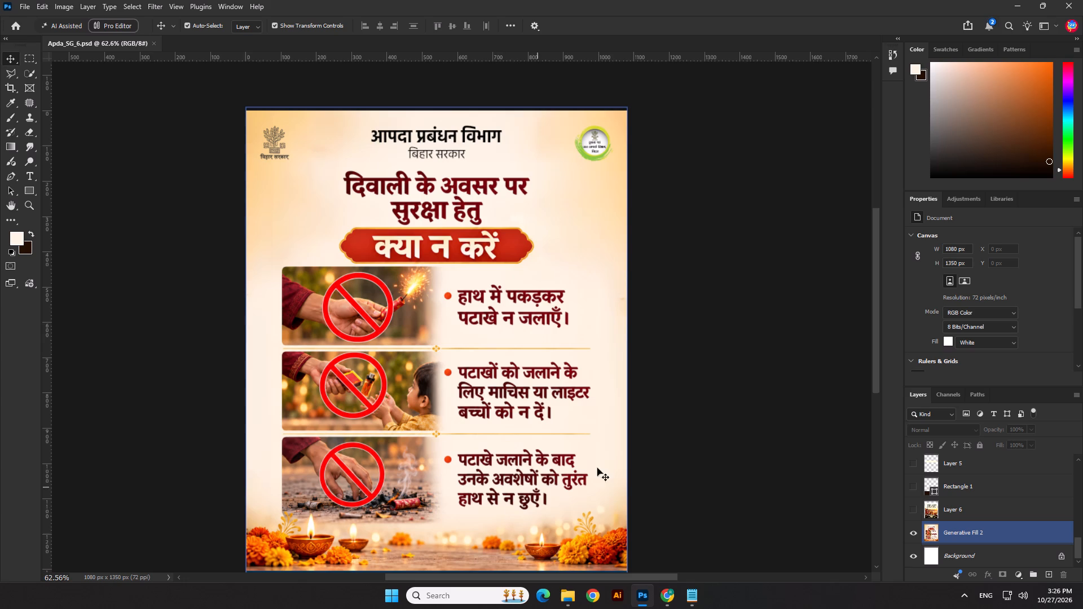
pyautogui.click(641, 434)
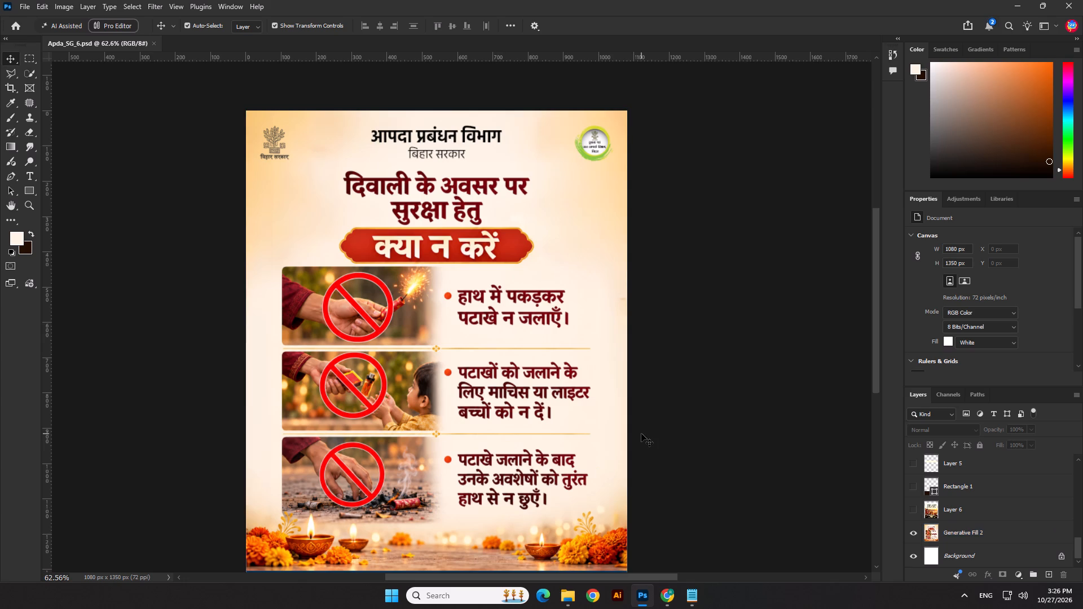
pyautogui.click(710, 237)
pyautogui.scroll(4, 556, 171)
pyautogui.scroll(-10, 569, 189)
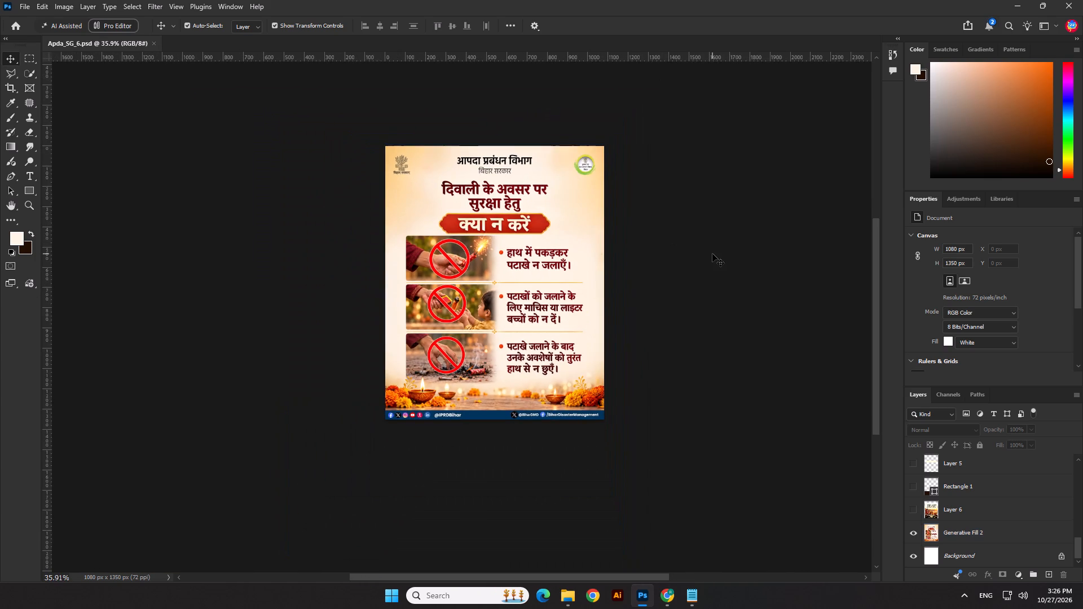
pyautogui.click(712, 254)
pyautogui.hotkey('ctrl', 's')
# Save a copy of the poster in PNG format as "Apda_SG_6 copy.png" in the 27.10.26 folder.
pyautogui.click(21, 5)
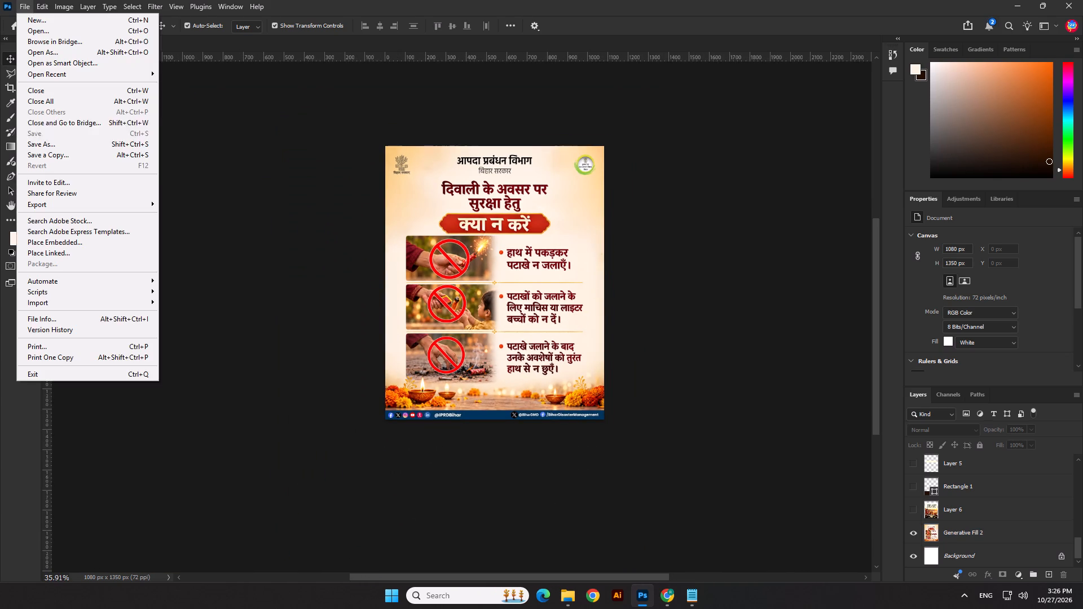
pyautogui.click(63, 157)
pyautogui.click(142, 483)
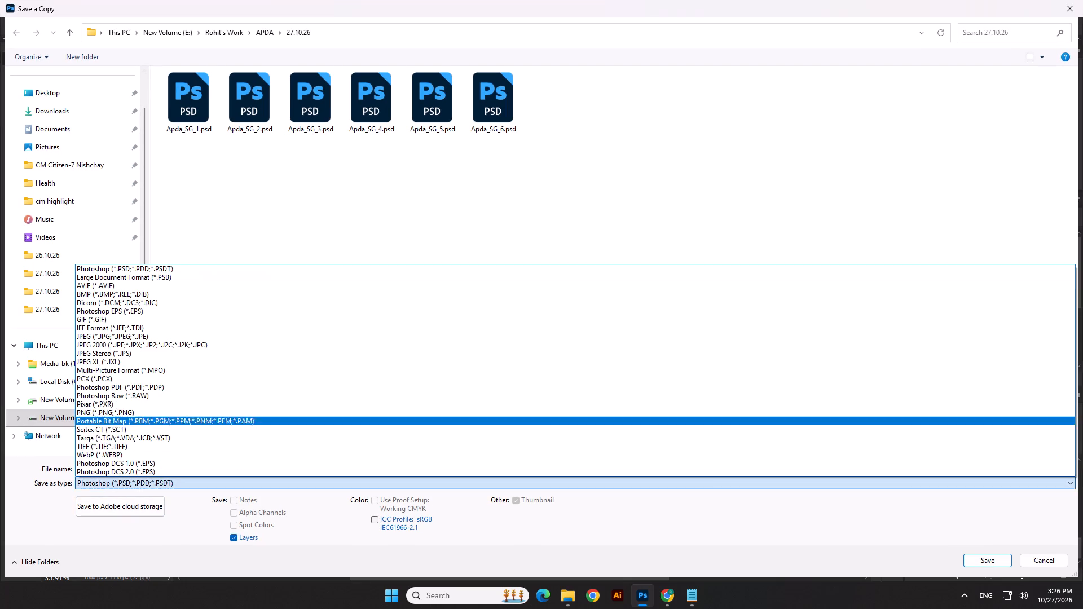
pyautogui.click(122, 409)
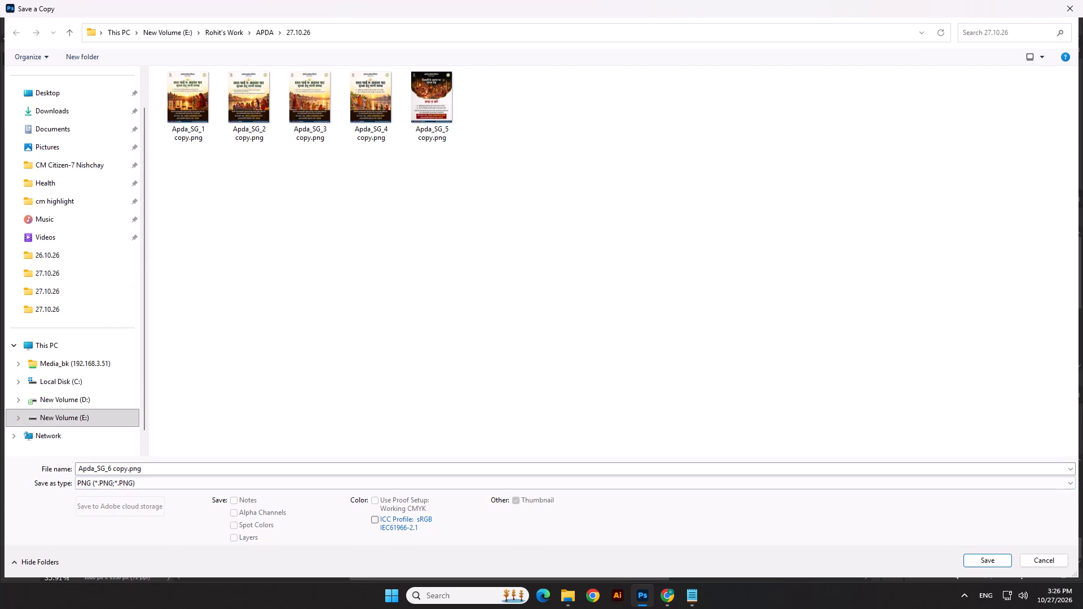
pyautogui.click(976, 558)
pyautogui.click(606, 182)
pyautogui.click(684, 361)
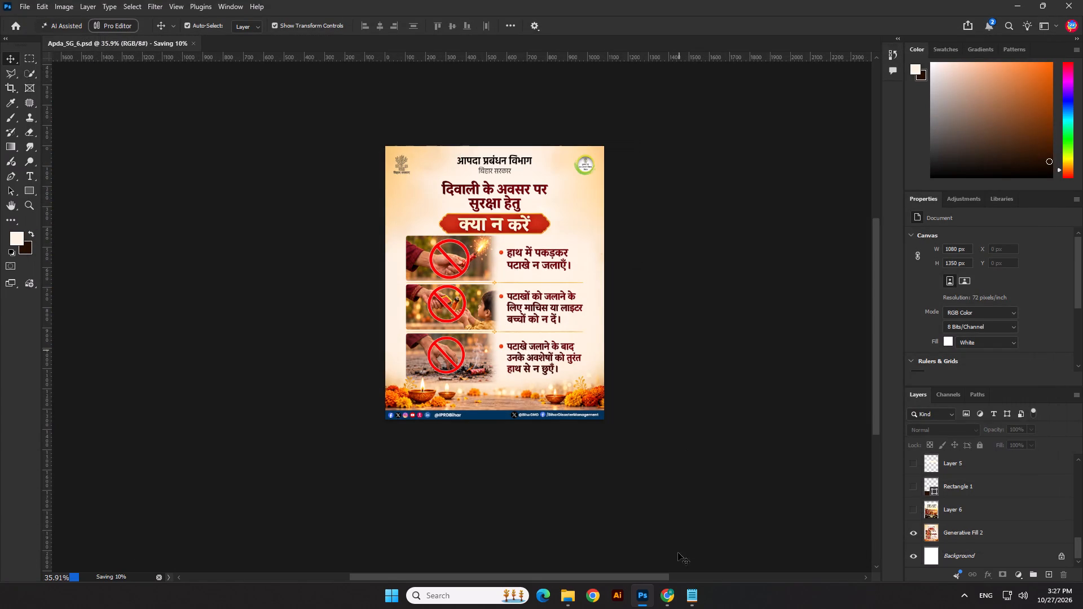
# Switch to Chrome with the ChatGPT conversation that holds the generated Diwali safety poster.
pyautogui.click(674, 592)
pyautogui.click(783, 391)
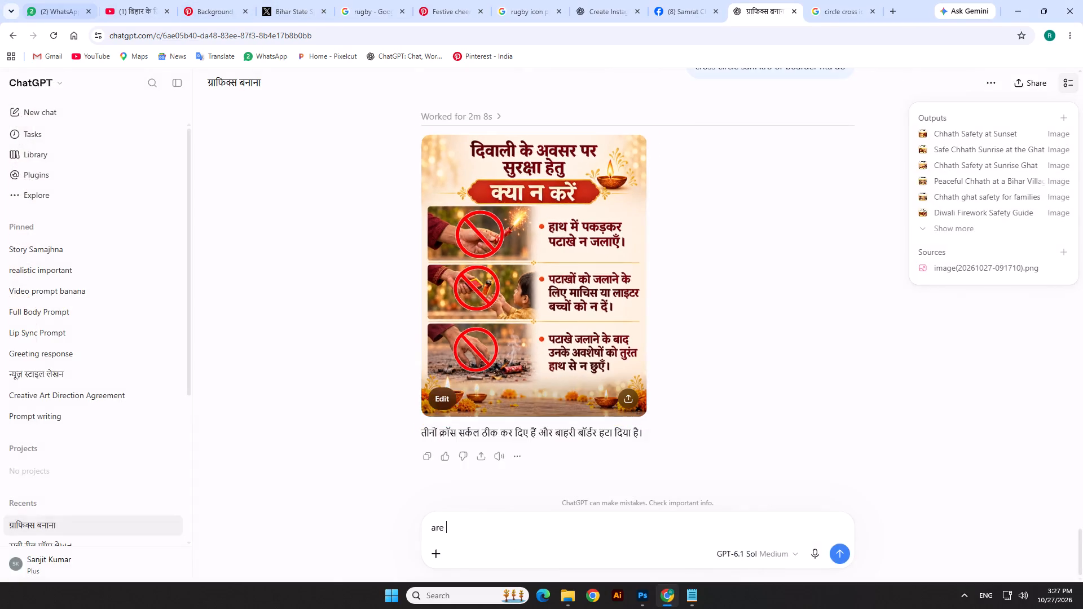